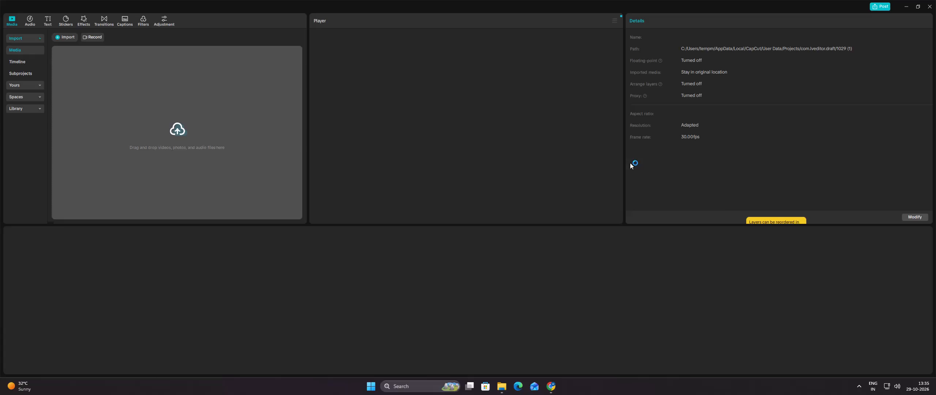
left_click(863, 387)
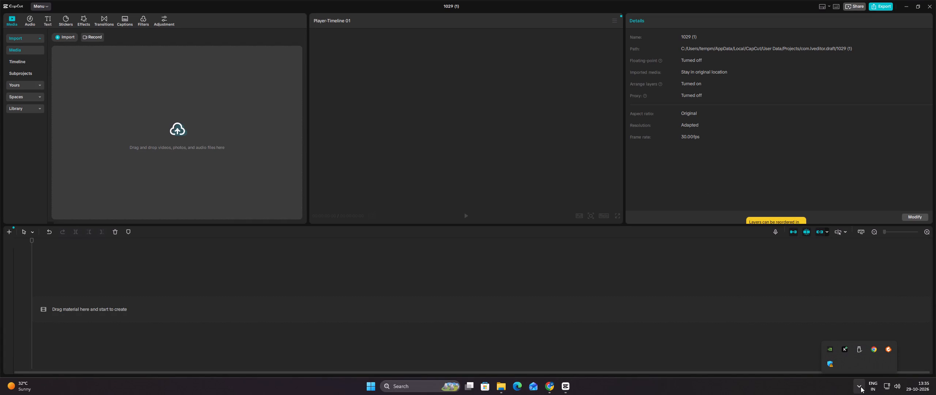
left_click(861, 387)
Import the video file 7 from the D: drive into the project media.
left_click(175, 159)
left_click(188, 146)
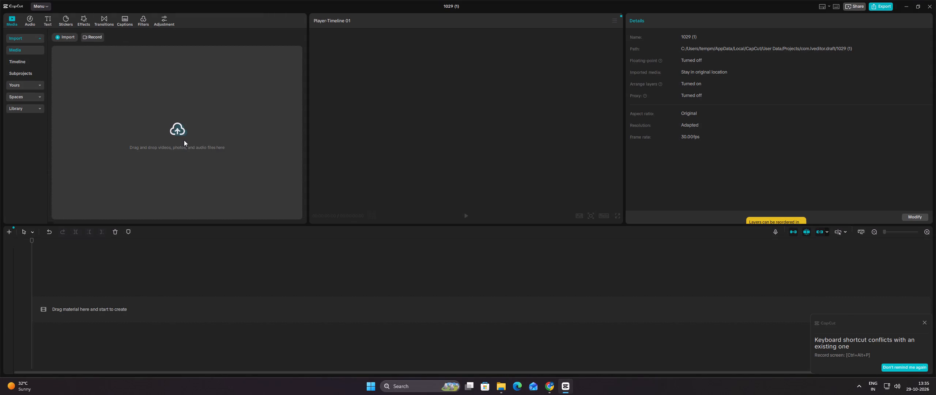
double_click(97, 141)
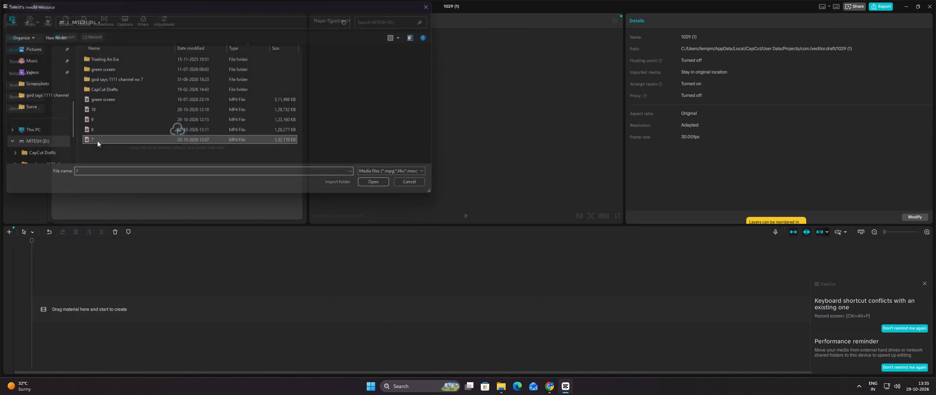
double_click(97, 142)
Import the 1.mp4 video from the Downloads folder into the project media.
double_click(67, 36)
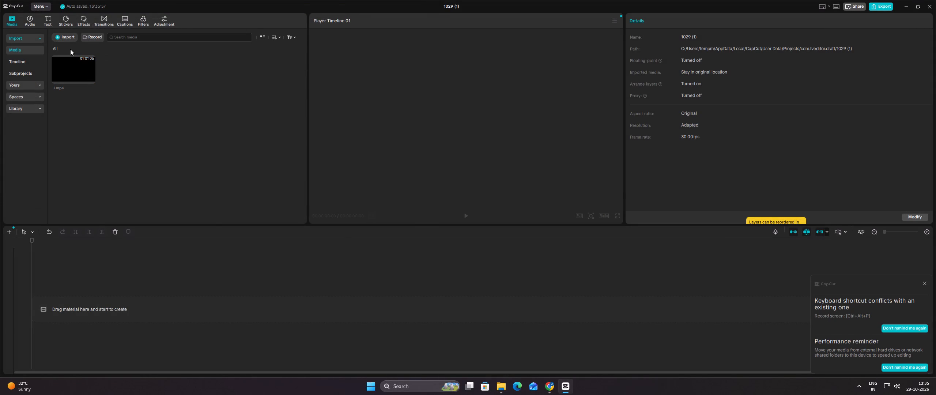
double_click(64, 37)
left_click(73, 39)
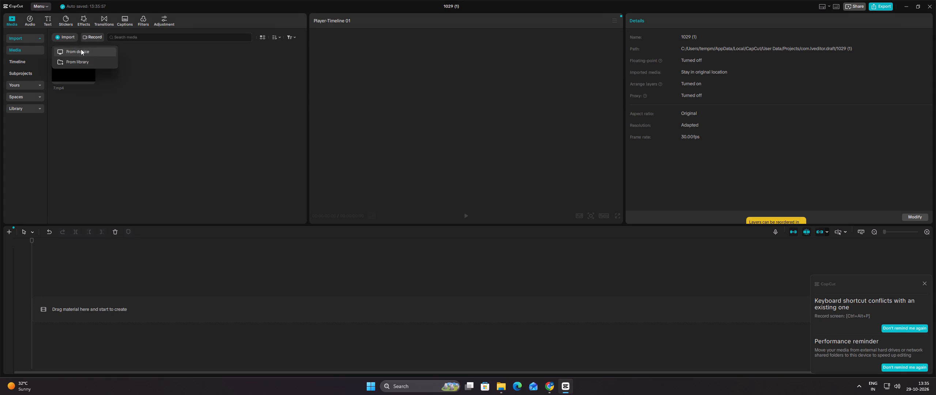
left_click(81, 49)
scroll(54, 124, "up", 3)
left_click(43, 134)
left_click(39, 141)
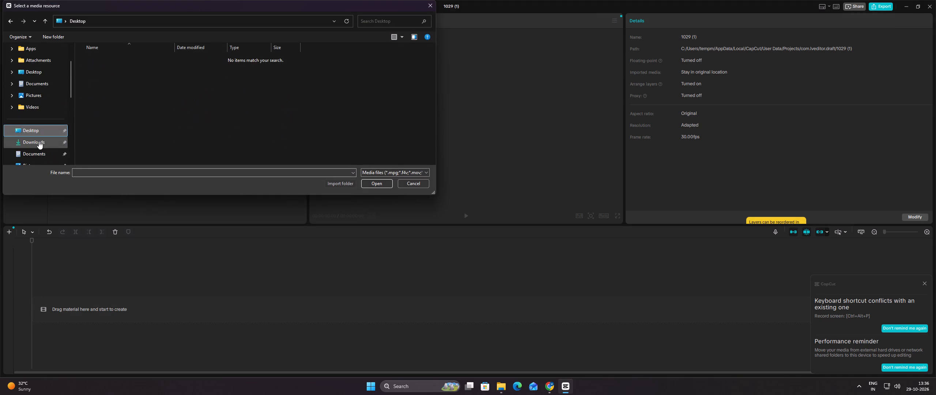
triple_click(99, 69)
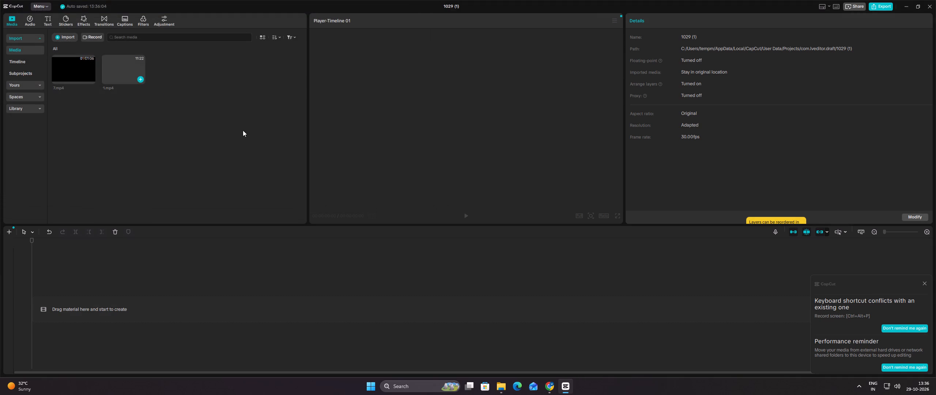
left_click(142, 131)
Add 7.mp4 at the timeline start and keep only its extracted audio, deleting the black video clip.
left_click_drag(75, 64, 78, 270)
left_click(78, 270)
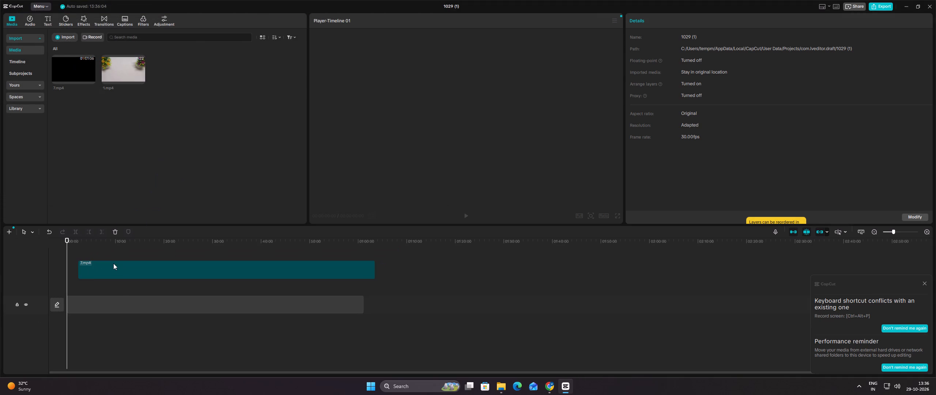
right_click(121, 309)
double_click(186, 201)
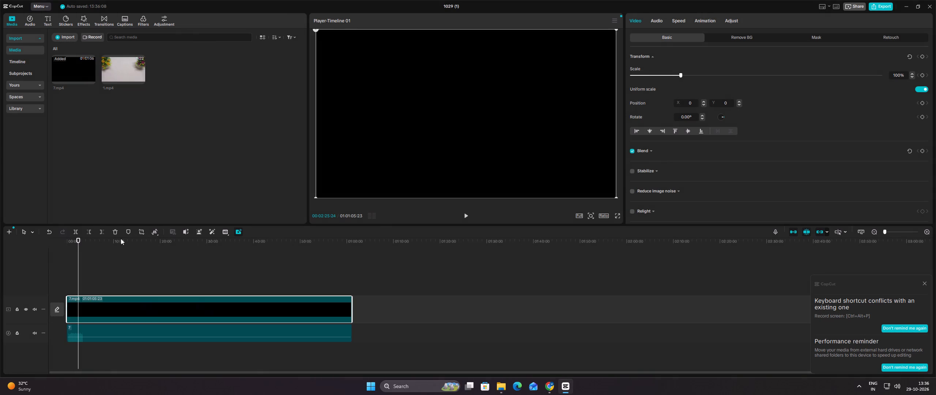
double_click(112, 232)
Place 1.mp4 at the timeline start, on a new track above the empty main track.
left_click(93, 270)
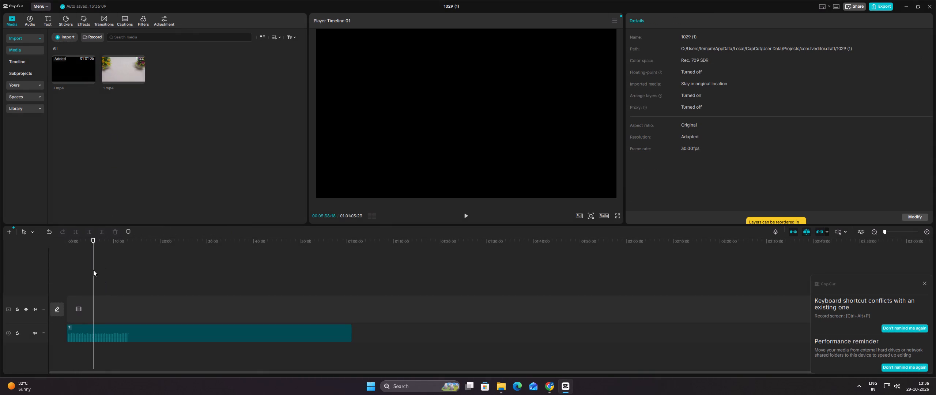
left_click_drag(93, 270, 66, 271)
left_click_drag(118, 65, 31, 283)
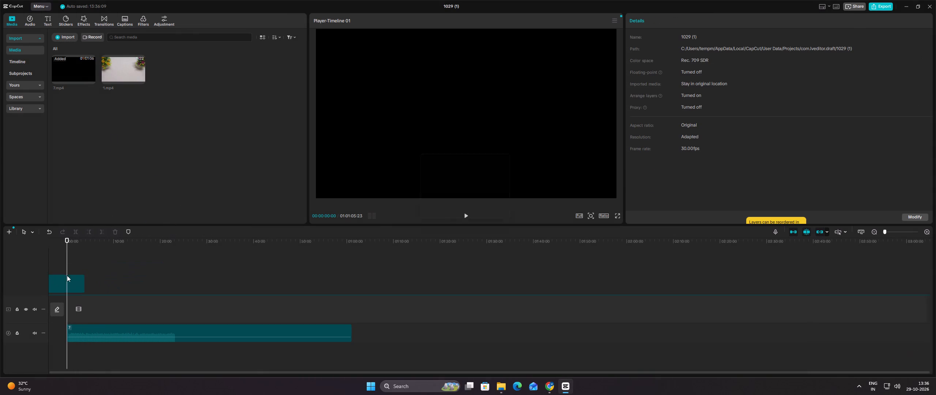
Set the project's aspect ratio to 16:9.
left_click(465, 214)
left_click(605, 217)
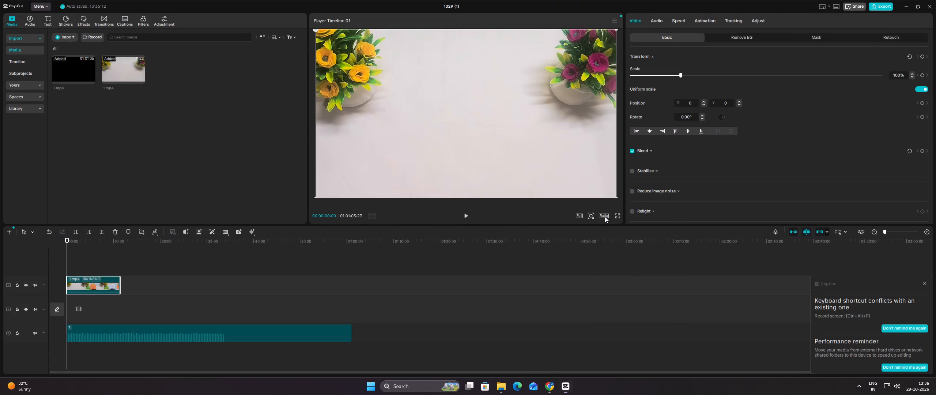
left_click(612, 241)
Mute the 1.mp4 clip by lowering its volume to -∞ dB, and dismiss the notifications.
left_click(656, 19)
left_click_drag(651, 74, 614, 79)
left_click(924, 284)
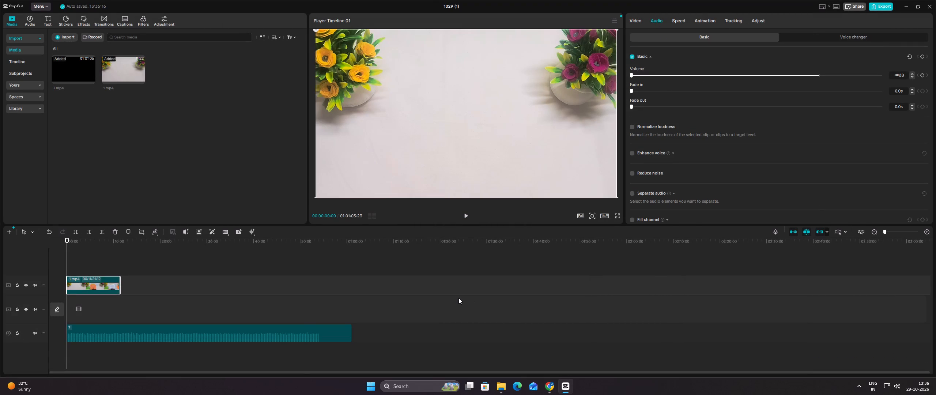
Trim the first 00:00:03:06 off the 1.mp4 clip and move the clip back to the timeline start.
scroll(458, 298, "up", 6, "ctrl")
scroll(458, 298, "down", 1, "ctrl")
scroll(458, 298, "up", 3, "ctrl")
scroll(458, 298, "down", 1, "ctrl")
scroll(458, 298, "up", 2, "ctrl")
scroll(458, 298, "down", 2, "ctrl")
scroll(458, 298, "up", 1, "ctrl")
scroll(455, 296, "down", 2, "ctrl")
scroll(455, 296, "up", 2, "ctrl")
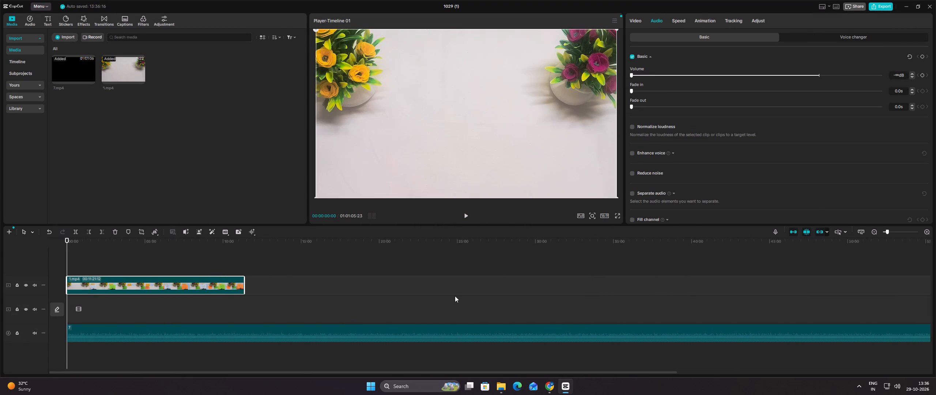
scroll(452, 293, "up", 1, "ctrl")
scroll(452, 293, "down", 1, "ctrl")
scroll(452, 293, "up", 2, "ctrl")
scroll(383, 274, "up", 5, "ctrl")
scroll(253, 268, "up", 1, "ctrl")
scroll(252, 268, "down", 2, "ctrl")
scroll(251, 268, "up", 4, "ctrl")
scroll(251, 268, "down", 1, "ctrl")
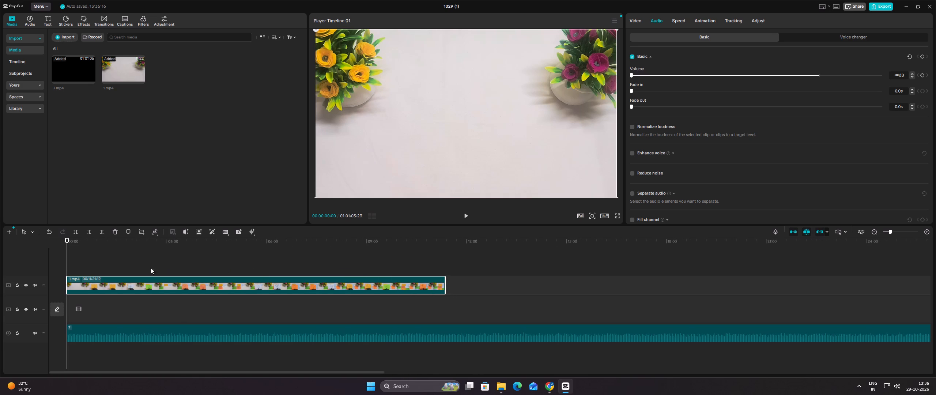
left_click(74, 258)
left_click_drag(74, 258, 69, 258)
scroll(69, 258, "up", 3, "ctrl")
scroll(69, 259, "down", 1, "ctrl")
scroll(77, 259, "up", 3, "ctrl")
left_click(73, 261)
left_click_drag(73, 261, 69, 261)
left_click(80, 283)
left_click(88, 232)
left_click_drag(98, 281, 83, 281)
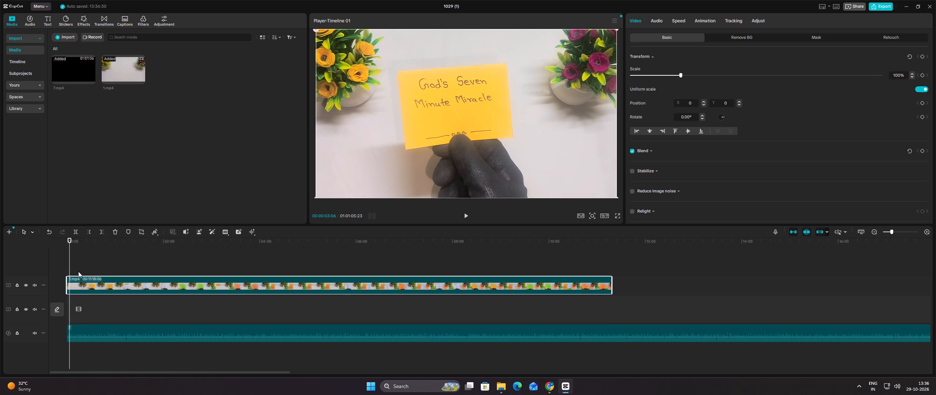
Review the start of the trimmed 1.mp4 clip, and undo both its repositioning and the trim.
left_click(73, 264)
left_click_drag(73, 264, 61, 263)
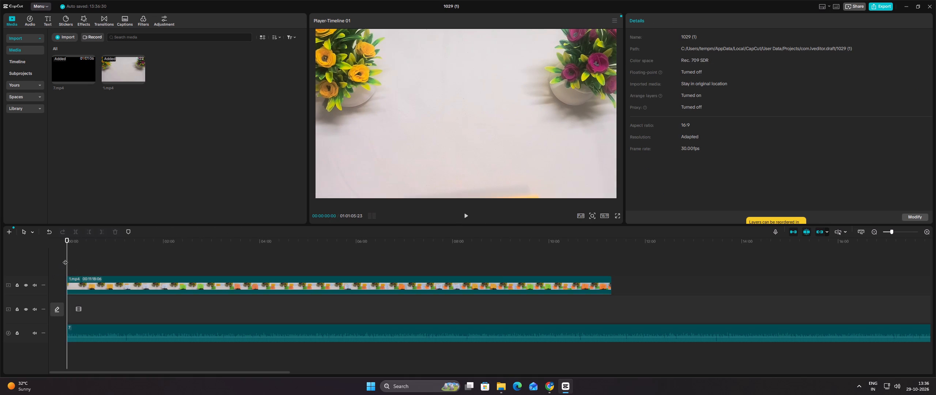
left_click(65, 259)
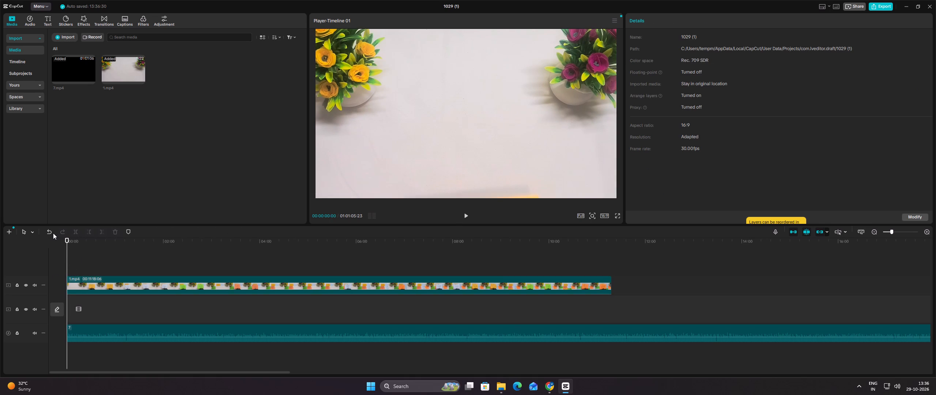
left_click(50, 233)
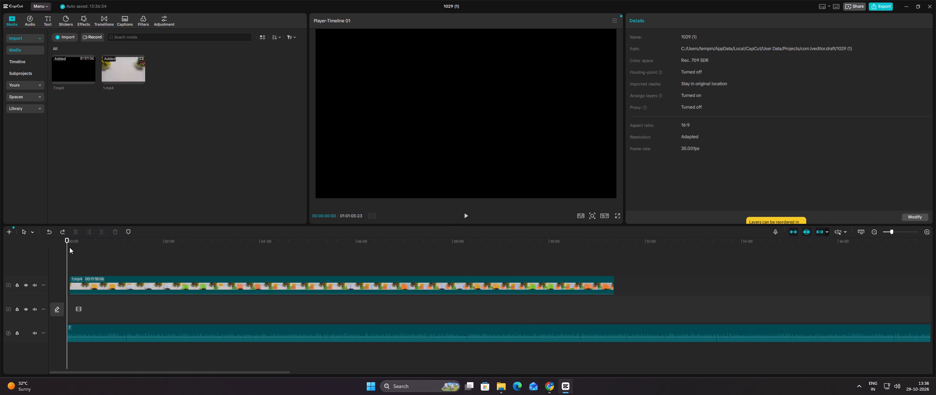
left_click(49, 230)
Trim the first 00:00:02:04 off the 1.mp4 clip and move the clip back to the timeline start.
scroll(84, 263, "up", 1, "ctrl")
scroll(84, 263, "down", 1, "ctrl")
scroll(84, 263, "up", 4, "ctrl")
scroll(84, 263, "down", 2, "ctrl")
scroll(84, 263, "up", 2, "ctrl")
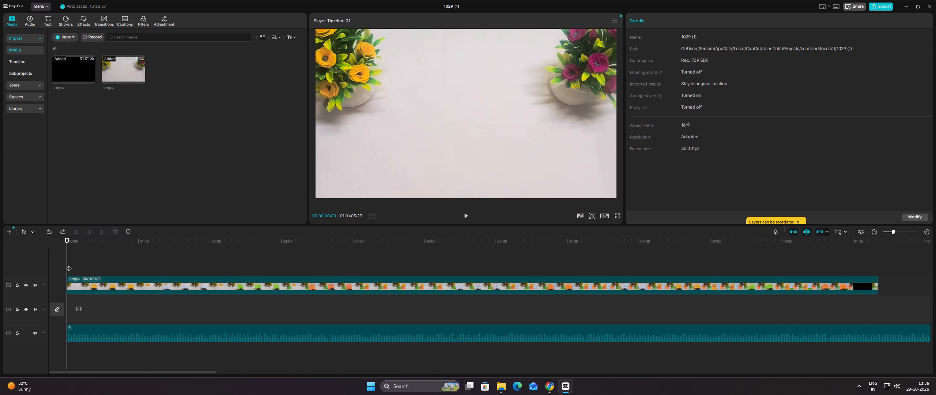
double_click(69, 265)
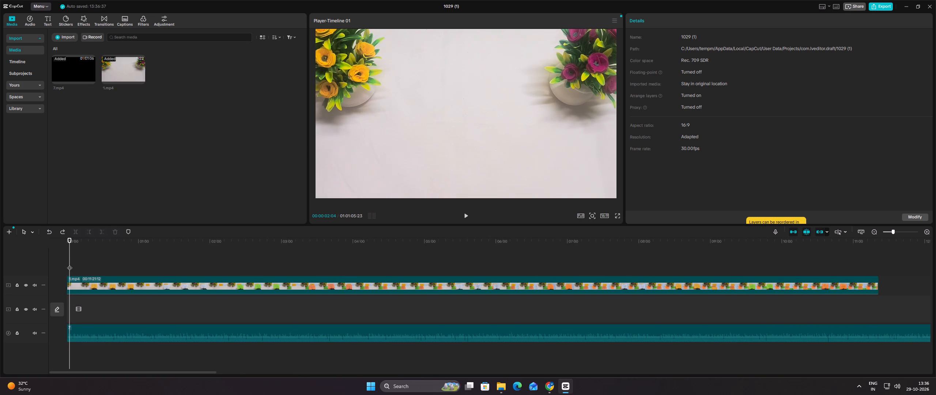
left_click(80, 284)
left_click(86, 232)
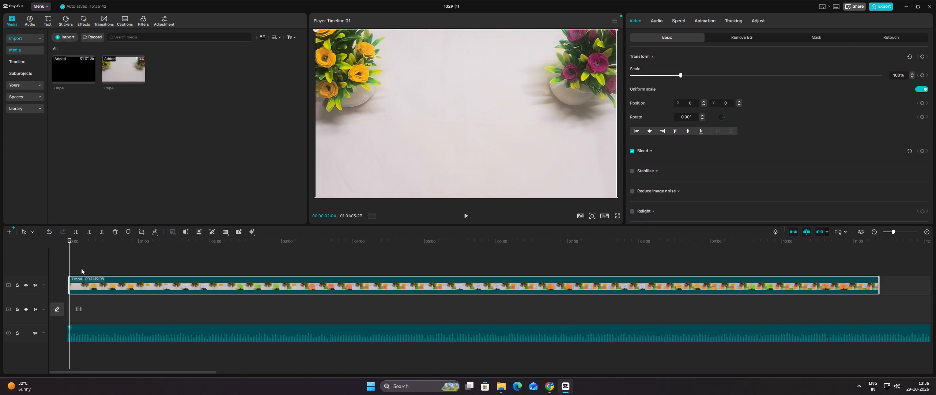
left_click_drag(76, 266, 73, 264)
left_click_drag(81, 281, 74, 281)
left_click_drag(73, 281, 65, 279)
Scrub through the opening note shot and split the 1.mp4 clip at 00:01:06:18.
left_click(64, 266)
double_click(65, 257)
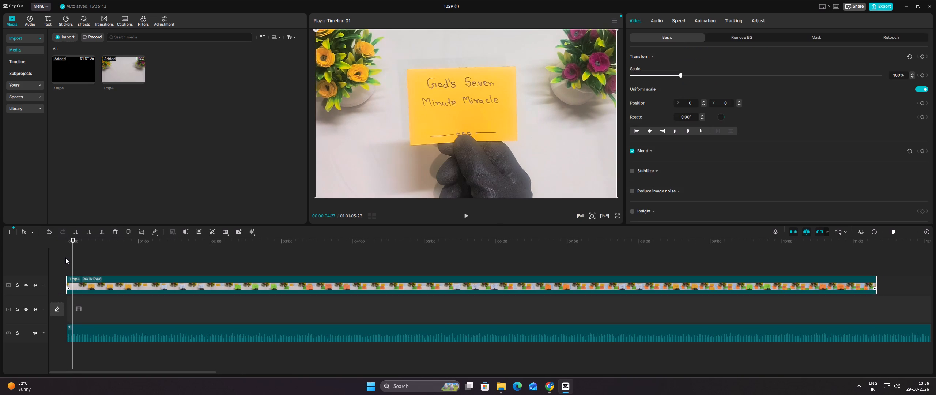
left_click_drag(68, 257, 65, 256)
left_click_drag(65, 256, 72, 256)
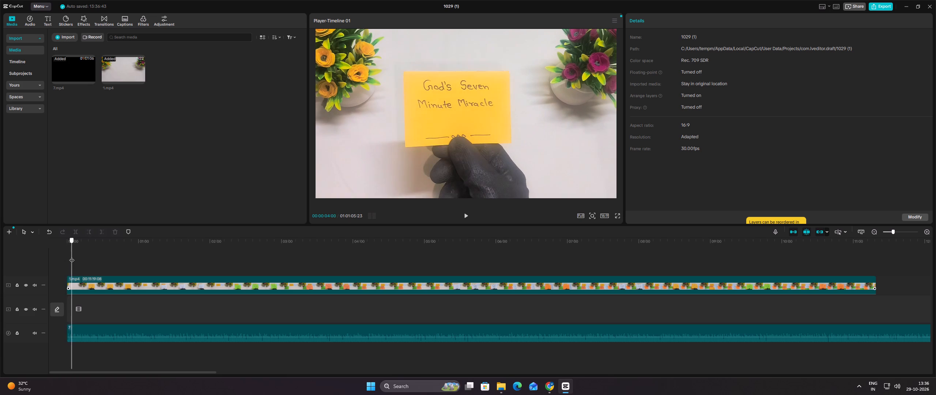
left_click_drag(72, 256, 91, 259)
left_click(91, 259)
left_click(94, 259)
left_click_drag(94, 259, 111, 260)
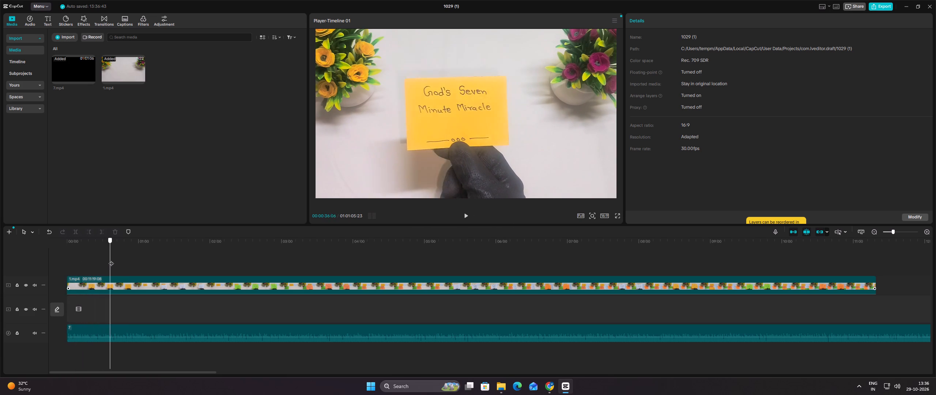
left_click_drag(111, 260, 146, 263)
left_click(144, 280)
left_click(78, 234)
Move the long second part of 1.mp4 later so it starts at about 2:55, leaving a gap after the first part.
scroll(179, 278, "up", 2, "ctrl")
scroll(184, 275, "down", 1, "ctrl")
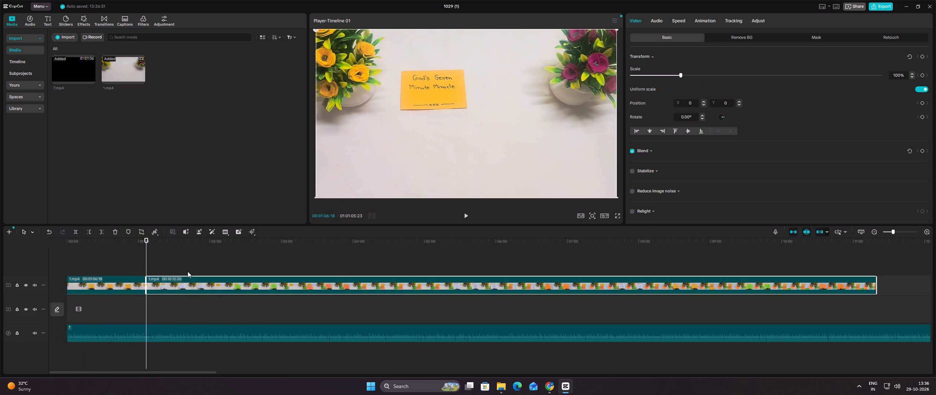
scroll(188, 271, "down", 2, "ctrl")
left_click_drag(146, 279, 239, 280)
left_click_drag(241, 279, 246, 279)
Split the first part of 1.mp4 at 00:00:58:22, where the note lies still on the table.
left_click(114, 260)
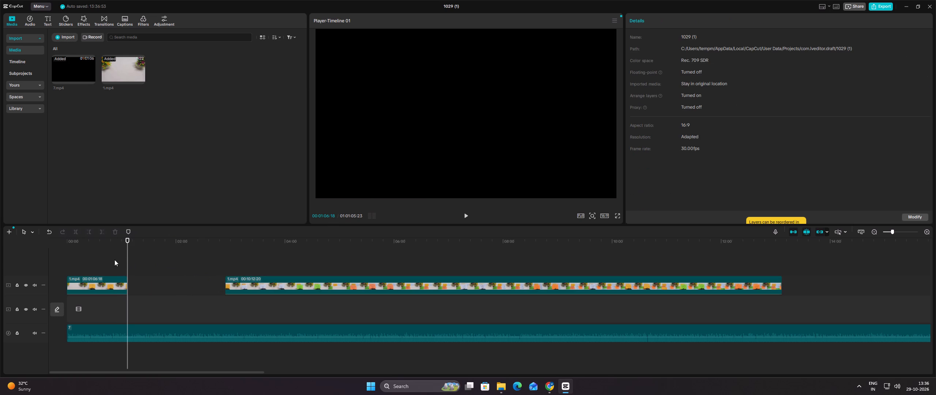
left_click_drag(114, 260, 120, 259)
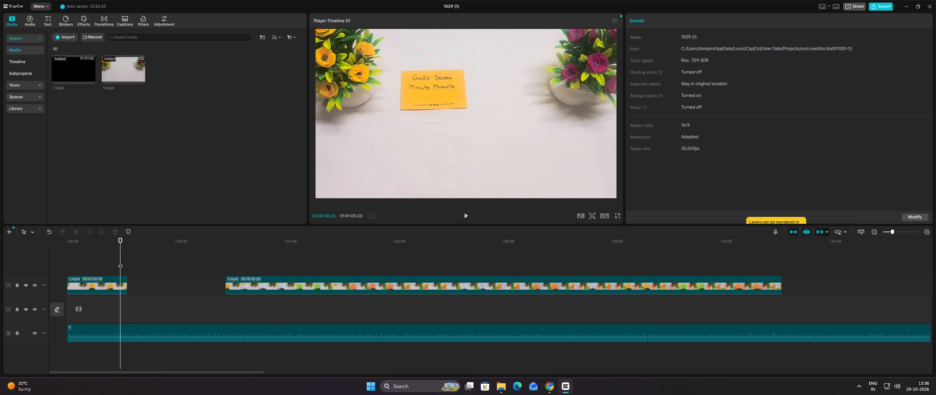
left_click(115, 291)
left_click(78, 231)
Copy the short still-note segment and paste it four times in a row after the original.
right_click(123, 281)
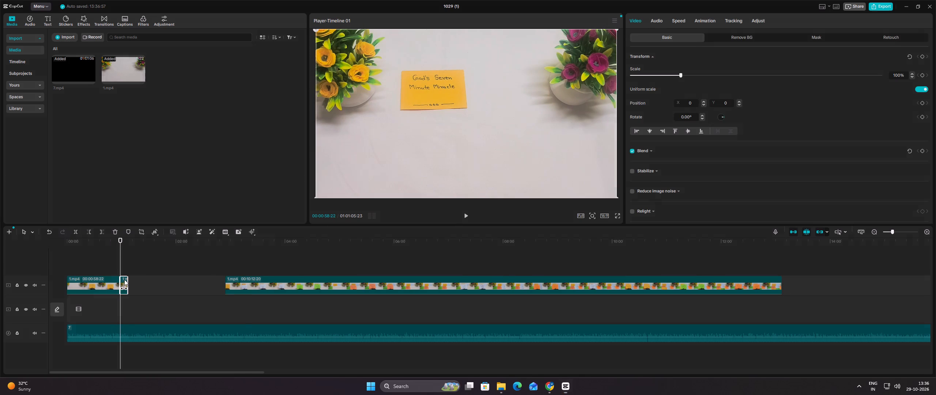
left_click(172, 108)
left_click(129, 262)
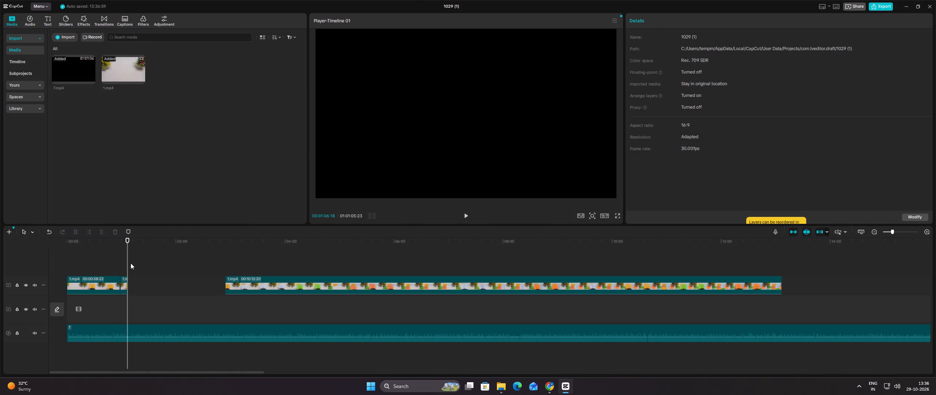
key("ctrl+v")
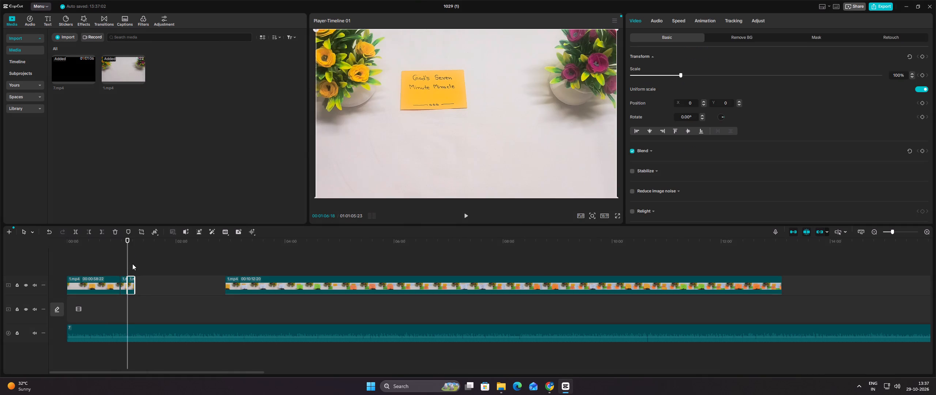
left_click(135, 264, "ctrl")
key("ctrl+v")
left_click(142, 265, "ctrl")
key("ctrl+v")
left_click(151, 264, "ctrl")
key("ctrl+v")
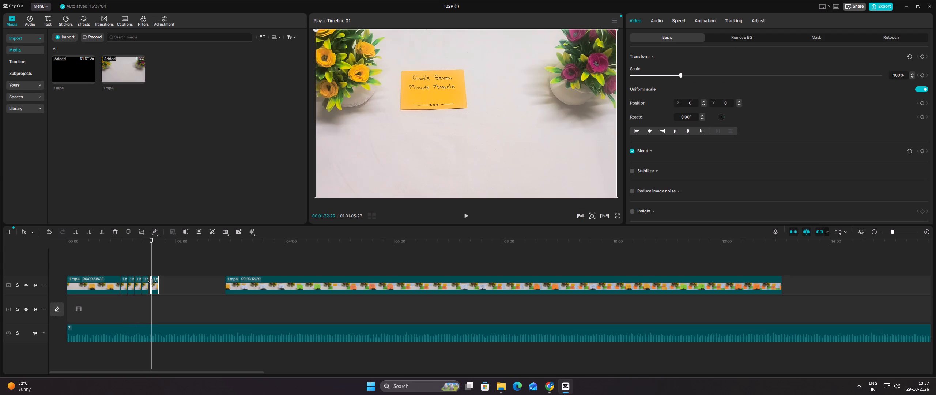
Close the small gap before the last pasted segment.
left_click(138, 259)
right_click(150, 283)
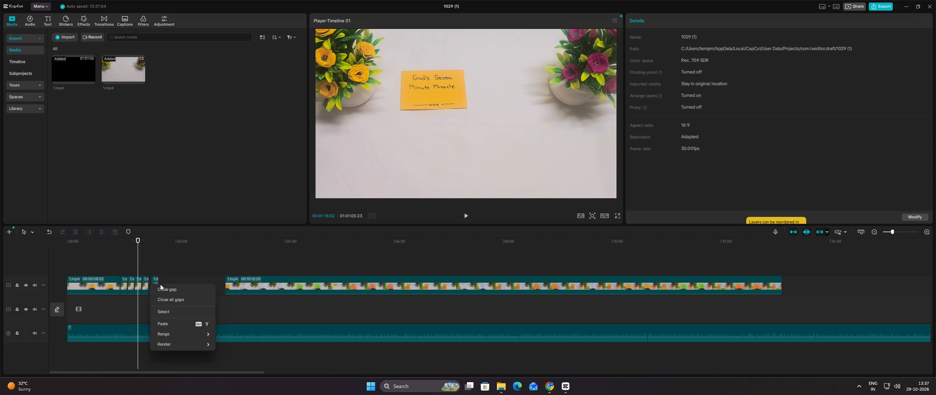
left_click(164, 287)
Move the first note shot and all its short copies down together onto the main track, starting at the timeline's beginning.
left_click(155, 271)
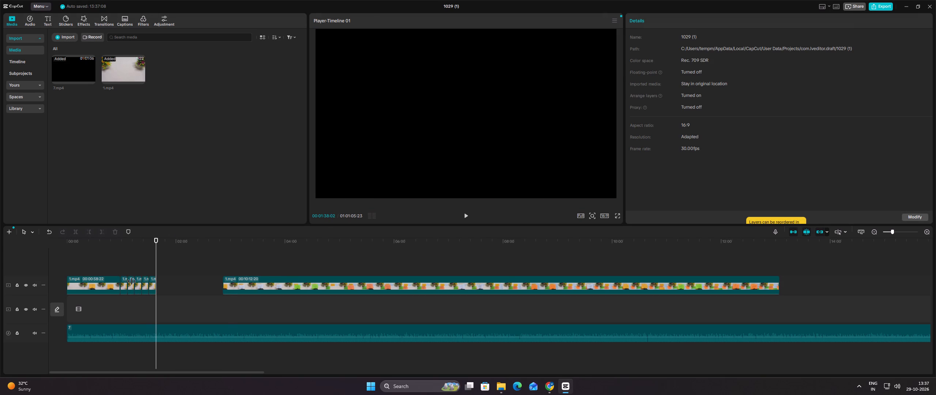
left_click_drag(159, 265, 160, 284)
left_click_drag(160, 284, 109, 286)
left_click_drag(108, 286, 105, 312)
double_click(105, 312)
left_click(110, 288)
left_click_drag(110, 276, 81, 277)
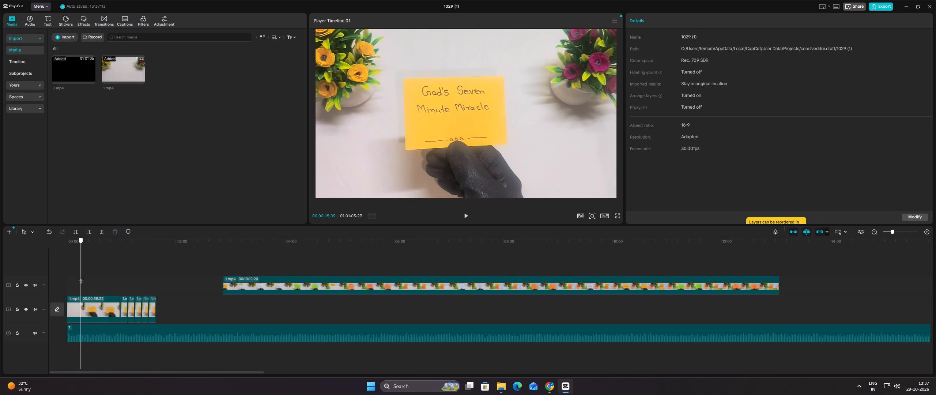
left_click_drag(81, 277, 154, 280)
Split the long 1.mp4 clip at 00:03:53:12, just before the green note enters the frame.
left_click(220, 267)
left_click(223, 262)
left_click_drag(223, 262, 256, 264)
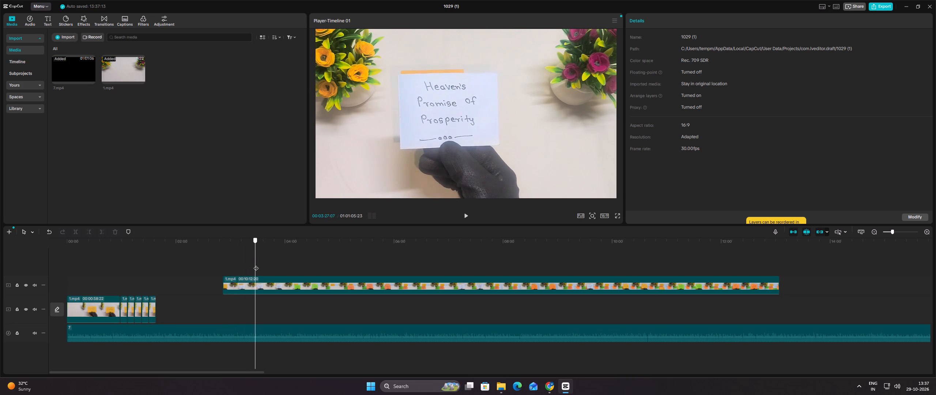
left_click_drag(256, 264, 280, 267)
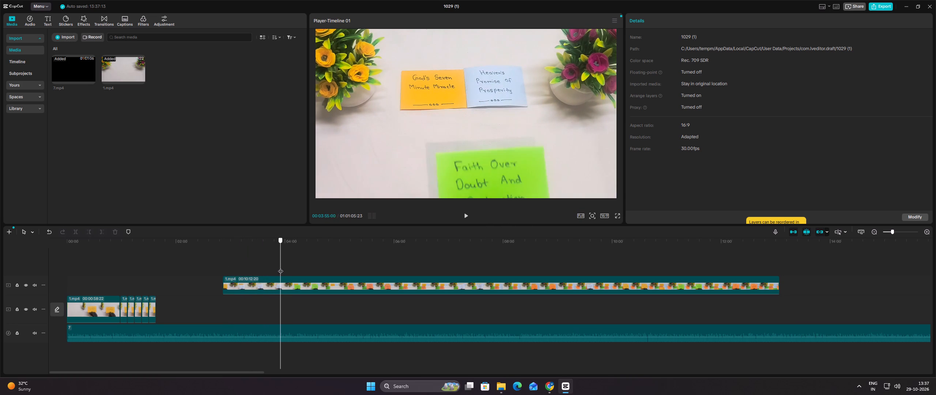
left_click_drag(280, 267, 279, 267)
left_click(278, 281)
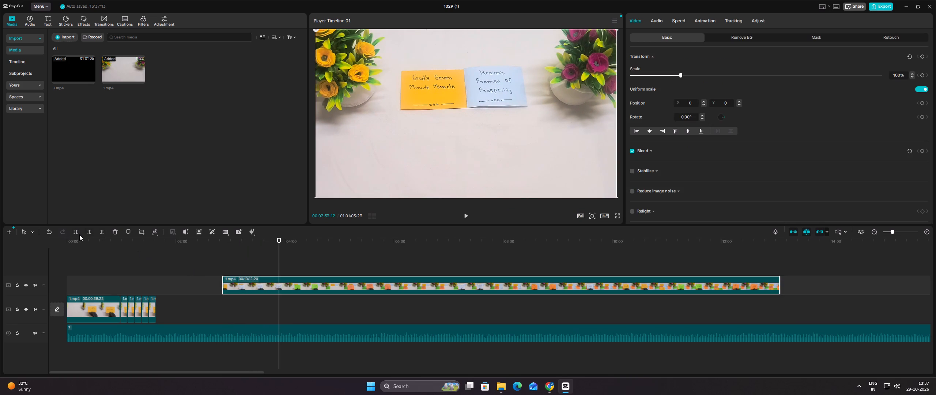
left_click(77, 234)
Separate the two parts: move the long remainder later to about 6:16 and the blue-note part earlier to about 2:09.
left_click_drag(335, 283, 464, 279)
left_click_drag(263, 284, 257, 285)
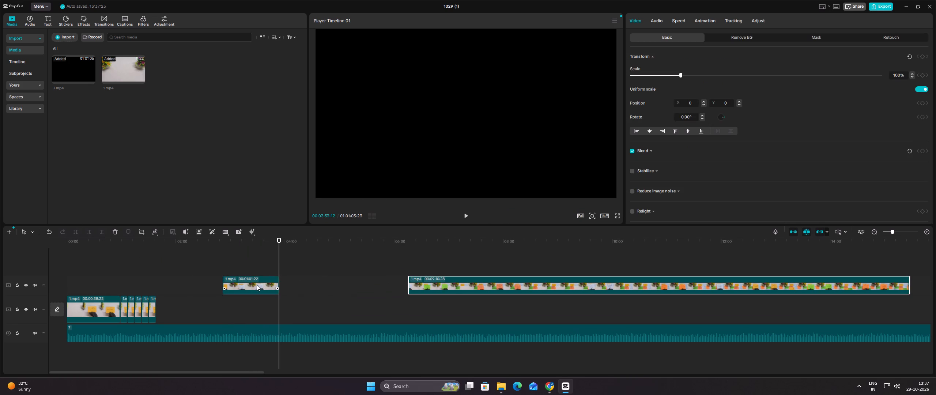
left_click_drag(257, 285, 224, 284)
Split the blue-note part at about 3:00, where both notes lie still on the table without the hand.
left_click(224, 268)
left_click_drag(224, 268, 227, 268)
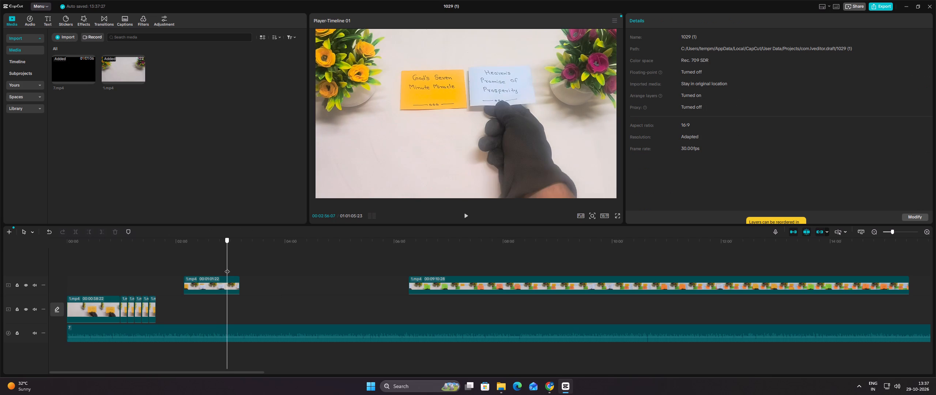
left_click_drag(227, 268, 229, 268)
left_click(229, 268)
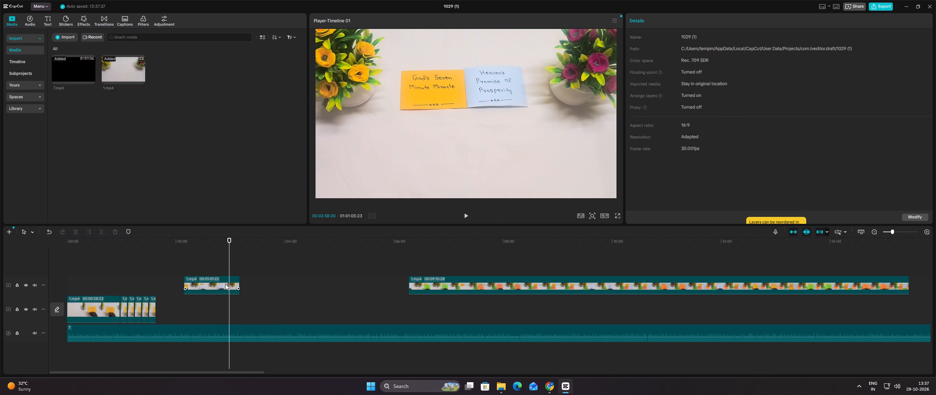
left_click(225, 284)
left_click(231, 256)
left_click(231, 256)
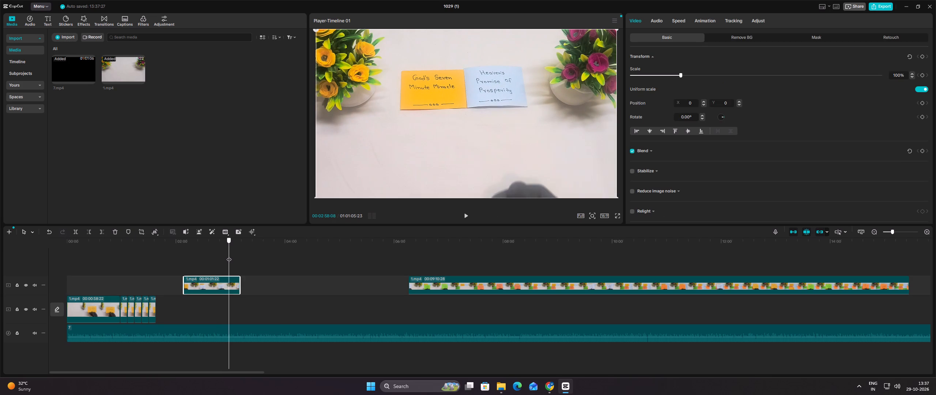
left_click(226, 282)
left_click(73, 232)
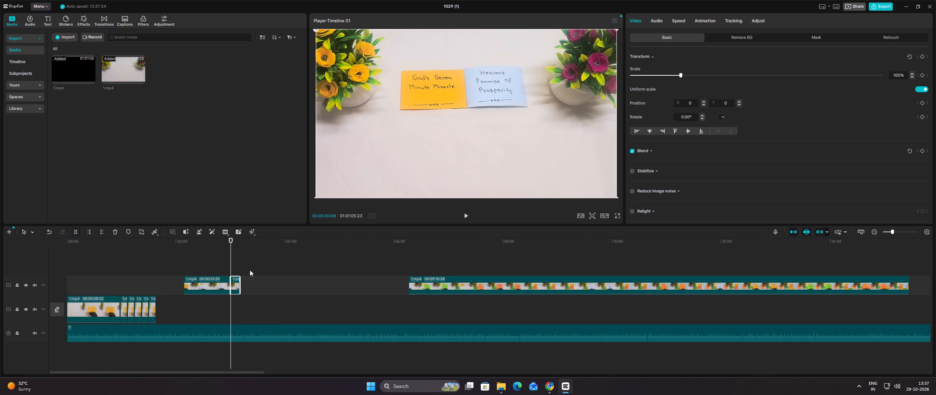
Copy the short still segment at the end of the blue-note part and paste it four times in a row after it.
left_click(234, 265)
left_click_drag(234, 265, 237, 264)
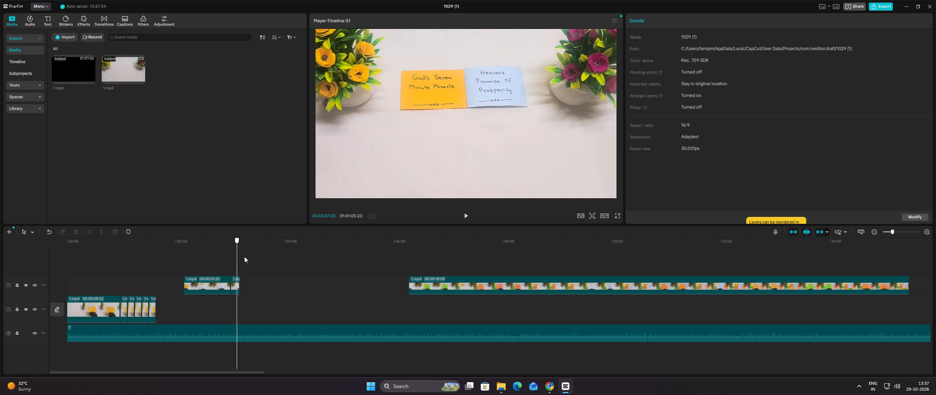
right_click(235, 285)
right_click(235, 285)
right_click(235, 285)
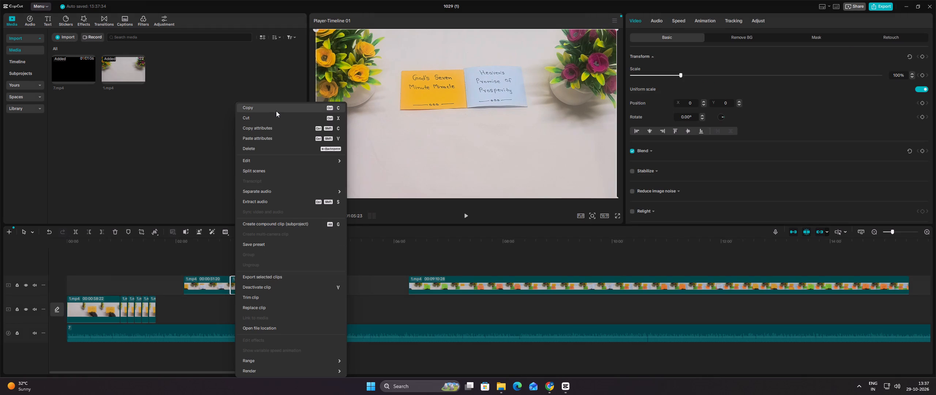
left_click(276, 111)
left_click(240, 262)
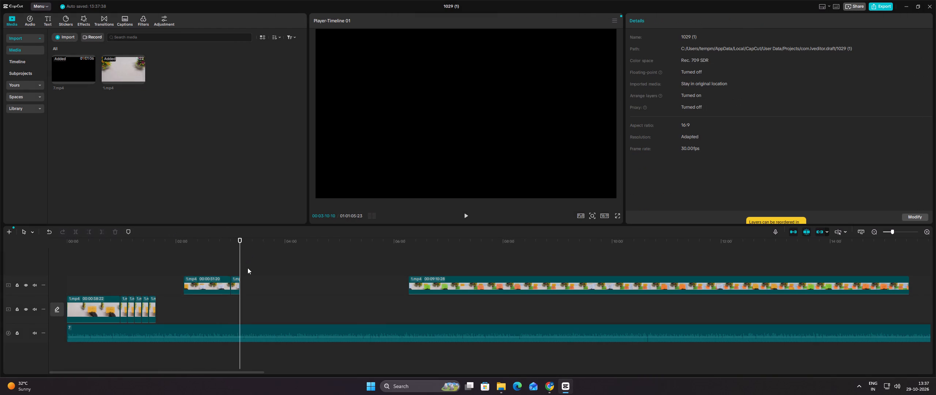
key("ctrl+v")
left_click(248, 267, "ctrl")
key("ctrl+v")
left_click(255, 266, "ctrl")
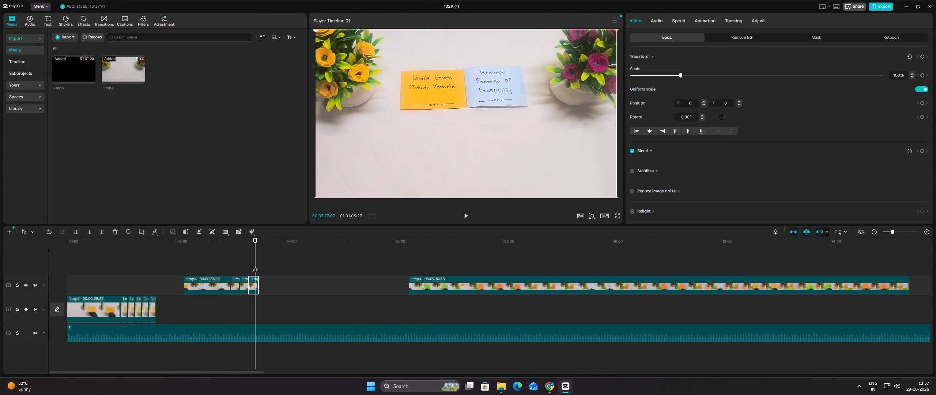
left_click_drag(255, 266, 258, 266, "ctrl")
key("ctrl+v")
left_click(266, 264, "ctrl")
key("ctrl+v")
Move the blue-note part and its repeated still segments onto the main track, directly after the first note's segments.
left_click_drag(281, 264, 281, 290)
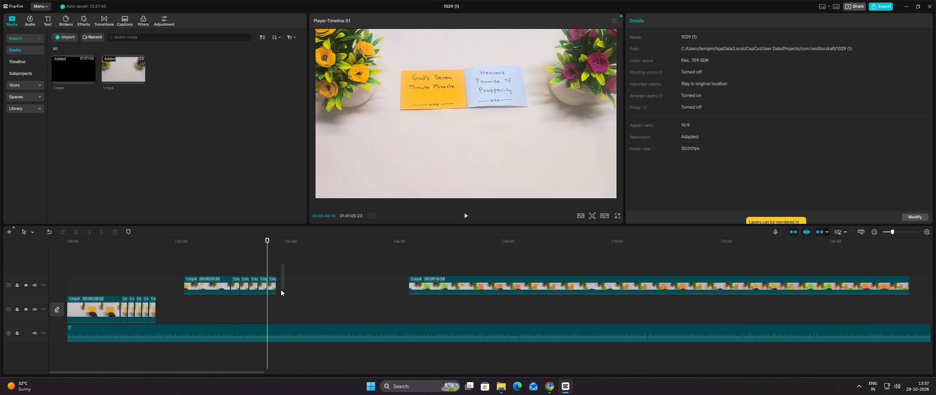
left_click_drag(281, 290, 217, 290)
left_click_drag(213, 286, 181, 313)
left_click(187, 287)
left_click(170, 278)
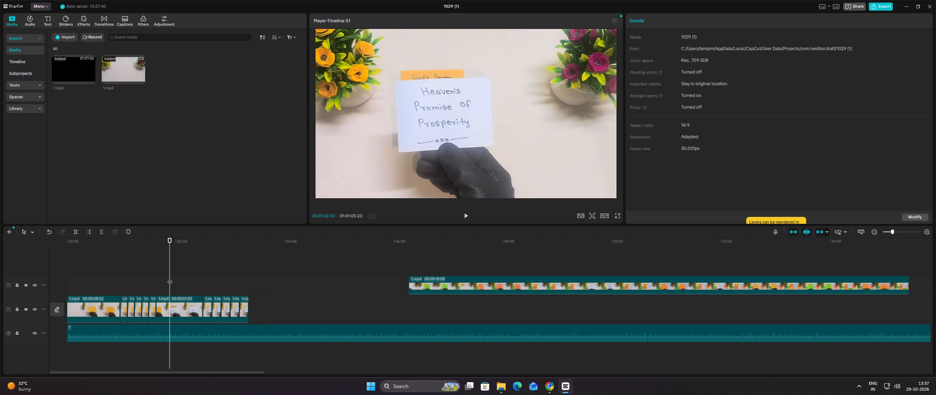
left_click_drag(169, 278, 244, 282)
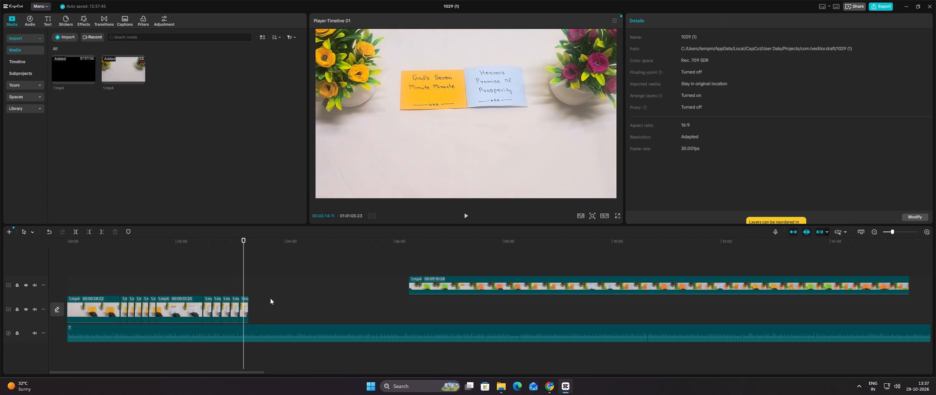
Split the long remaining 1.mp4 clip at 00:07:17:00, just before the orange note enters the frame.
left_click(404, 266)
left_click(407, 264)
left_click_drag(409, 263, 417, 264)
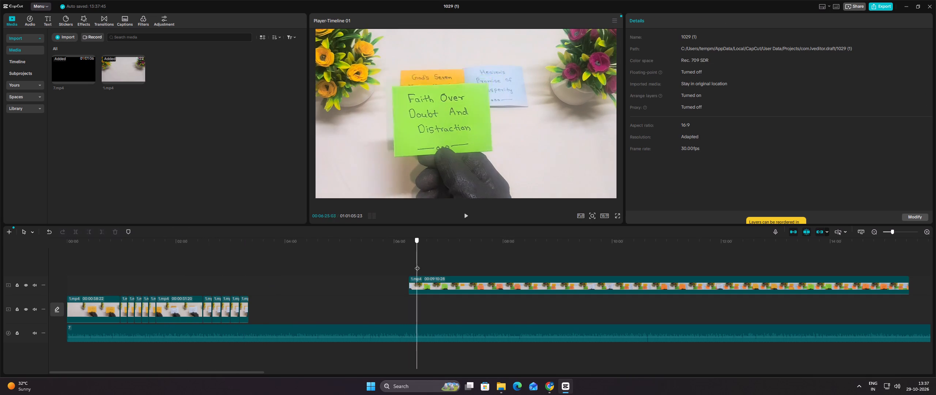
left_click_drag(417, 264, 467, 268)
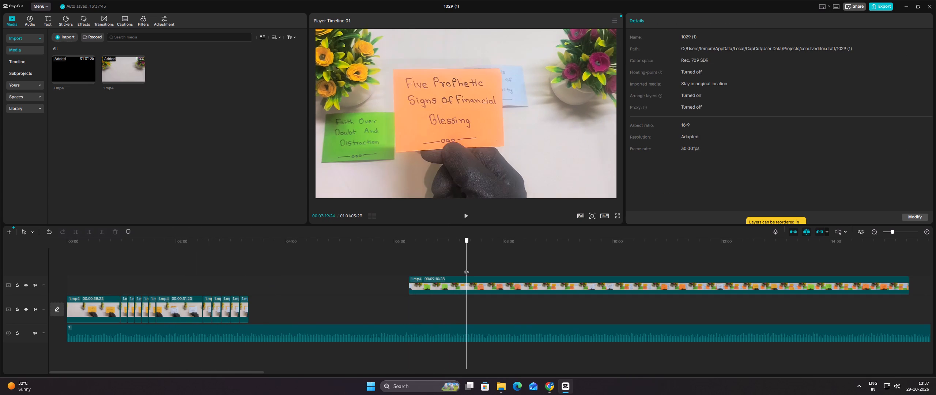
left_click_drag(467, 268, 464, 269)
left_click(461, 281)
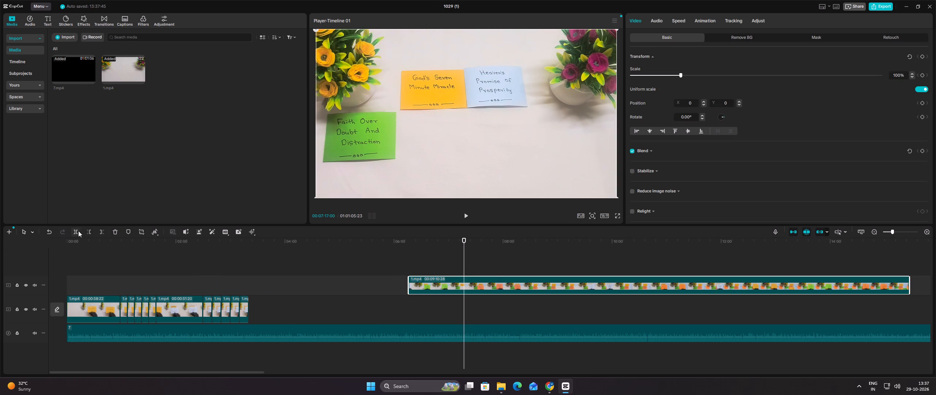
left_click(78, 231)
Move the green-note part earlier on the upper track to about 3:20, where the main track's last segment ends.
left_click_drag(429, 278, 273, 277)
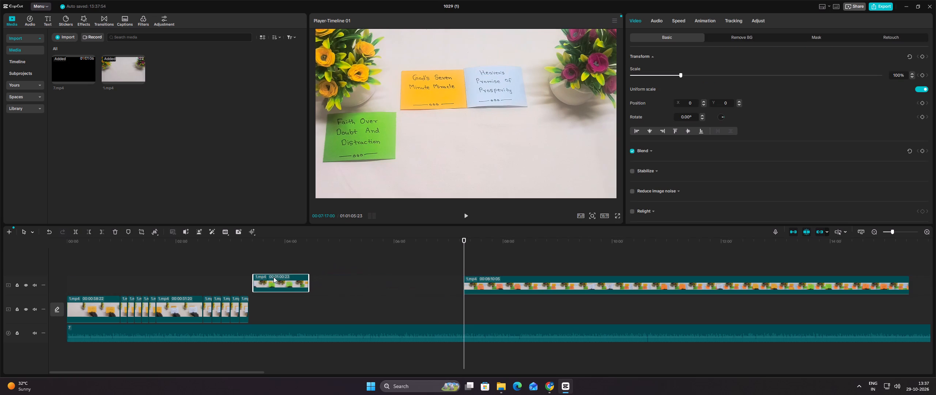
left_click_drag(273, 277, 269, 278)
Split the green-note part at about 4:08, where the three notes lie still without the hand.
left_click(258, 261)
left_click_drag(258, 261, 279, 261)
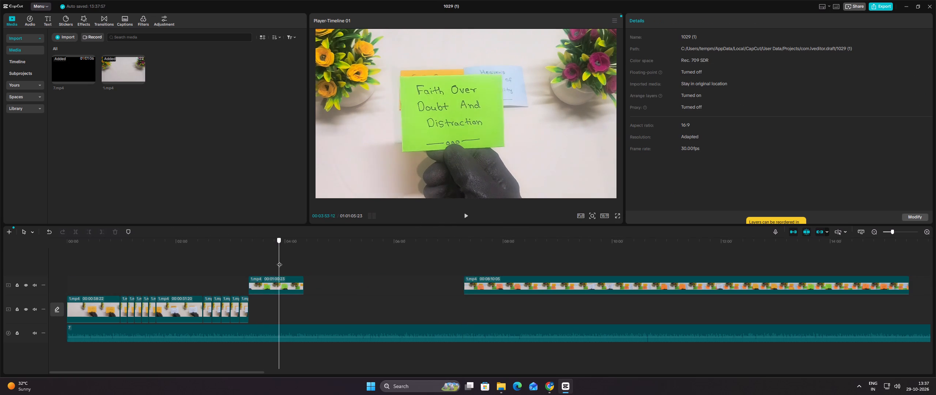
left_click_drag(279, 261, 293, 263)
left_click(282, 292)
left_click(72, 235)
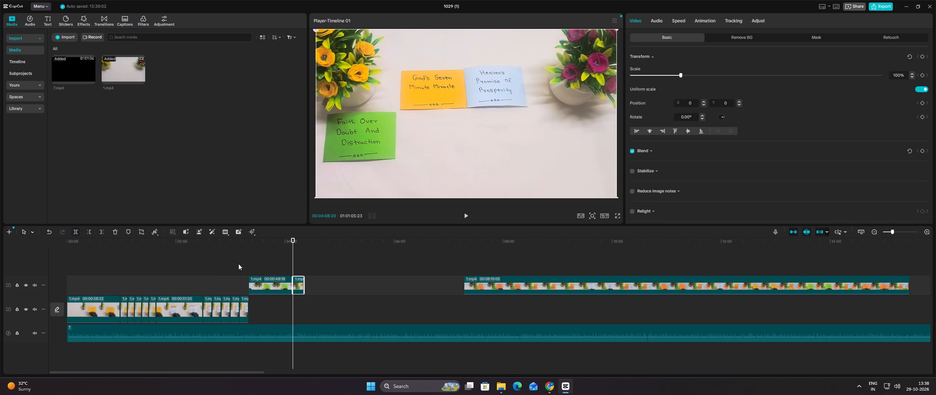
Copy the short still segment at the end of the green-note part and paste it four times in a row after it.
double_click(298, 268)
right_click(297, 280)
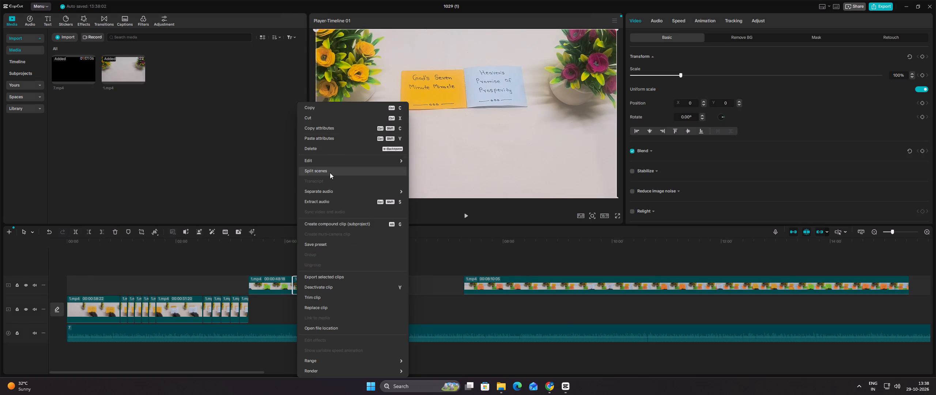
left_click(336, 107)
double_click(301, 266)
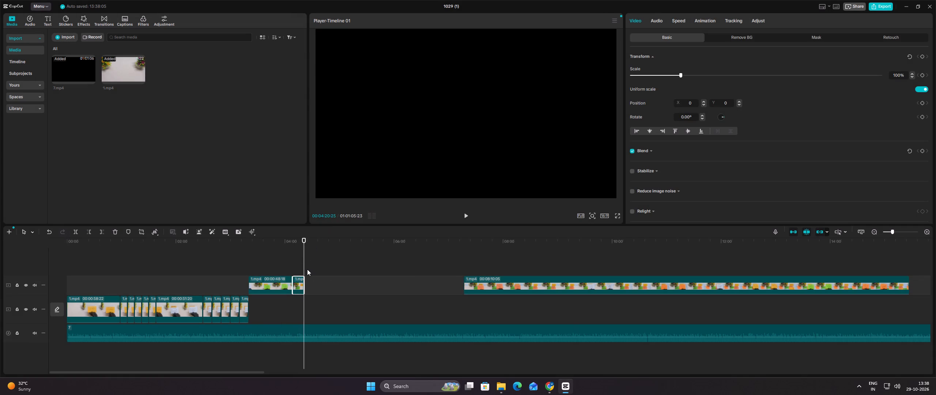
key("ctrl+v")
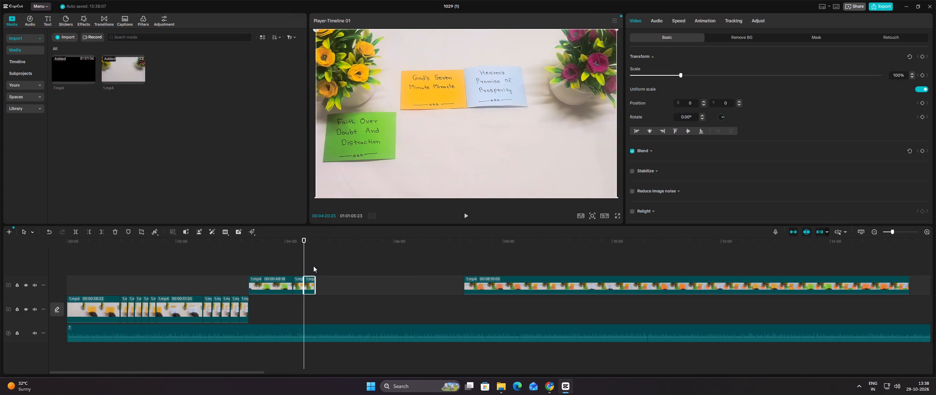
left_click(313, 266, "ctrl")
key("ctrl+v")
left_click(324, 263, "ctrl")
left_click(328, 263, "ctrl")
left_click(328, 263, "ctrl")
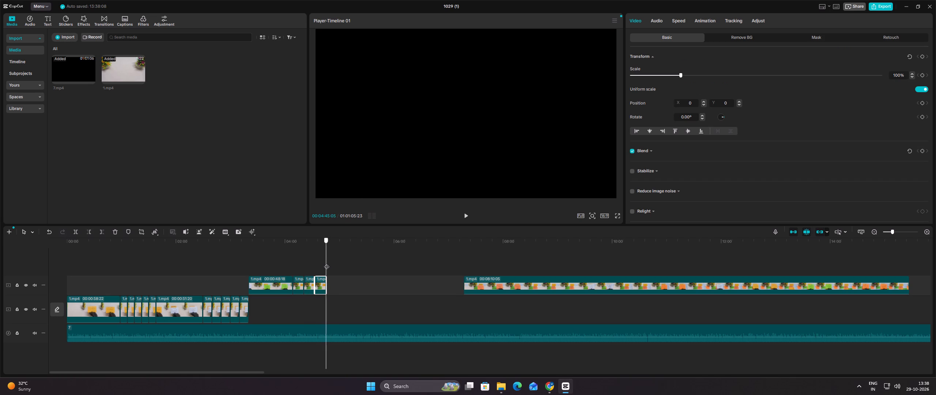
key("ctrl+v")
left_click(335, 260, "ctrl")
key("ctrl+v")
Move the green-note part and its repeated still segments onto the main track, directly after the blue note's segments.
left_click_drag(347, 260, 359, 276)
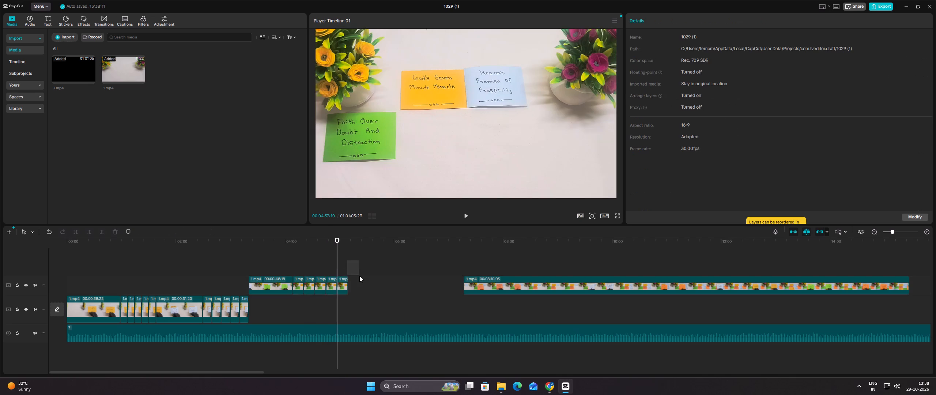
left_click_drag(359, 276, 269, 282)
left_click_drag(269, 282, 269, 306)
left_click(269, 306)
left_click(274, 282)
Scrub through the green-note part and its repeated still segments to check the joins between them.
left_click_drag(274, 279, 304, 281)
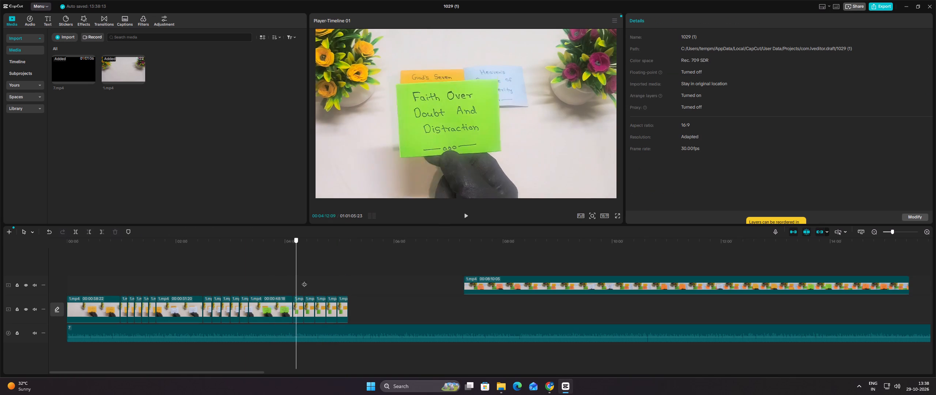
left_click_drag(304, 281, 314, 275)
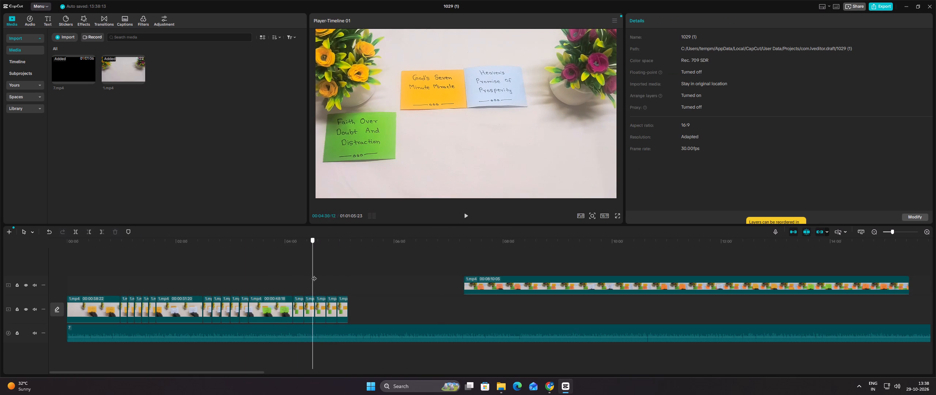
left_click_drag(314, 275, 343, 274)
left_click(315, 284)
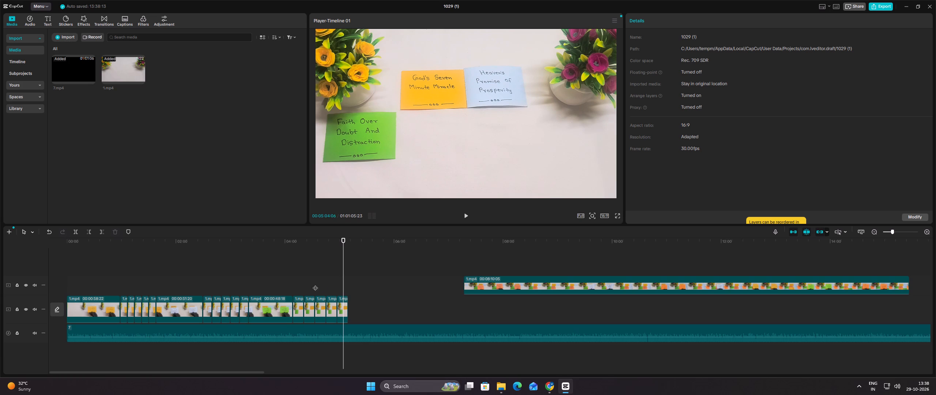
left_click(319, 280)
left_click_drag(323, 277, 333, 277)
left_click_drag(333, 277, 345, 279)
left_click(330, 268)
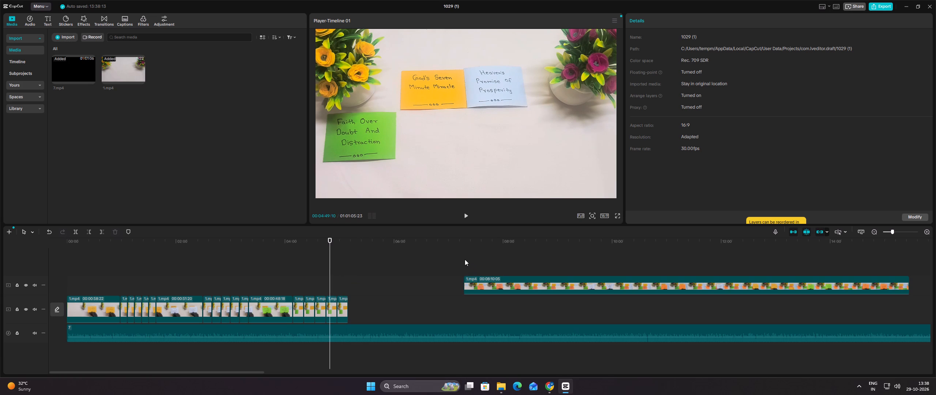
Move the long remaining 1.mp4 clip later on the upper track so it starts at about 8:44.
left_click_drag(493, 280, 572, 278)
Split the long 1.mp4 clip at about 10:45, after the orange note has been laid down beside the green one.
left_click(542, 257)
left_click_drag(542, 257, 580, 259)
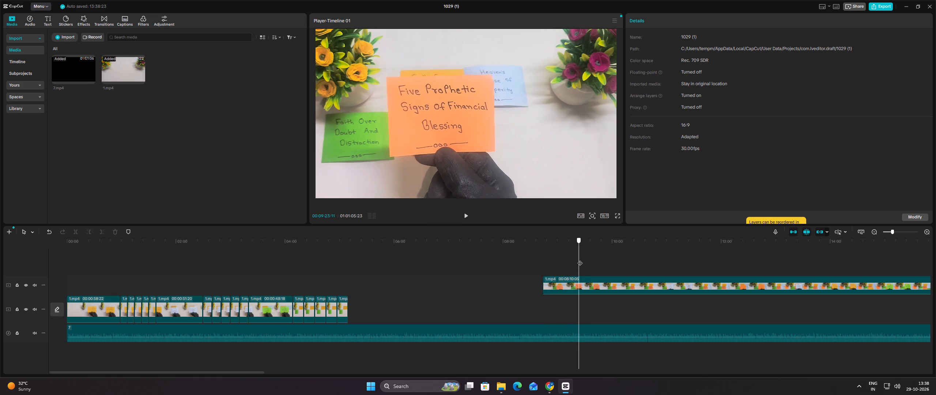
left_click_drag(580, 259, 615, 262)
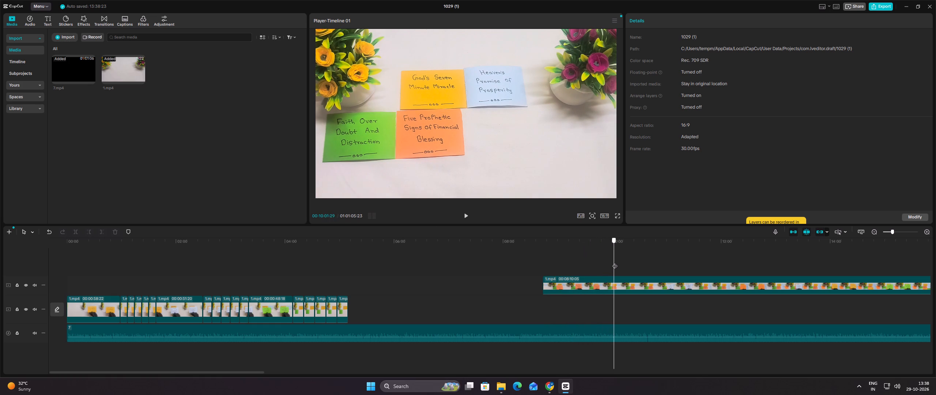
left_click_drag(615, 262, 654, 267)
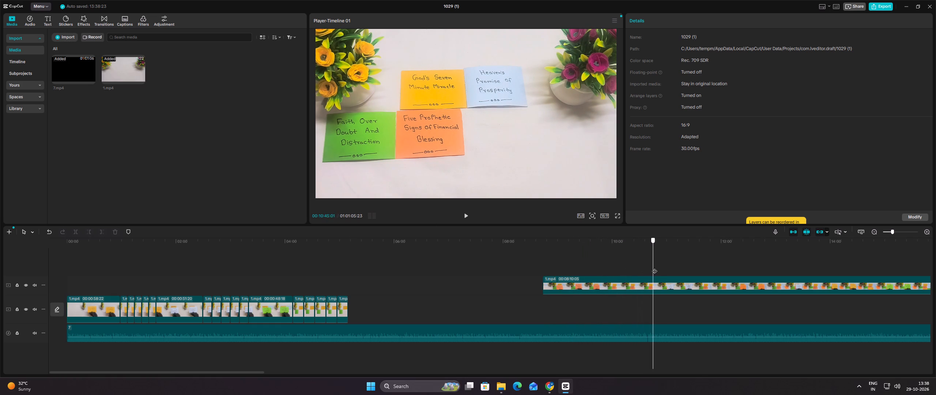
left_click_drag(654, 267, 653, 269)
left_click(653, 269)
left_click(642, 289)
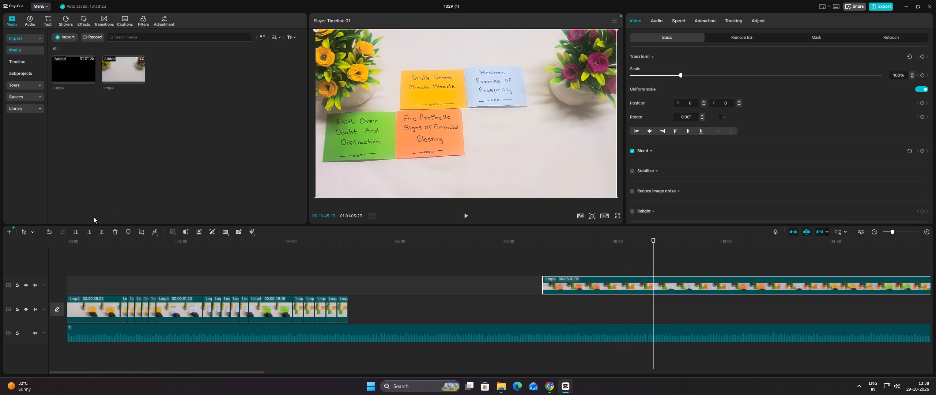
left_click(77, 234)
Move the split-off orange-note part along the upper track so it starts where the green note's last still segment ends.
left_click_drag(580, 281, 404, 277)
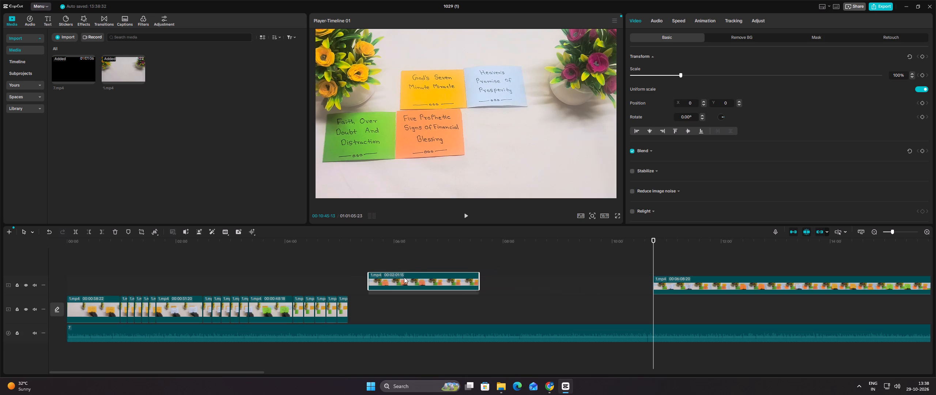
left_click_drag(404, 277, 386, 281)
left_click(386, 281)
Trim the end of the orange-note part so it lasts about 1:42.
left_click(377, 264)
left_click_drag(377, 263, 414, 264)
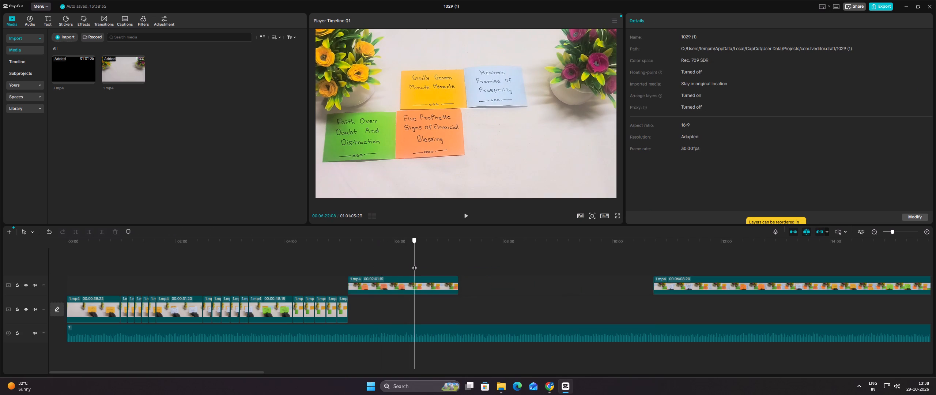
left_click_drag(414, 264, 367, 258)
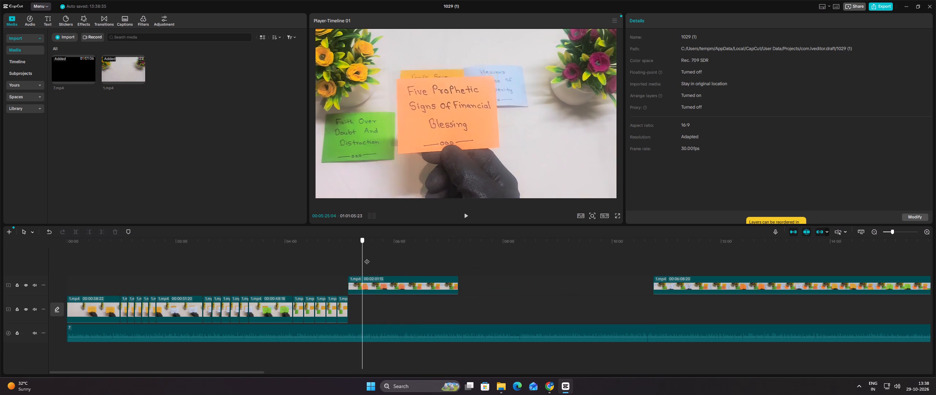
left_click_drag(367, 258, 403, 260)
left_click(418, 279)
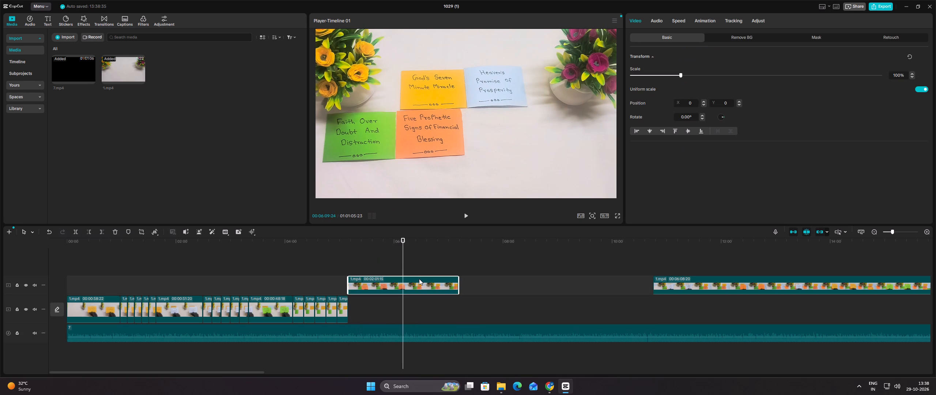
left_click_drag(458, 281, 447, 279)
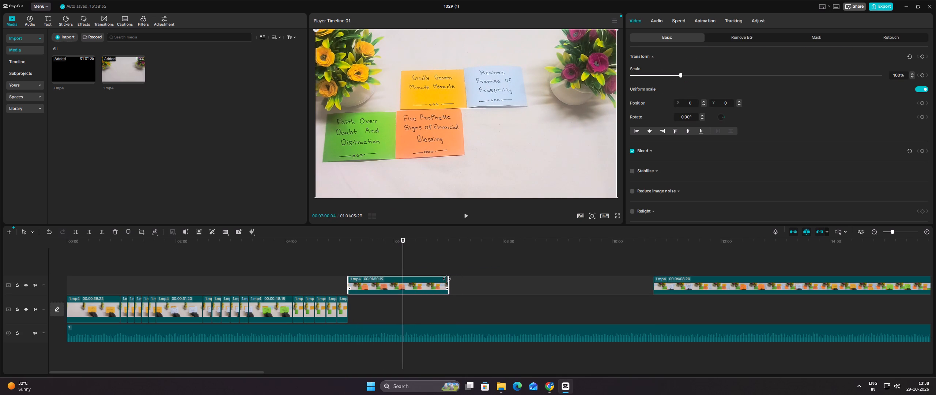
left_click_drag(447, 279, 435, 279)
left_click_drag(435, 279, 439, 281)
Split the orange-note part at about 6:11, separating the still shot at its end.
left_click(409, 261)
left_click_drag(409, 261, 412, 260)
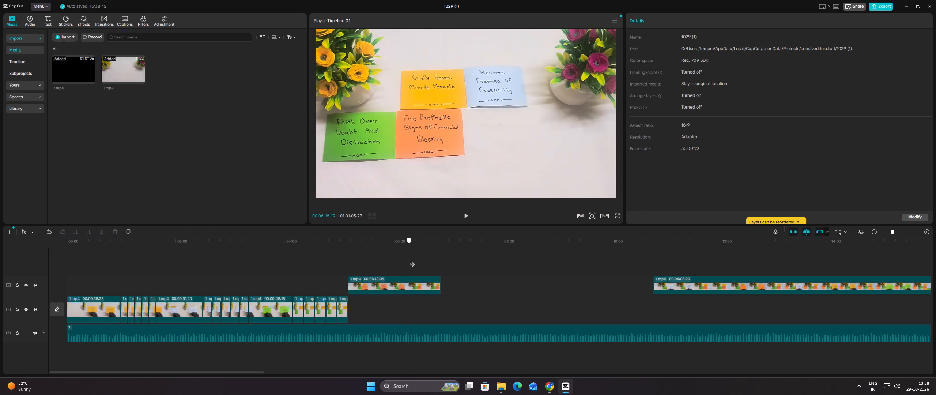
left_click_drag(412, 260, 400, 262)
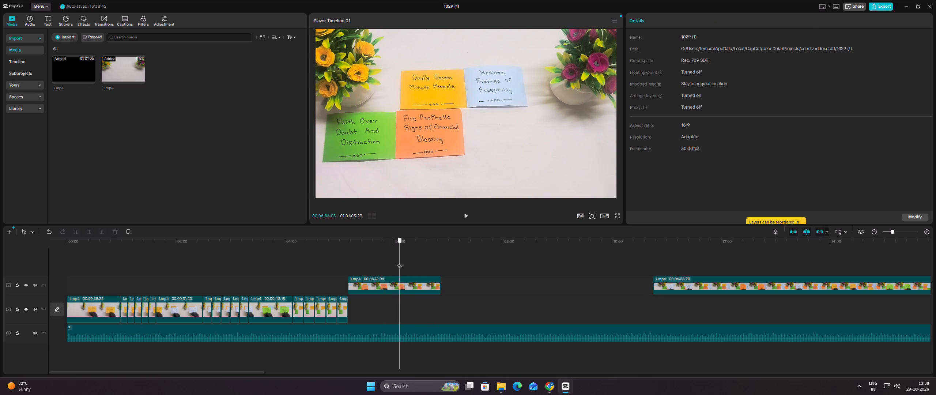
left_click_drag(400, 262, 404, 262)
left_click(411, 282)
left_click(73, 231)
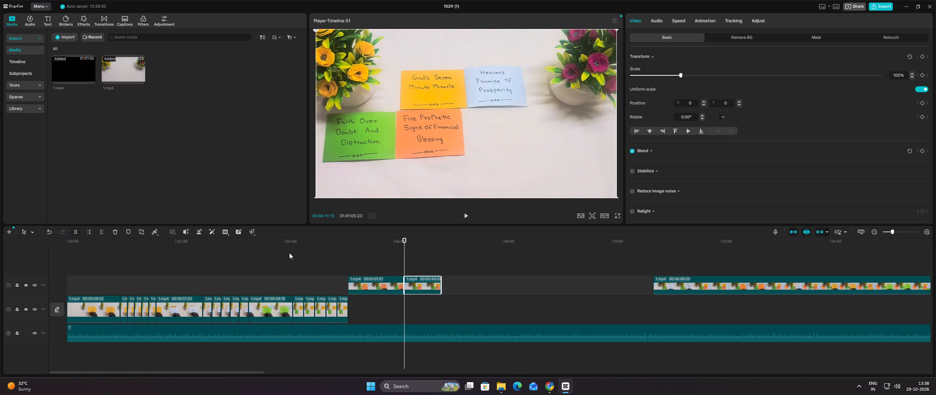
Copy the still segment at the end of the orange-note part and paste it three times in a row after it.
right_click(423, 281)
left_click(464, 110)
left_click(439, 255)
key("super+v")
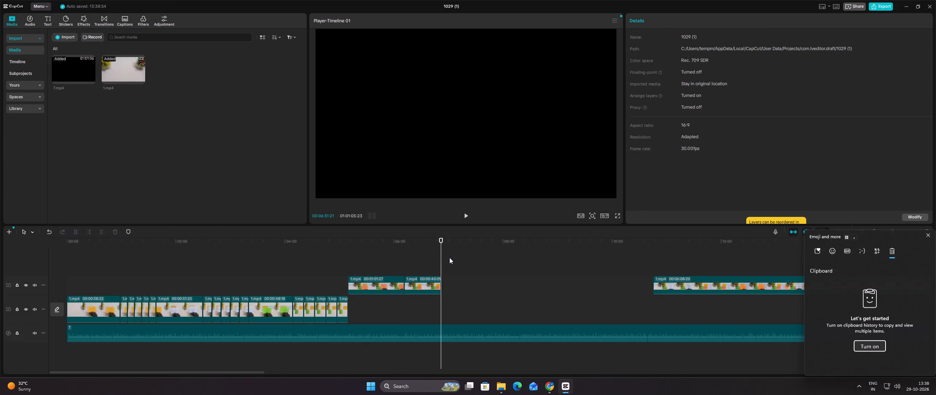
left_click(929, 234)
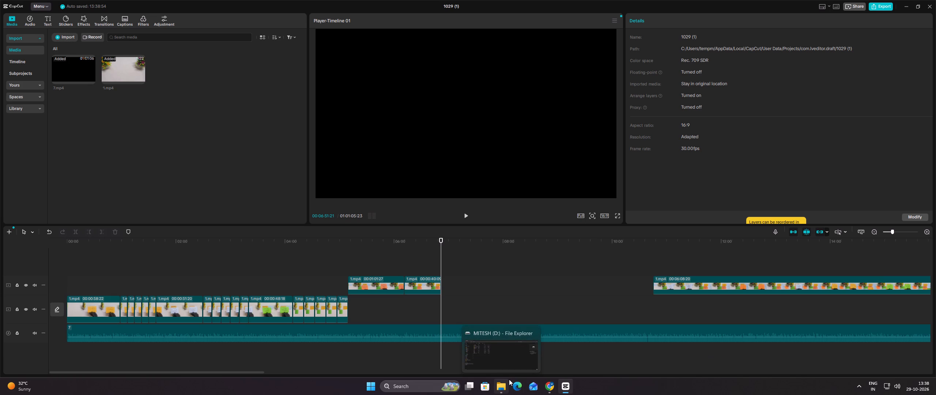
key("ctrl+v")
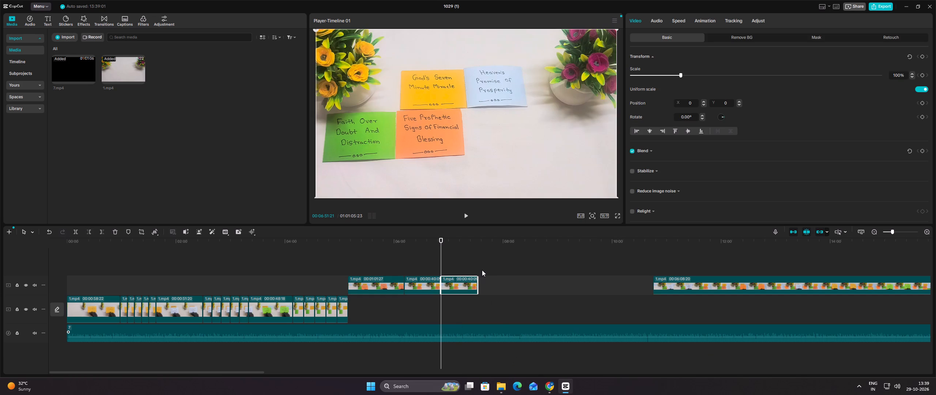
left_click(478, 264, "ctrl")
key("ctrl+v")
left_click(514, 263, "ctrl")
key("ctrl+v")
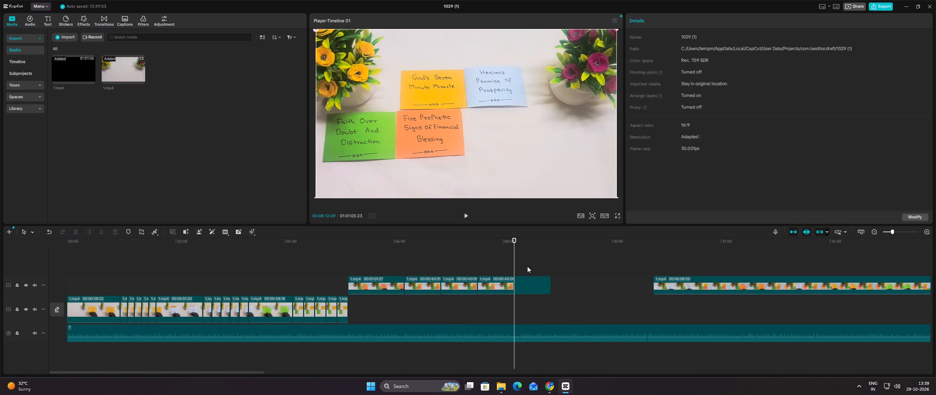
Move the orange-note part and its repeated still segments onto the main track, directly after the green note's segments.
left_click_drag(561, 261, 393, 287)
left_click_drag(383, 285, 387, 307)
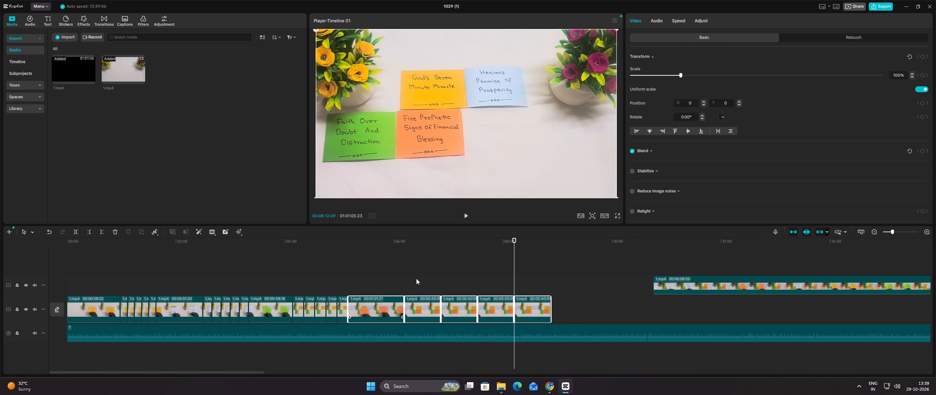
Review the whole timeline, comparing the extent of the assembled note segments with the full audio and scrubbing the orange-note section.
scroll(418, 282, "down", 1, "ctrl")
scroll(419, 283, "up", 1, "ctrl")
scroll(419, 283, "down", 9, "ctrl")
scroll(419, 314, "down", 3, "ctrl")
scroll(358, 316, "up", 1, "ctrl")
scroll(358, 316, "down", 1, "ctrl")
scroll(358, 316, "up", 1, "ctrl")
scroll(358, 316, "down", 3, "ctrl")
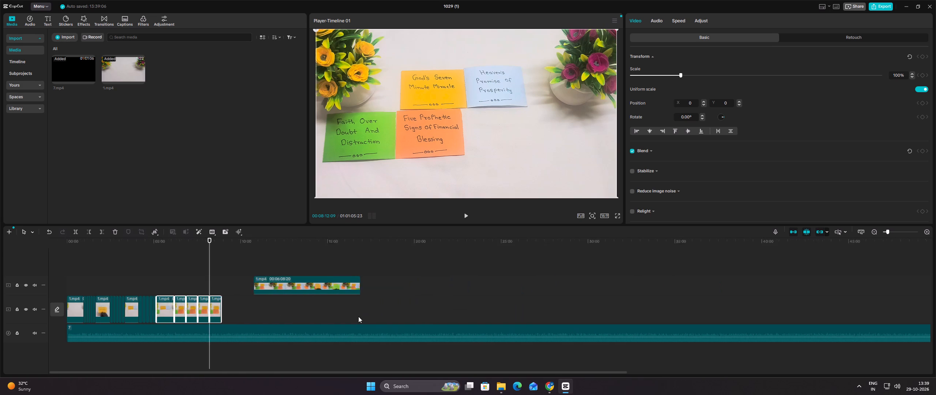
scroll(358, 316, "down", 2, "ctrl")
scroll(324, 319, "down", 4, "ctrl")
scroll(354, 313, "down", 3, "ctrl")
scroll(314, 312, "up", 4, "ctrl")
scroll(314, 312, "down", 1, "ctrl")
scroll(314, 312, "up", 2, "ctrl")
scroll(314, 312, "down", 1, "ctrl")
scroll(314, 312, "up", 1, "ctrl")
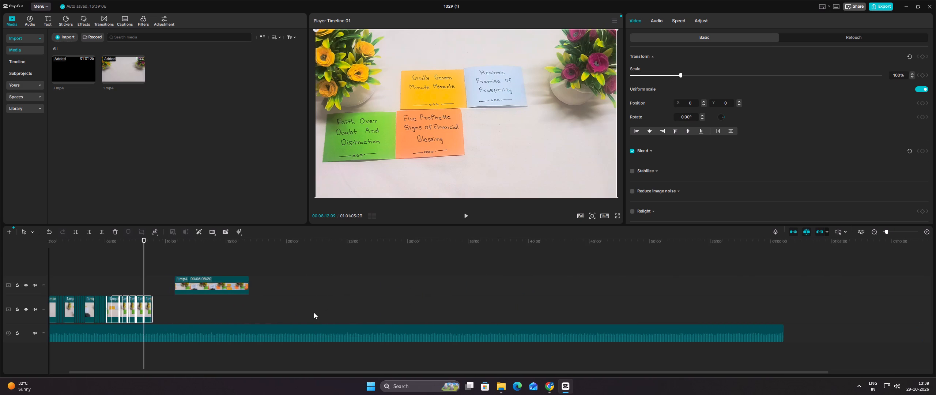
scroll(314, 312, "down", 2, "ctrl")
left_click(118, 272, "ctrl")
left_click_drag(118, 272, 56, 266, "ctrl")
scroll(129, 278, "up", 1, "ctrl")
scroll(129, 278, "down", 1, "ctrl")
scroll(130, 279, "up", 1, "ctrl")
scroll(130, 279, "down", 3, "ctrl")
scroll(130, 279, "up", 1, "ctrl")
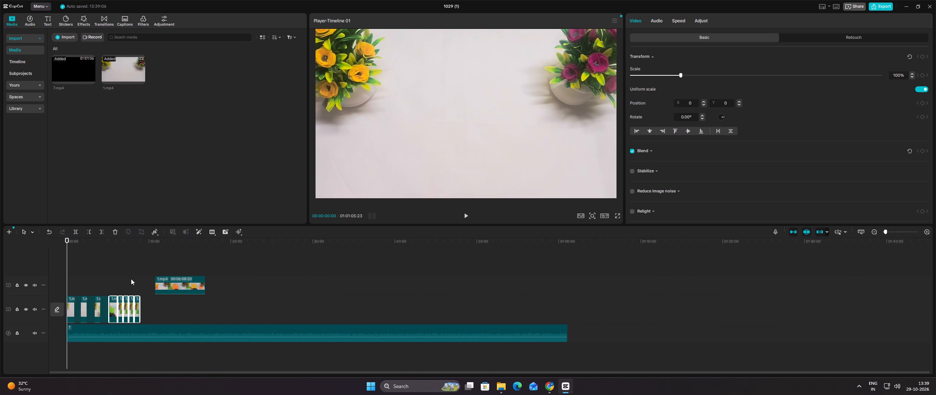
scroll(131, 279, "up", 1, "ctrl")
scroll(135, 279, "down", 1, "ctrl")
scroll(135, 279, "up", 1, "ctrl")
scroll(135, 279, "down", 2, "ctrl")
scroll(135, 279, "up", 3, "ctrl")
left_click(146, 282)
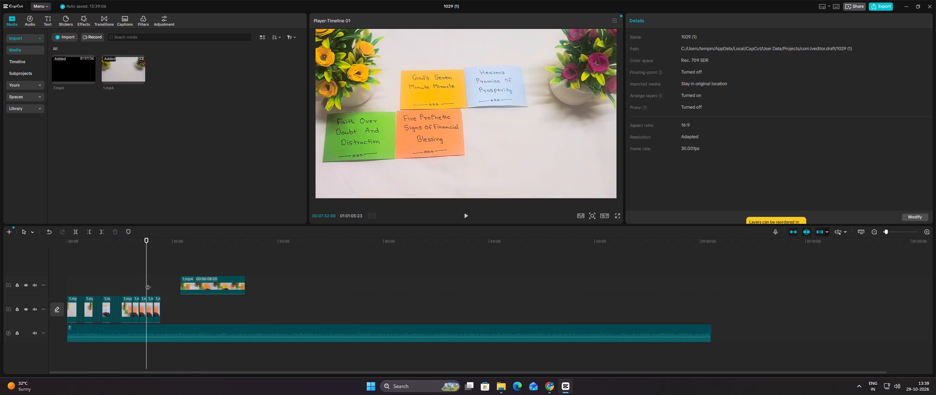
left_click_drag(147, 281, 123, 274)
left_click(140, 280)
left_click_drag(140, 280, 147, 275)
left_click_drag(147, 275, 147, 275)
Delete the last of the orange note's repeated still segments from the main track.
scroll(161, 305, "up", 2, "ctrl")
scroll(161, 305, "down", 1, "ctrl")
scroll(161, 305, "up", 2, "ctrl")
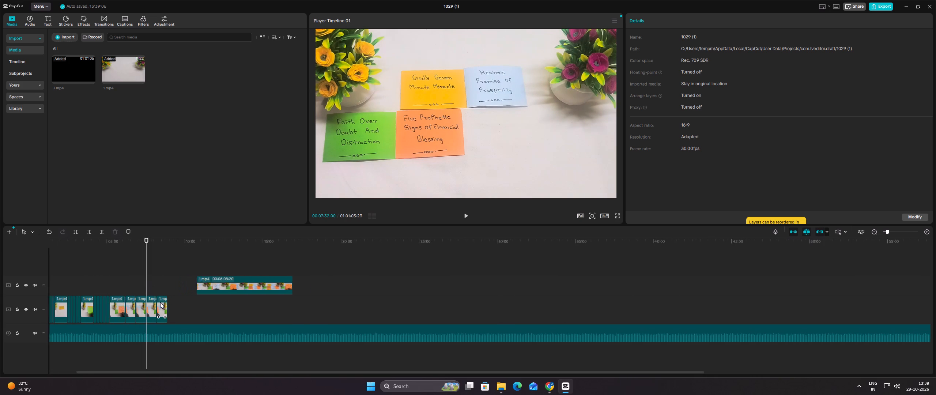
scroll(160, 302, "up", 2, "ctrl")
left_click(160, 302)
left_click(167, 302)
left_click(116, 231)
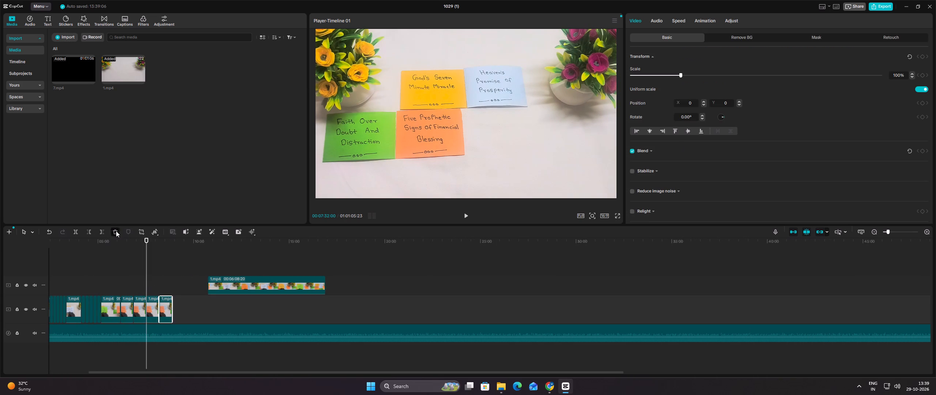
Shorten the orange note's final still segment to about half its length and slightly trim the one before it.
left_click(155, 308)
left_click_drag(158, 306, 152, 305)
left_click(127, 286)
left_click_drag(127, 282, 131, 282)
left_click(140, 297)
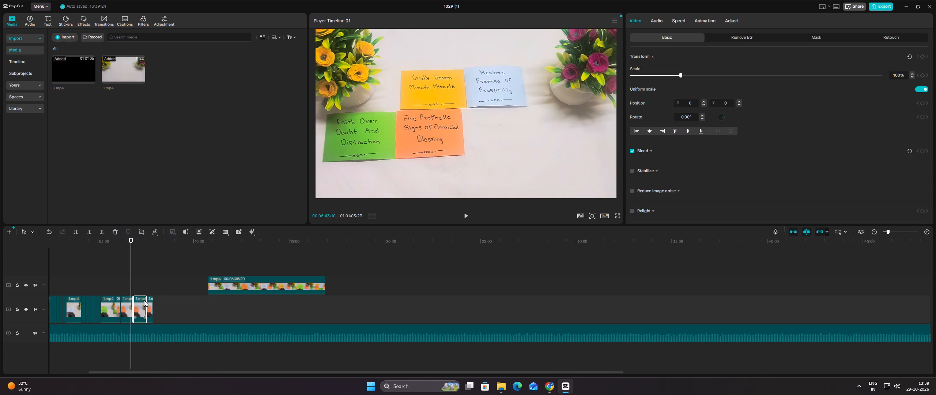
left_click(146, 301)
Scrub through the orange-note part and its shortened still segments to check their joins and where they end.
left_click(122, 276)
left_click_drag(122, 276, 114, 276)
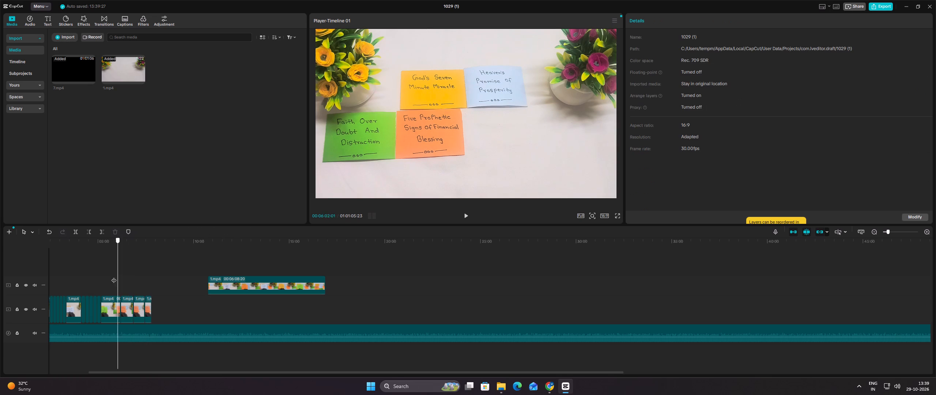
left_click_drag(114, 276, 140, 279)
scroll(147, 281, "down", 2, "ctrl")
scroll(147, 281, "up", 1, "ctrl")
scroll(147, 281, "down", 7, "ctrl")
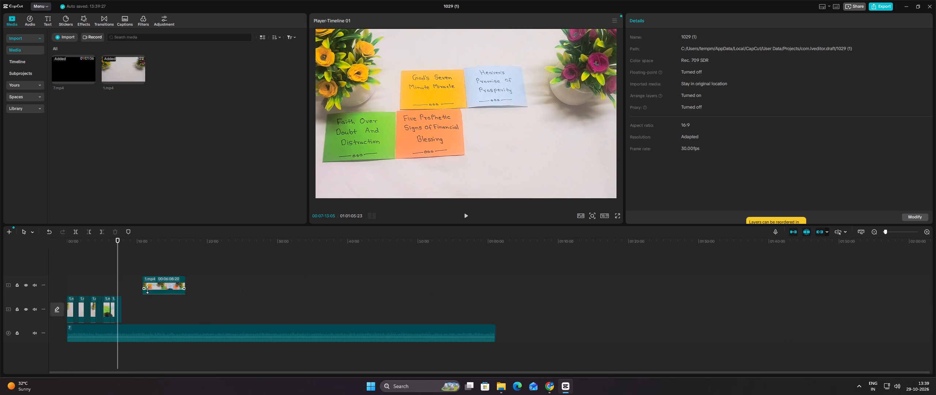
scroll(162, 318, "up", 2, "ctrl")
scroll(162, 318, "down", 2, "ctrl")
scroll(162, 318, "up", 10, "ctrl")
left_click(122, 273, "ctrl")
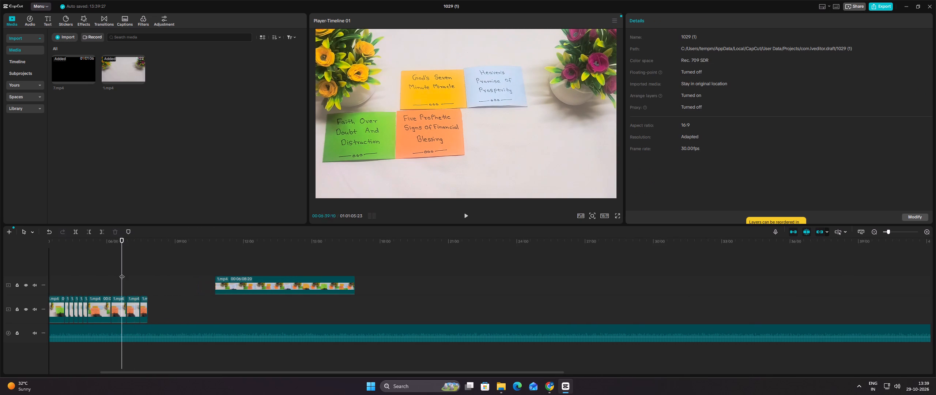
left_click_drag(122, 273, 56, 261, "ctrl")
left_click(56, 261, "ctrl")
scroll(153, 282, "up", 1, "ctrl")
scroll(156, 281, "down", 1, "ctrl")
scroll(156, 281, "up", 3, "ctrl")
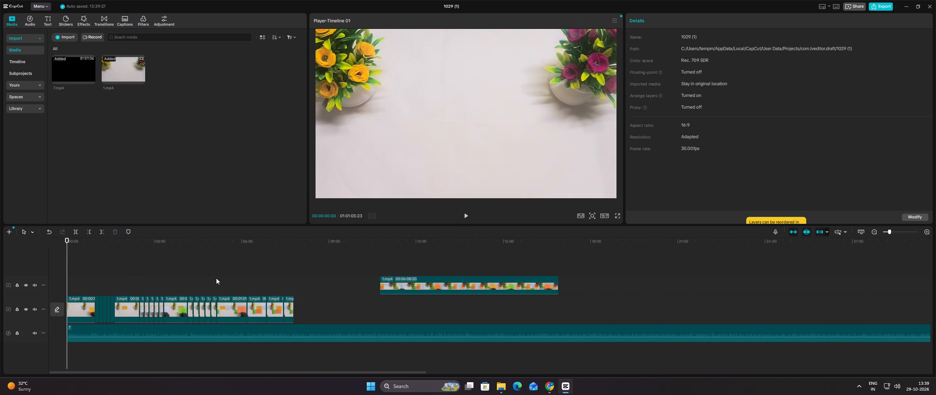
left_click(252, 274)
left_click_drag(252, 274, 267, 276)
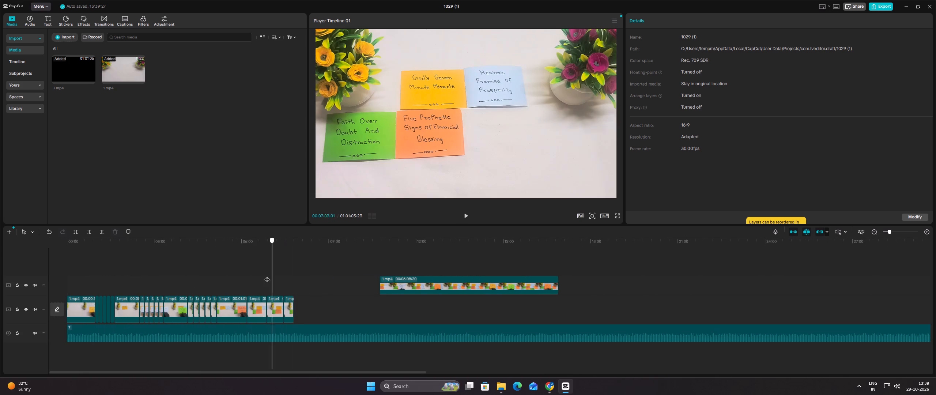
left_click_drag(267, 276, 291, 281)
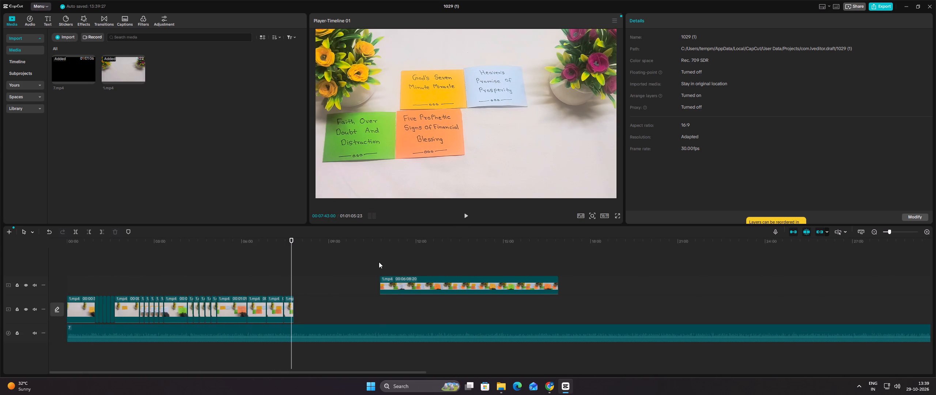
Split the upper-track footage once the An Angel Sent To Deliver A Blessing note is laid down and move that part to where the main-track segments end.
left_click(380, 263)
left_click_drag(380, 260, 404, 259)
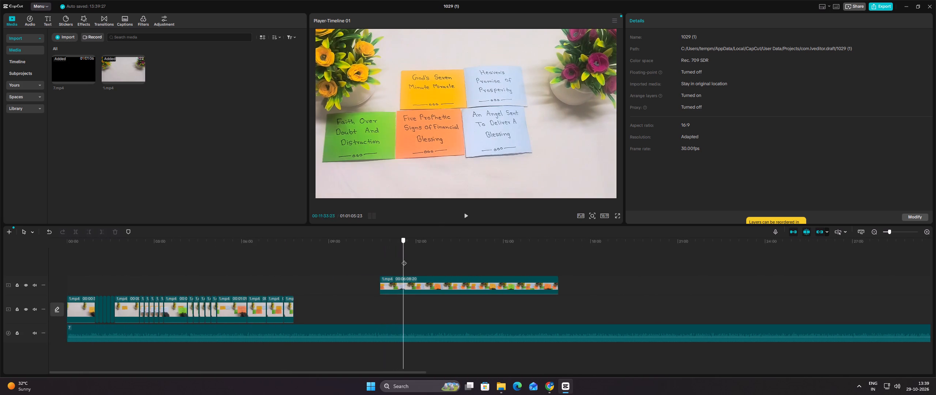
left_click_drag(404, 259, 411, 259)
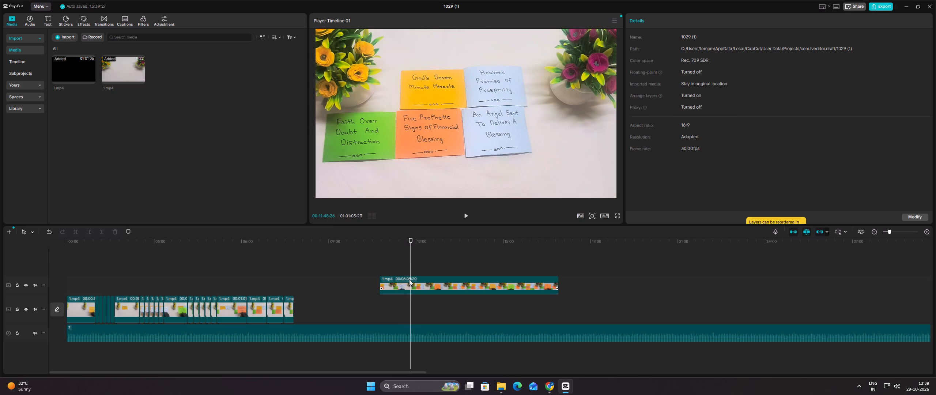
left_click(409, 279)
left_click(73, 232)
left_click_drag(389, 282, 349, 282)
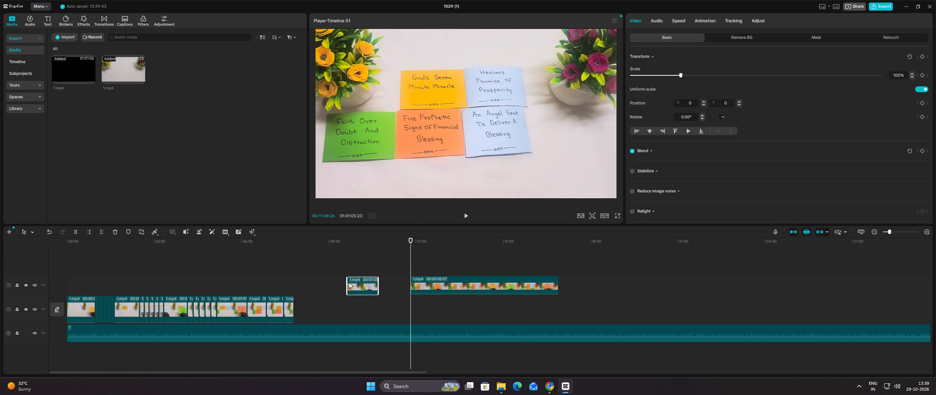
left_click_drag(349, 282, 303, 283)
Split the An Angel Sent To Deliver A Blessing part where the hand has left the frame, separating its closing still segment.
left_click(300, 265)
left_click_drag(300, 263, 314, 263)
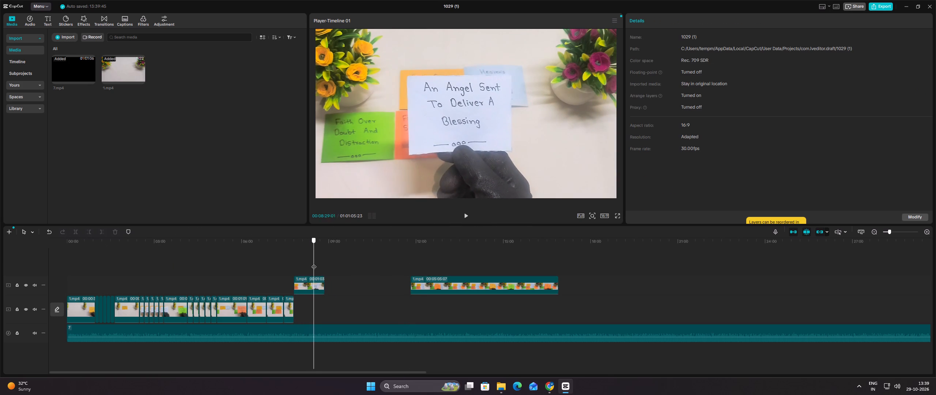
left_click_drag(314, 263, 317, 263)
left_click(316, 281)
left_click(73, 232)
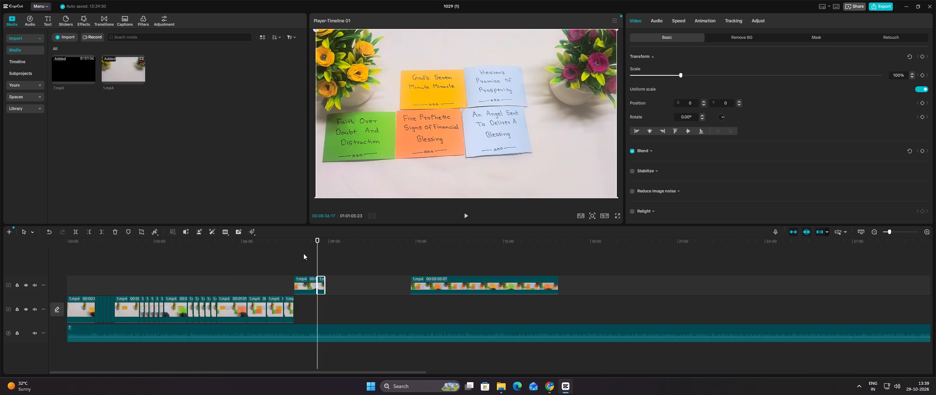
Copy the Angel note's closing still segment and paste it four times in a row directly after the original.
double_click(319, 253)
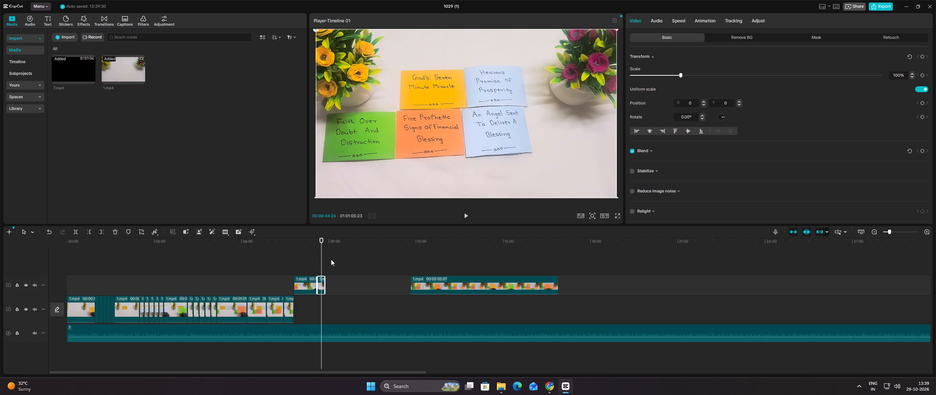
right_click(321, 282)
left_click(361, 107)
left_click(324, 259)
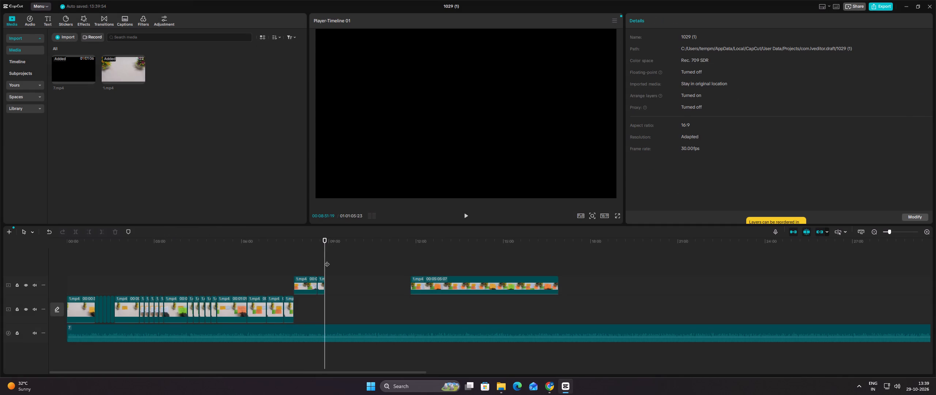
key("ctrl+v")
left_click(333, 259, "ctrl")
key("ctrl+v")
left_click(341, 257, "ctrl")
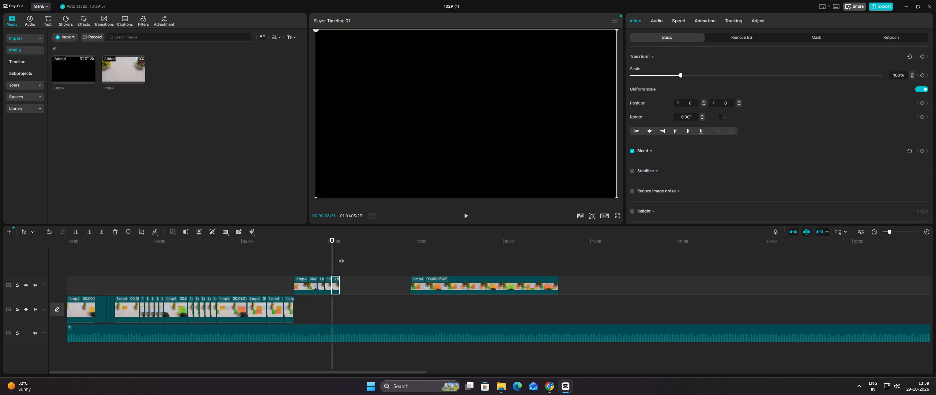
key("ctrl+v")
left_click(345, 260, "ctrl")
key("ctrl+v")
Move the Angel note's part and all its repeated still segments together onto the main track, after the existing segments.
left_click_drag(359, 260, 329, 286, "ctrl")
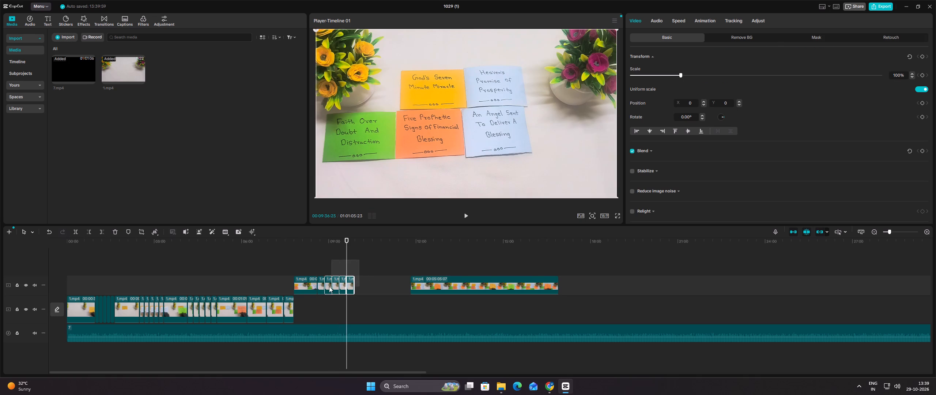
left_click_drag(329, 286, 310, 284, "ctrl")
left_click_drag(310, 283, 312, 306)
left_click(346, 271)
left_click(348, 271)
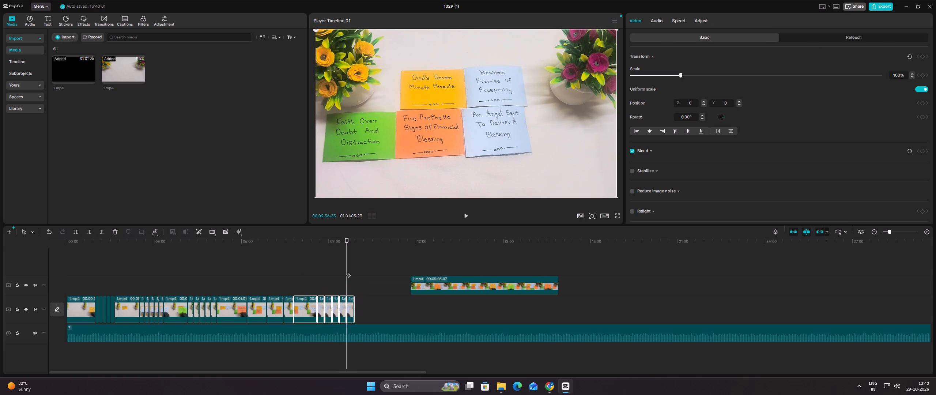
left_click(351, 271)
left_click_drag(351, 271, 355, 271)
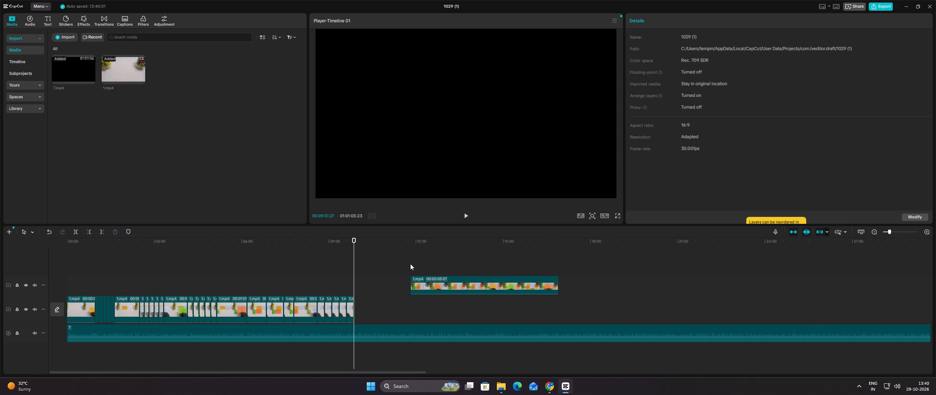
Split the remaining upper-track footage once the Closed Doors Begin To Open note is laid down and move that part to where the main-track segments end.
left_click(411, 263)
left_click_drag(411, 260, 439, 264)
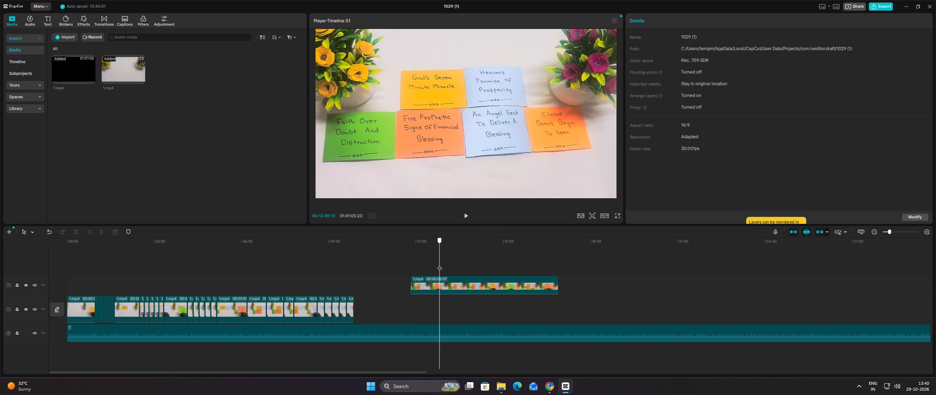
left_click_drag(439, 264, 443, 266)
left_click(443, 266)
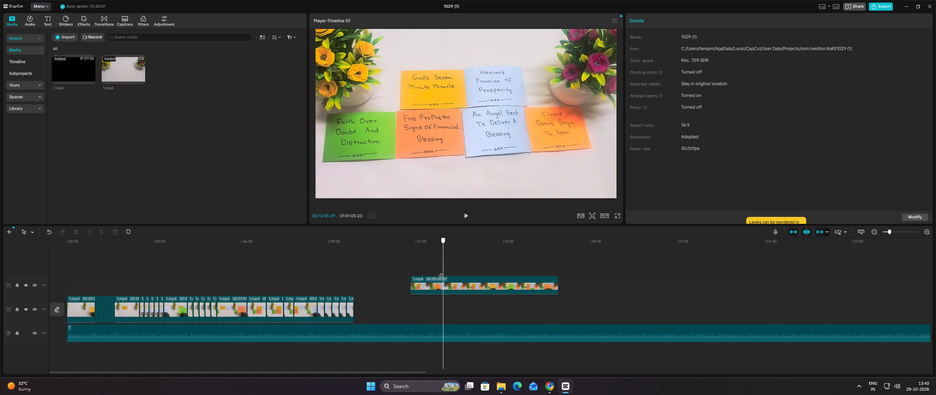
left_click(440, 276)
left_click(79, 231)
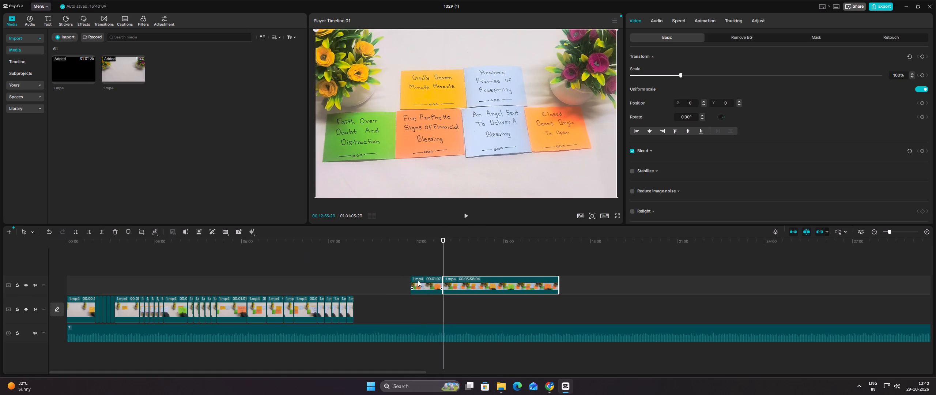
left_click_drag(419, 281, 362, 281)
Move the remaining upper-track footage further along the timeline, well clear of the Closed Doors Begin To Open part.
left_click_drag(465, 280, 570, 278)
Split the Closed Doors Begin To Open part where the hand has left the frame, separating its closing still segment.
left_click(375, 266)
left_click(375, 263)
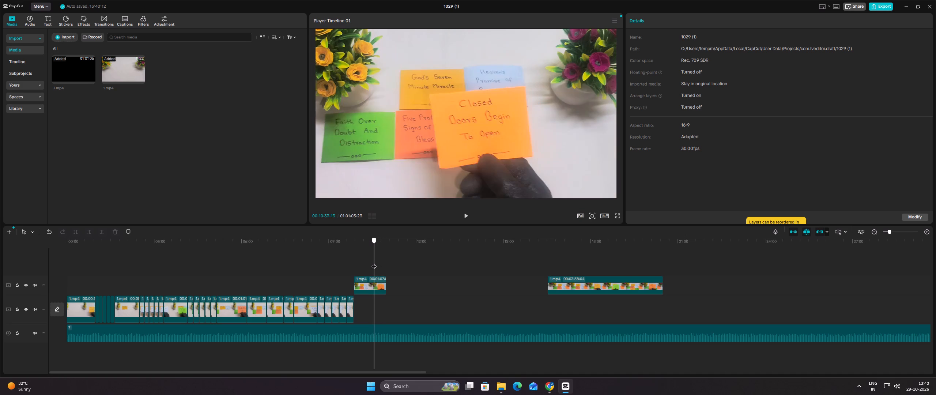
left_click(377, 263)
left_click(367, 287)
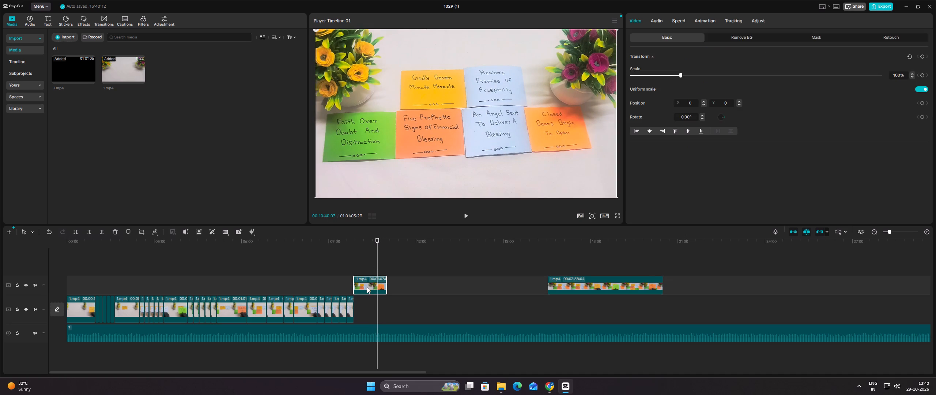
left_click(72, 232)
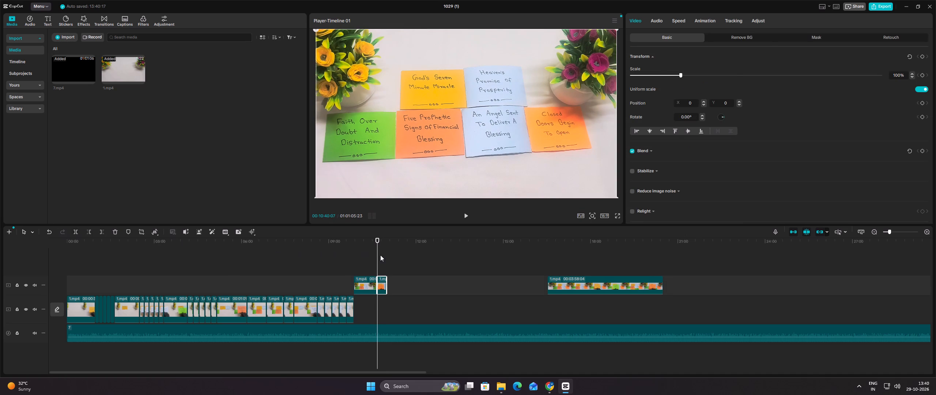
Place the playhead at the end of the Closed Doors note's closing still segment.
left_click(380, 255)
left_click_drag(380, 255, 384, 255)
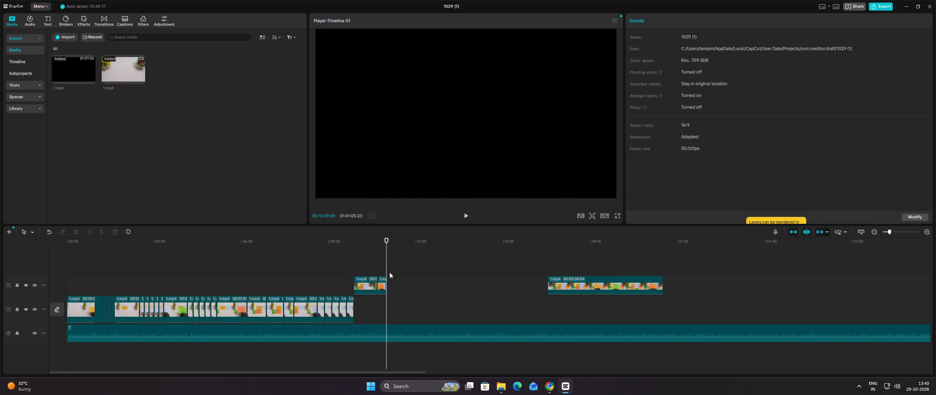
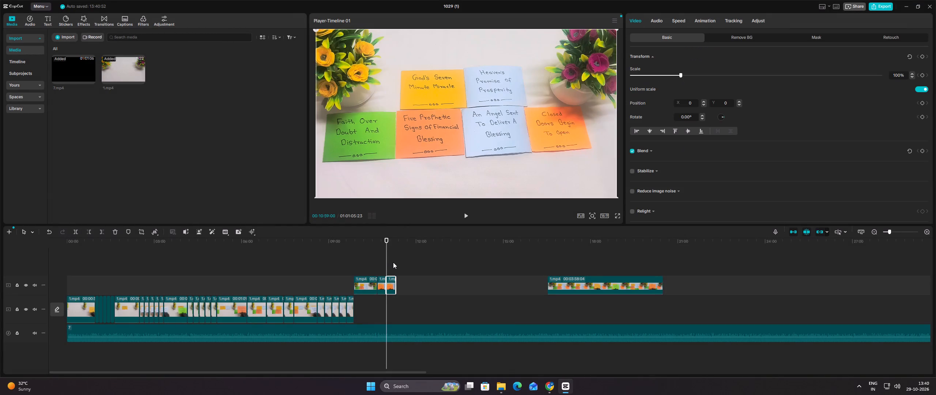
Paste two more copies of the Closed Doors Begin To Open note's closing still segment end to end on the upper track.
left_click(394, 263, "ctrl")
key("ctrl+v")
left_click(405, 264, "ctrl")
key("ctrl+v")
Select the Closed Doors Begin To Open part with all its still segments and move them to the end of the main track.
left_click_drag(423, 267, 424, 279)
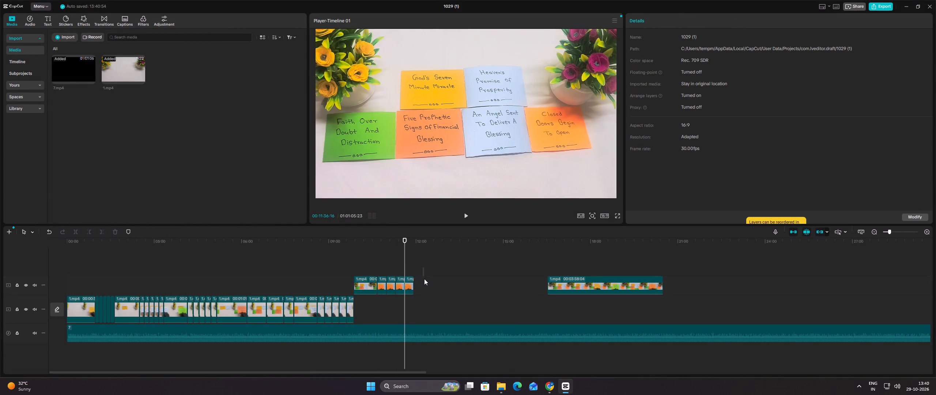
left_click_drag(424, 279, 424, 282)
left_click_drag(423, 282, 372, 283)
left_click_drag(364, 261, 436, 283)
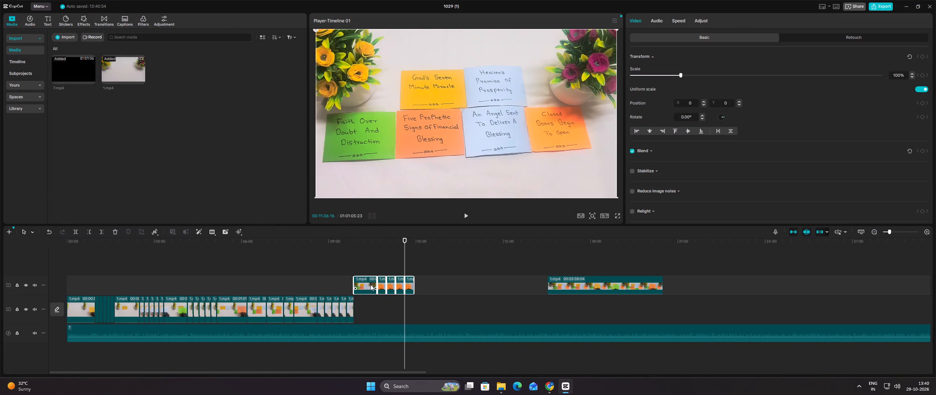
left_click_drag(369, 285, 375, 304)
left_click(384, 275)
left_click_drag(384, 275, 403, 274)
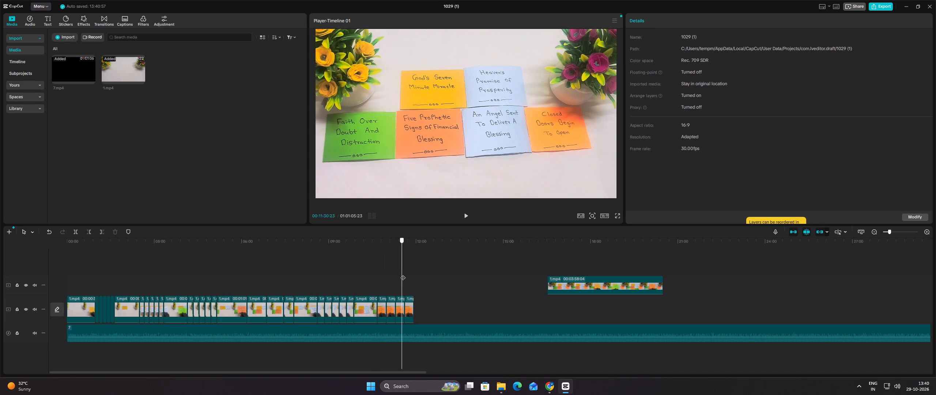
left_click_drag(403, 274, 370, 275)
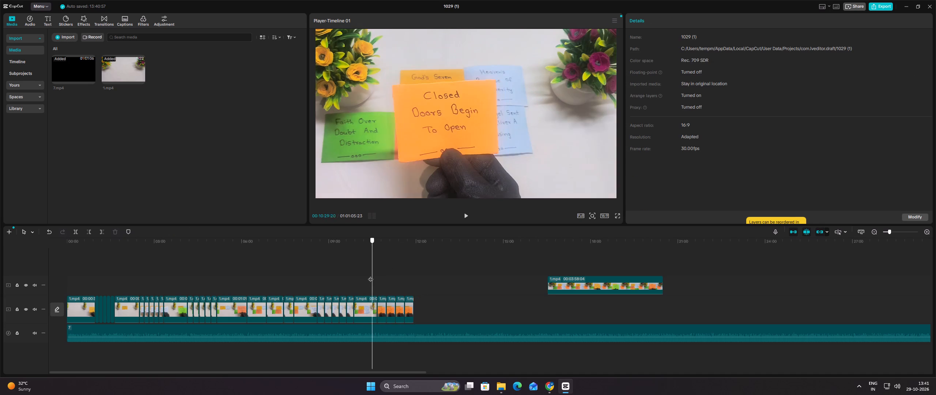
left_click_drag(370, 275, 408, 274)
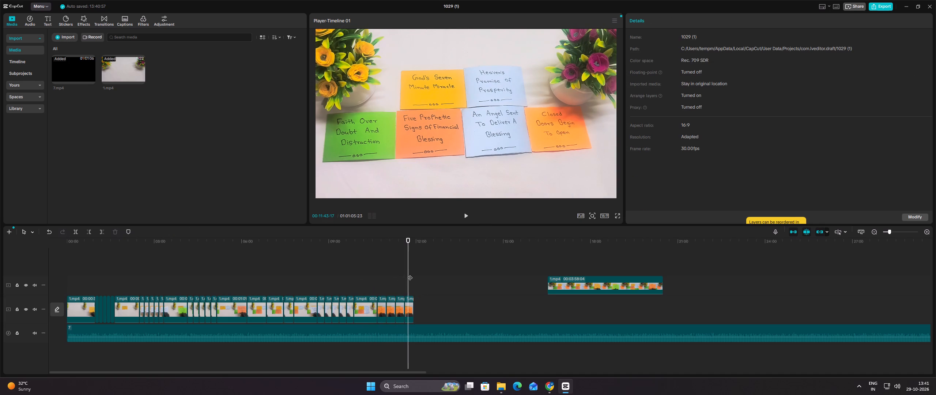
Split the remaining upper-track footage once the Divine Protection From Adversaries note is laid down and move that part to where the main-track segments end.
left_click(549, 267)
left_click_drag(550, 264, 564, 266)
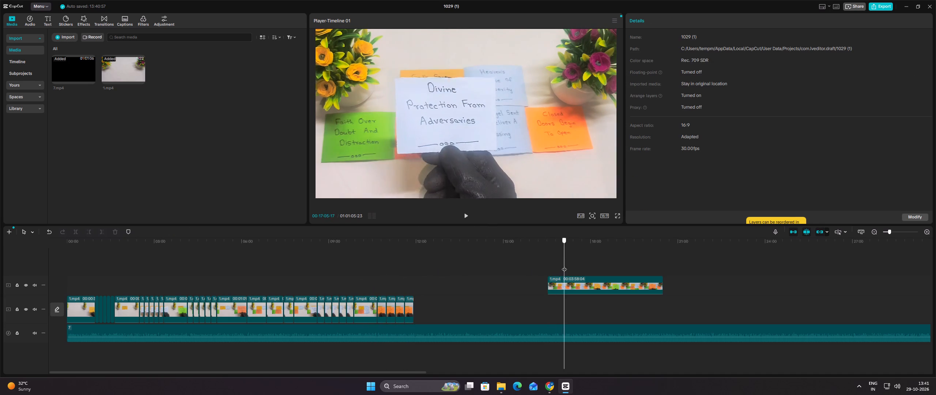
left_click_drag(564, 266, 571, 267)
left_click(577, 291)
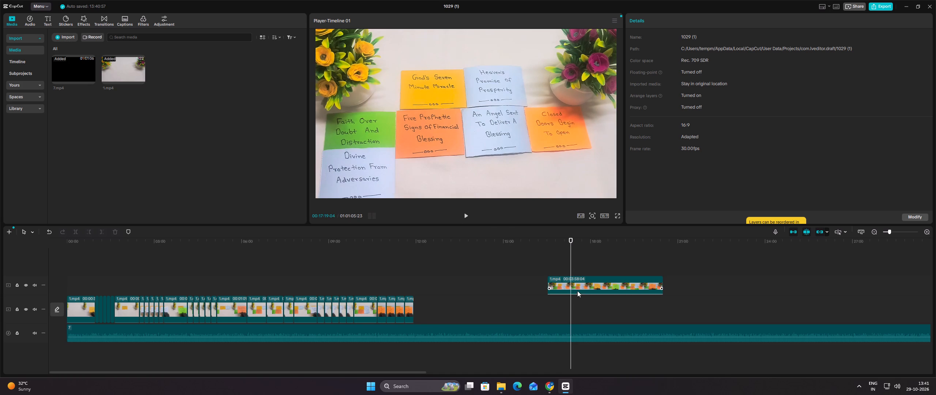
left_click(77, 233)
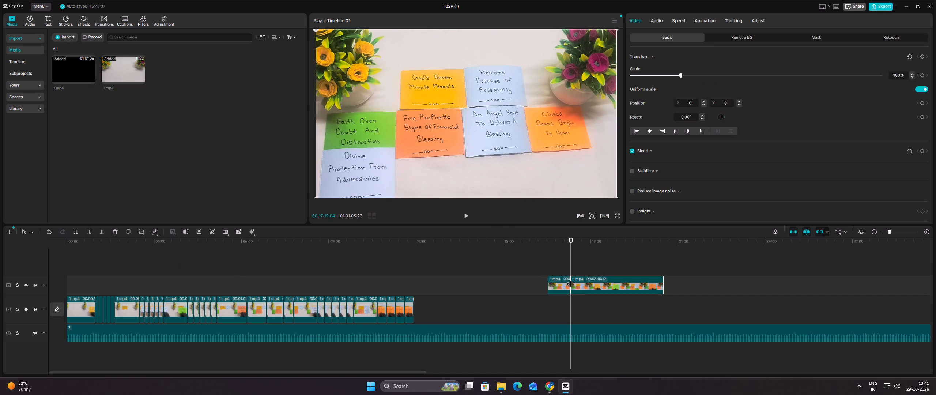
left_click_drag(563, 284, 427, 287)
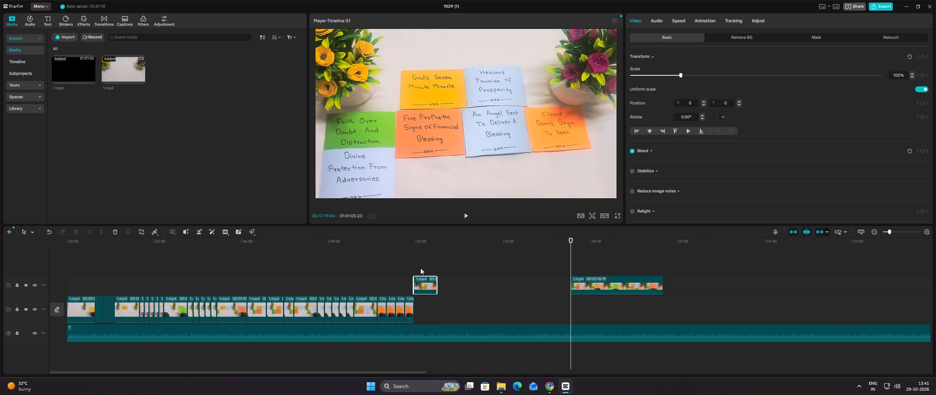
Split the Divine Protection From Adversaries part where the hand has left the frame, separating its closing still segment.
left_click(420, 268)
left_click_drag(420, 262, 431, 263)
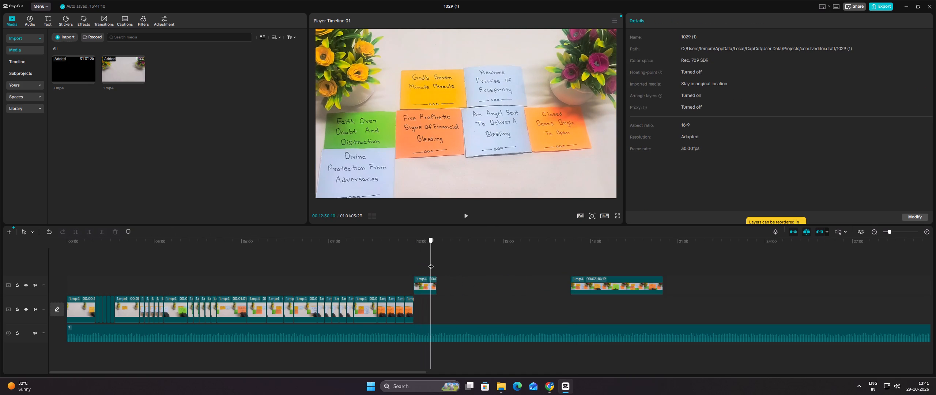
left_click_drag(431, 263, 432, 263)
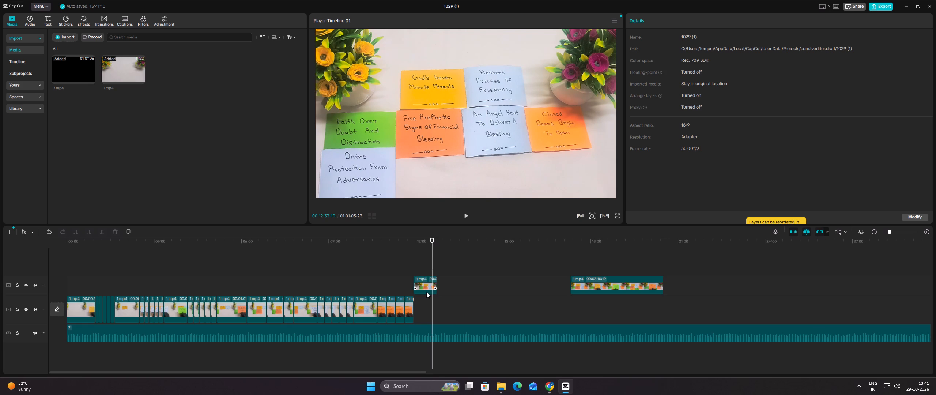
left_click(426, 292)
left_click(70, 234)
left_click(76, 232)
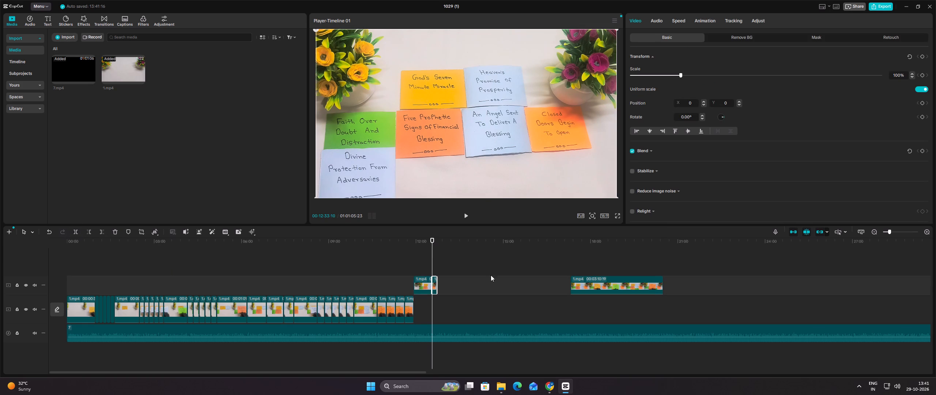
Copy the Divine Protection note's closing still segment and paste three copies end to end after it.
left_click(434, 257)
left_click(435, 257)
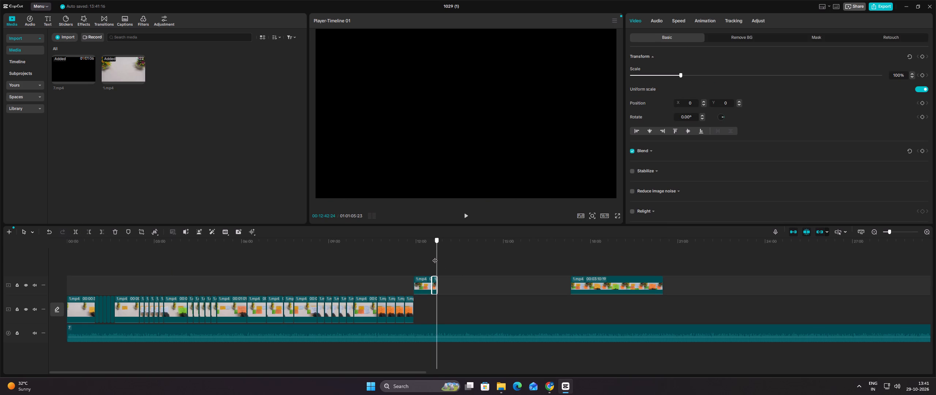
right_click(435, 280)
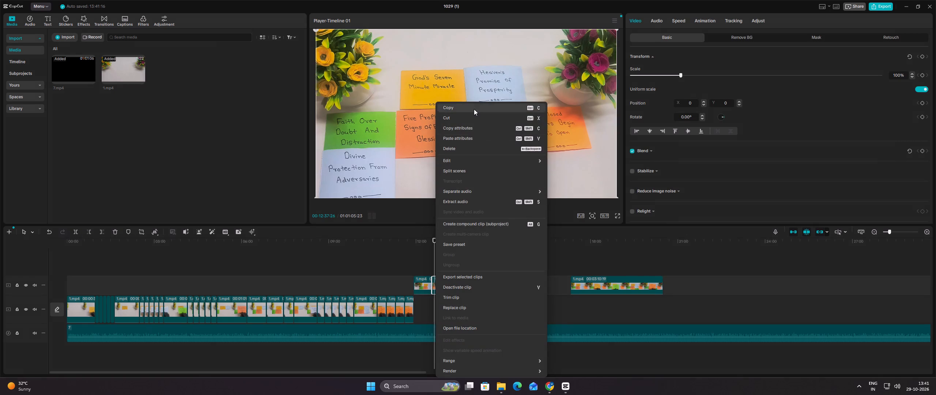
left_click(474, 109)
left_click(437, 264)
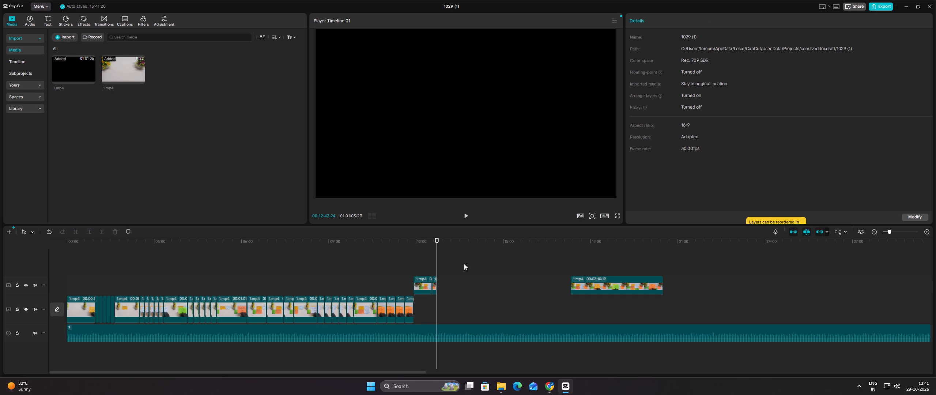
key("ctrl+v")
left_click(442, 266, "ctrl")
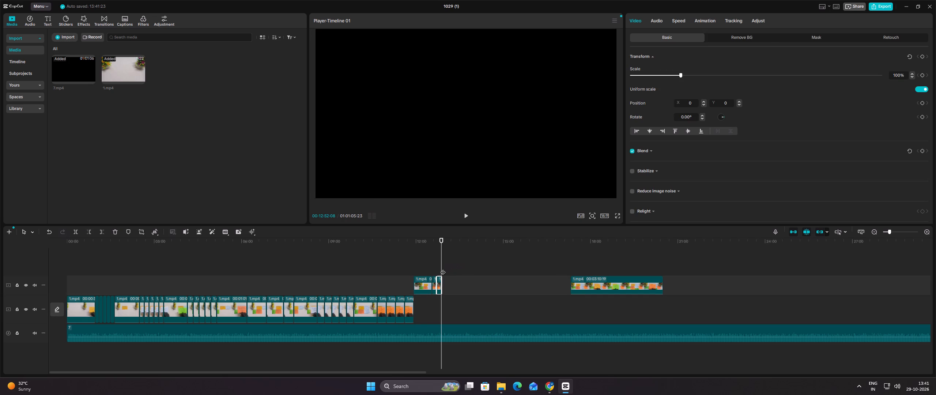
key("ctrl+v")
left_click(445, 265, "ctrl")
key("ctrl+v")
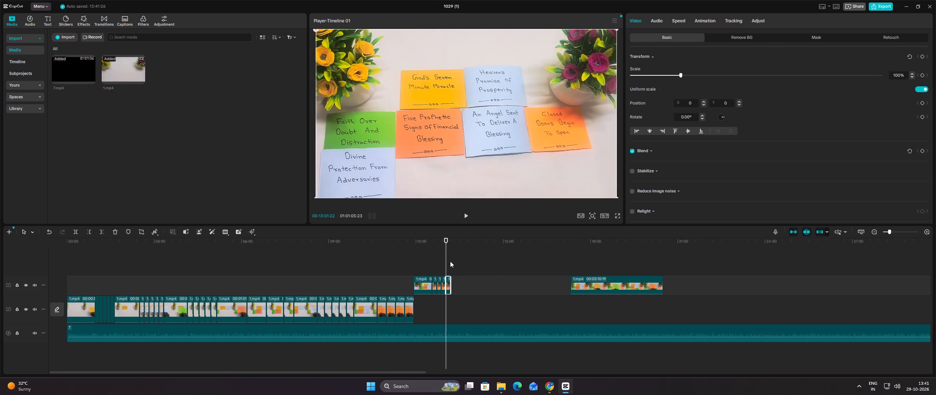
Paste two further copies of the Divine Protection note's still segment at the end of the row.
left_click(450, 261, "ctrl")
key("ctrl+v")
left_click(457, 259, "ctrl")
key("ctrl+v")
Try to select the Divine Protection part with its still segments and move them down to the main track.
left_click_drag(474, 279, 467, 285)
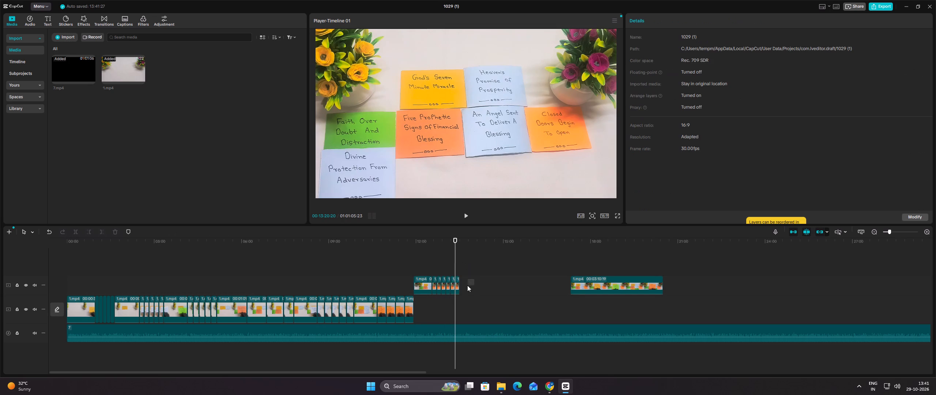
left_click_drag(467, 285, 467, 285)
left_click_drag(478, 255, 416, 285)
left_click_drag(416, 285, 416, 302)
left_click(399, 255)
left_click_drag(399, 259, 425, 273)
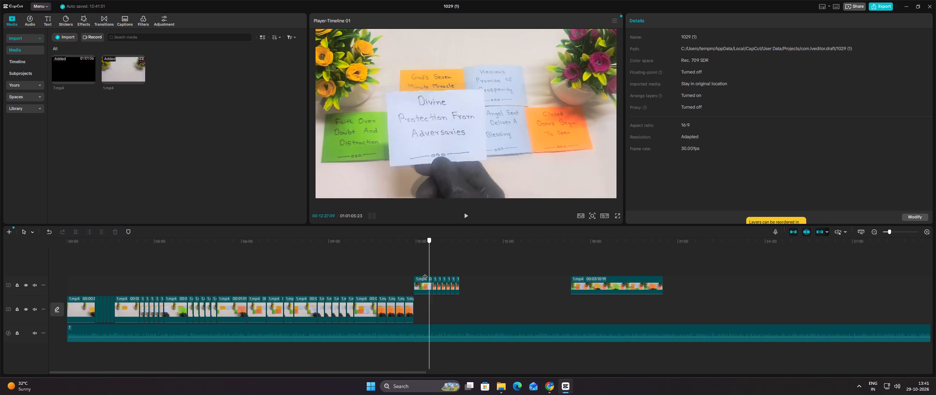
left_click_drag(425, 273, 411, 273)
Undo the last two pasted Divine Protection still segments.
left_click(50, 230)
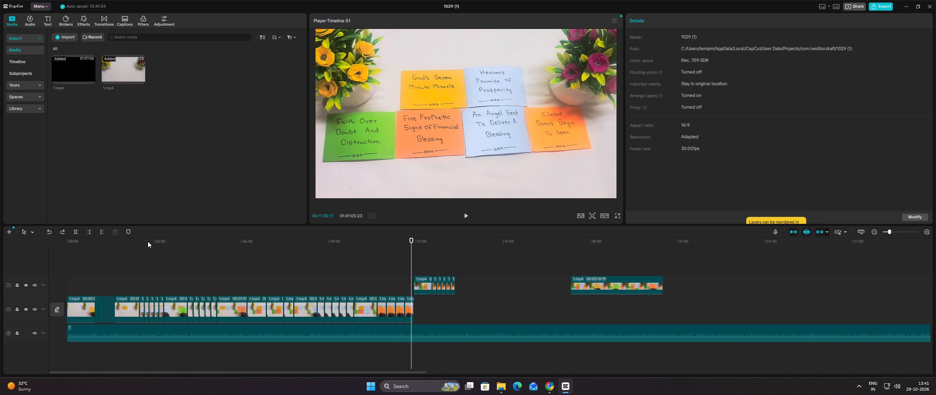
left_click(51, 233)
Paste one copy of the still segment at the end of the Divine Protection row on the upper track.
left_click(449, 266)
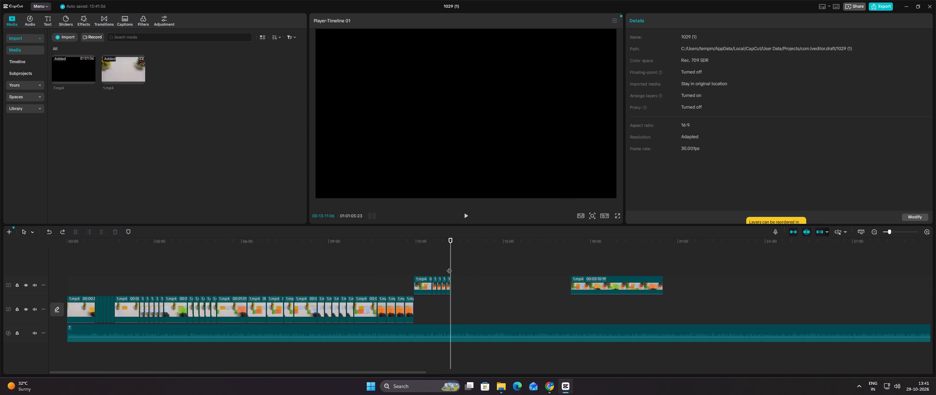
key("ctrl+v")
Select the Divine Protection part with all its still segments and move them to the end of the main track.
left_click_drag(395, 267, 467, 283)
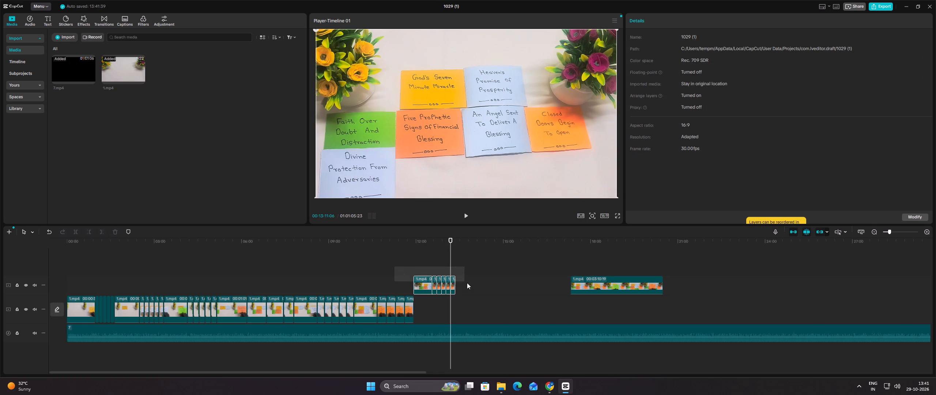
left_click_drag(467, 283, 469, 284)
left_click_drag(418, 283, 415, 304)
left_click(433, 278)
left_click_drag(433, 278, 436, 278)
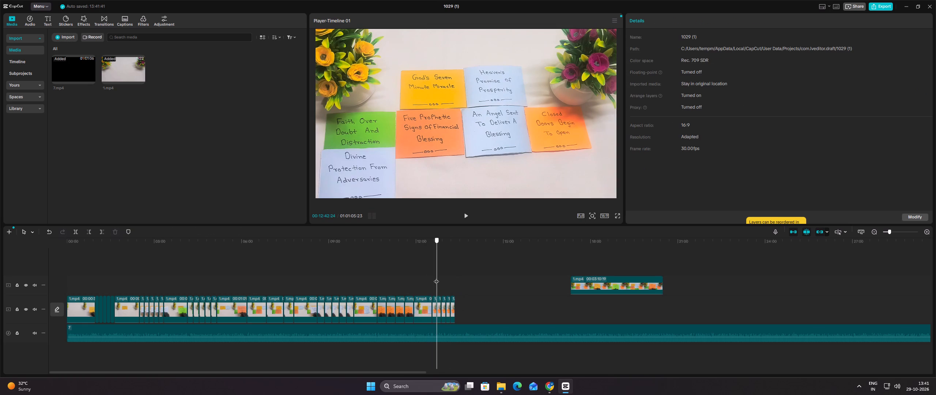
left_click_drag(436, 278, 453, 278)
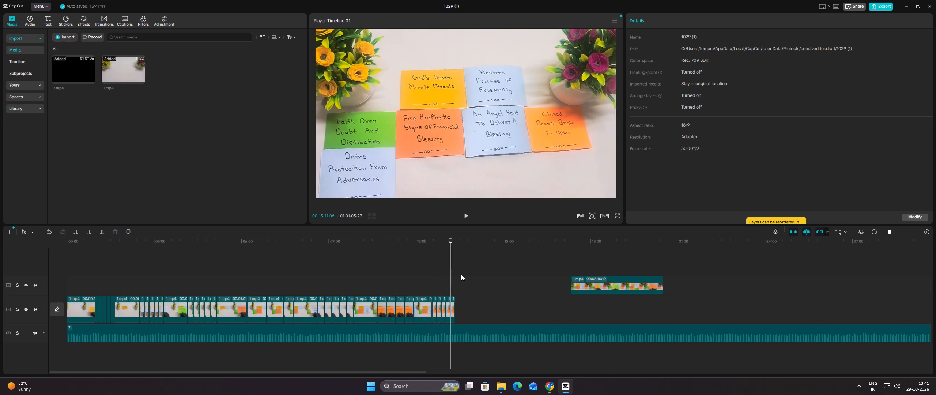
Split the upper-track footage once The Power of Prayer And Deuteronomy 8:18 note is laid down and move that part to the main track's end.
left_click(572, 266)
left_click_drag(571, 263, 579, 263)
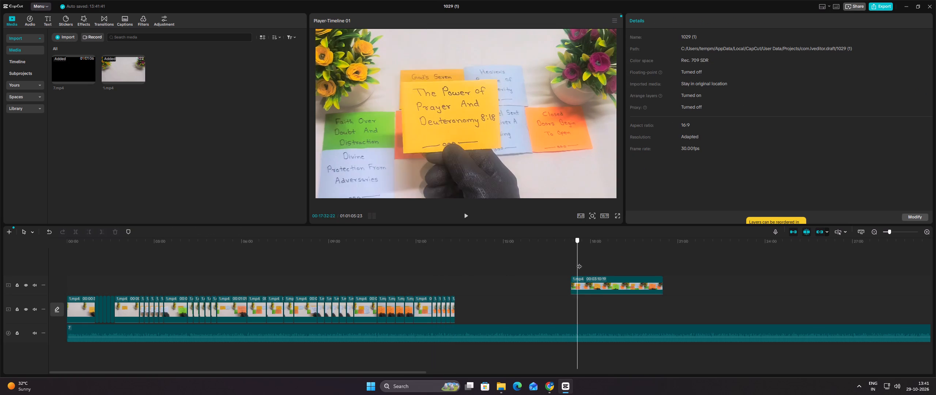
left_click_drag(579, 263, 603, 265)
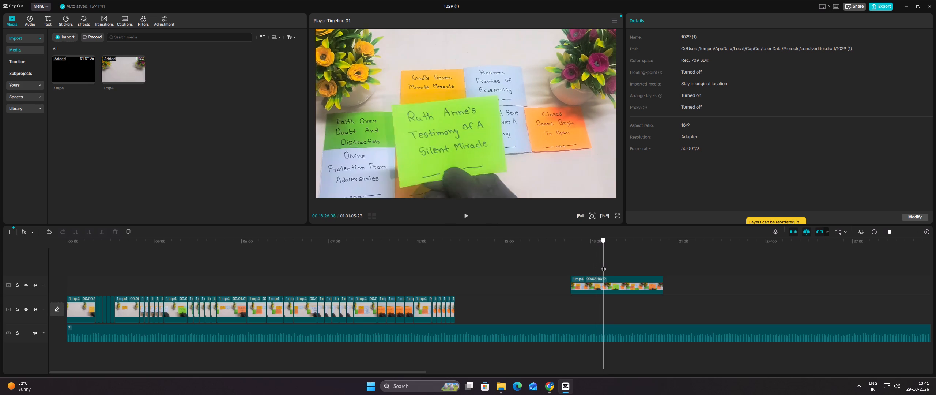
left_click_drag(603, 265, 603, 265)
left_click(607, 285)
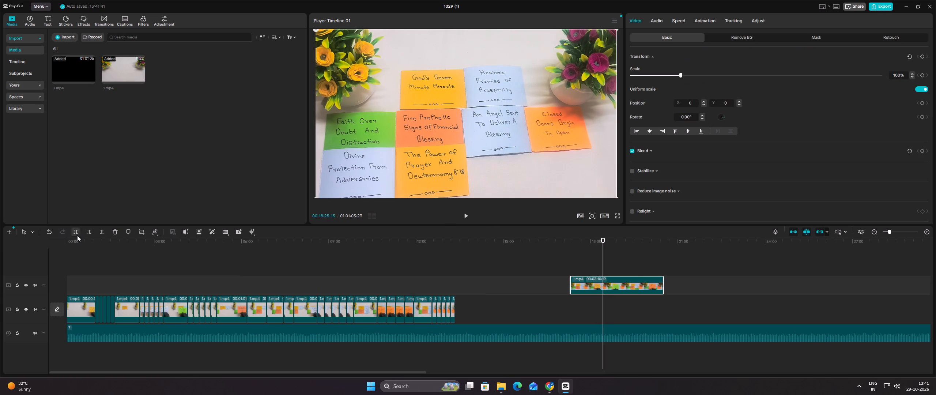
left_click(77, 235)
left_click_drag(580, 280, 477, 300)
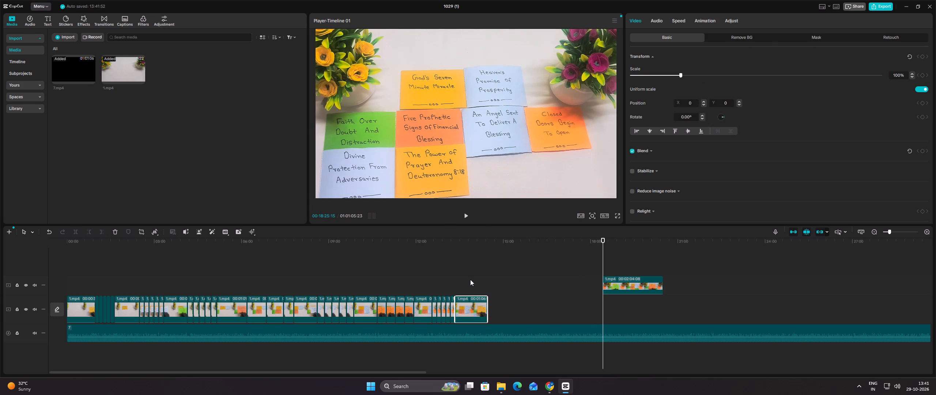
Split The Power of Prayer part where the hand has left the frame and move its closing still segment onto a new upper track.
left_click(470, 279)
left_click_drag(470, 279, 479, 278)
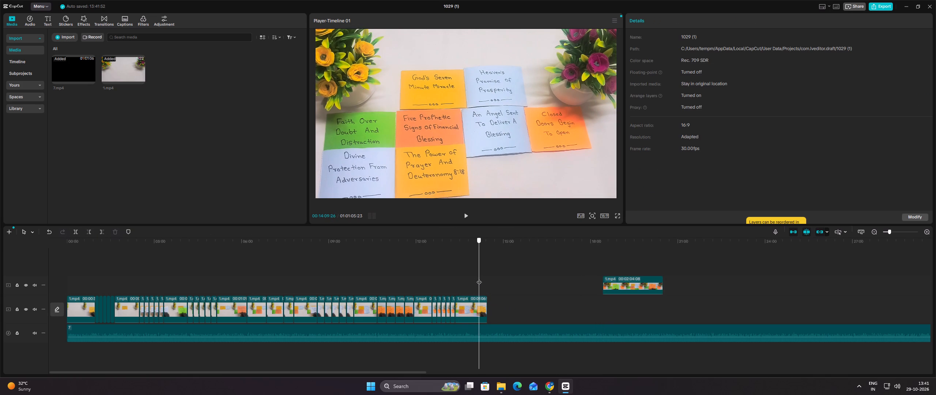
left_click_drag(479, 278, 480, 279)
left_click(464, 312)
left_click(72, 233)
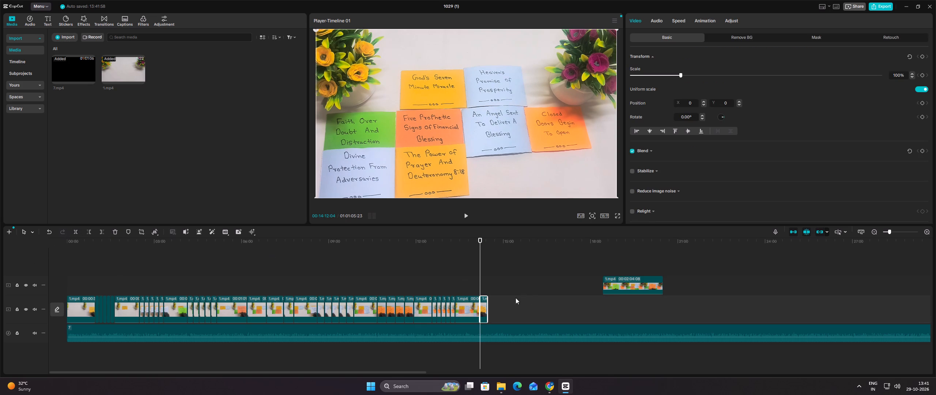
left_click_drag(484, 304, 491, 272)
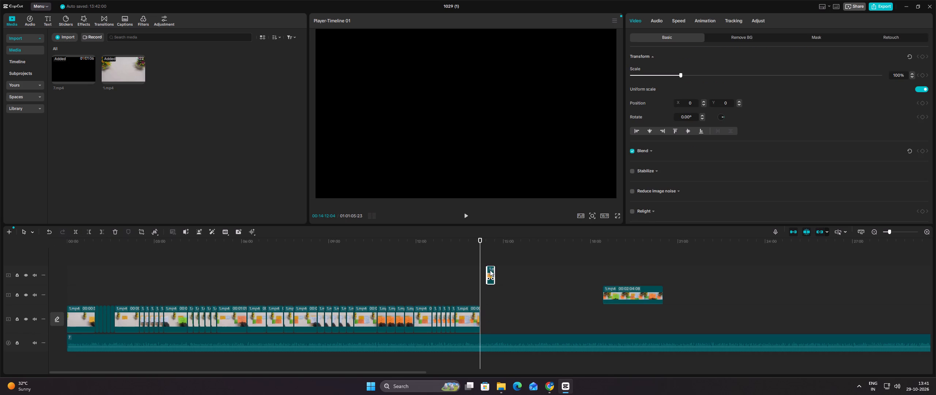
Copy The Power of Prayer still segment on the upper track and paste four copies in a row directly after it.
left_click(490, 256)
left_click_drag(490, 256, 494, 256)
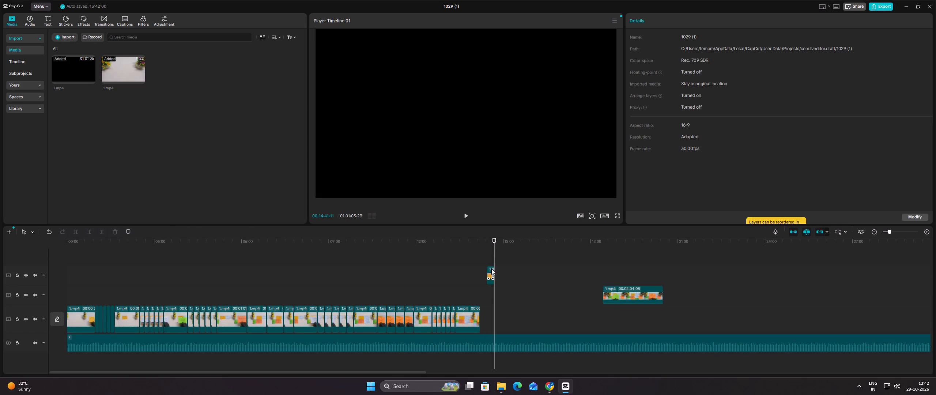
right_click(491, 270)
left_click(519, 110)
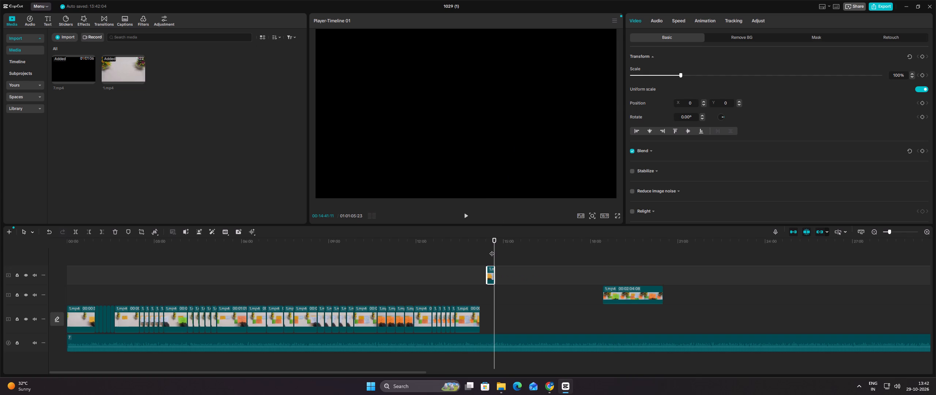
key("ctrl+v")
left_click(501, 252, "ctrl")
key("ctrl+v")
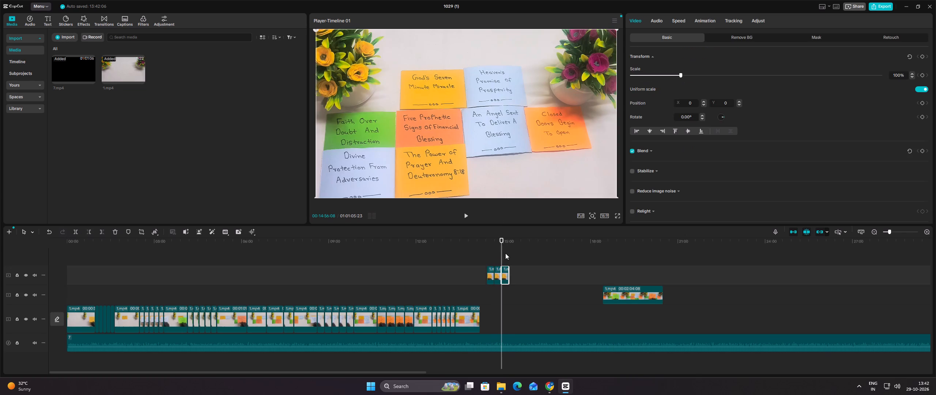
left_click(507, 254, "ctrl")
key("ctrl+v")
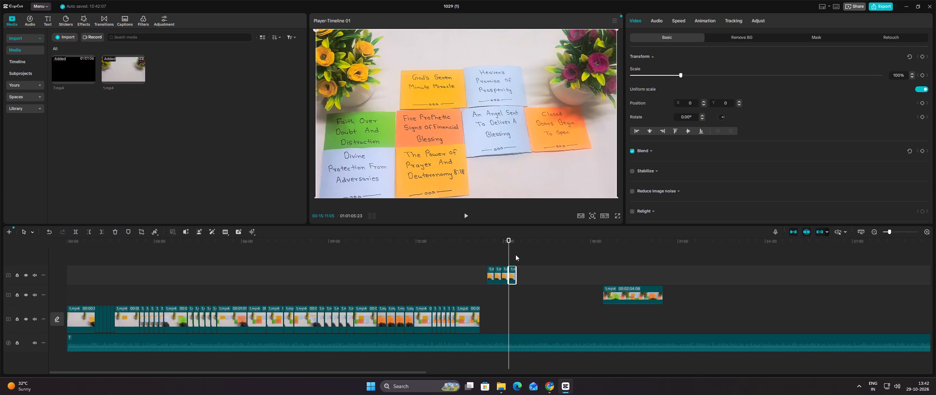
left_click(516, 255, "ctrl")
key("ctrl+v")
Select all five Power of Prayer still segments and move them to the end of the main track.
left_click_drag(532, 259, 485, 274)
left_click(485, 274)
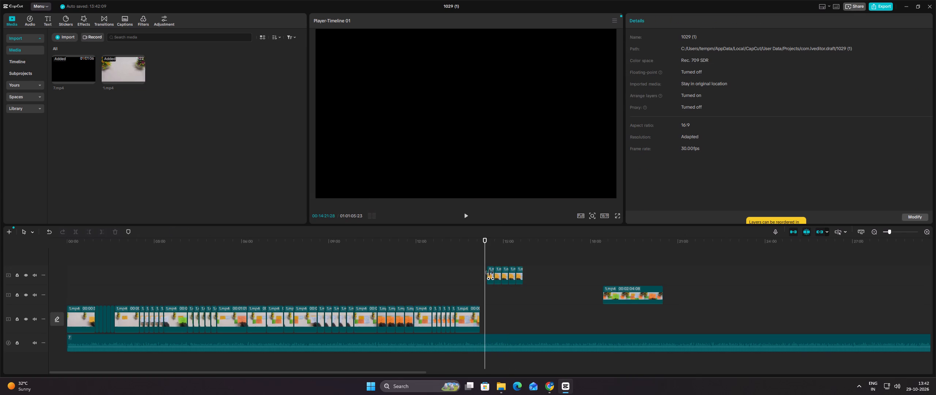
left_click_drag(470, 258, 536, 275)
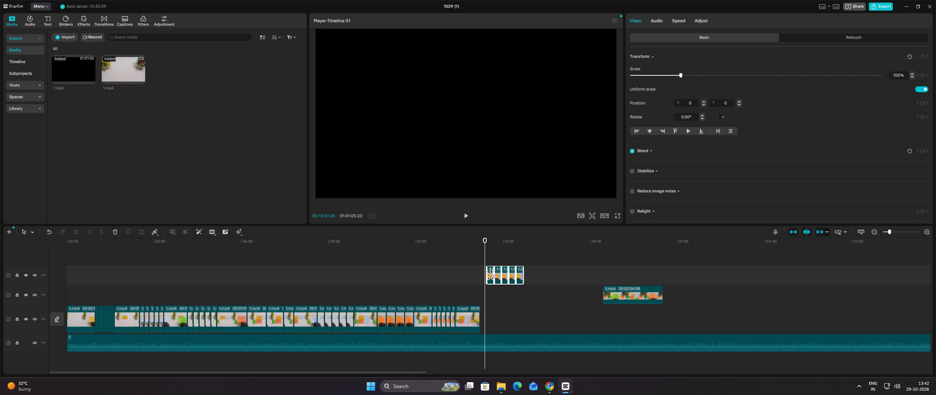
left_click_drag(491, 273, 486, 313)
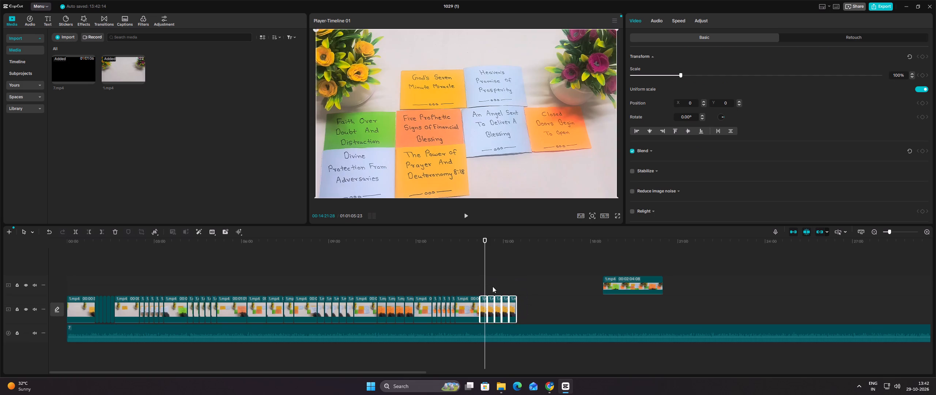
Delete the last Power of Prayer still segment at the end of the main track.
left_click(492, 283)
left_click_drag(495, 278, 506, 279)
left_click(506, 279)
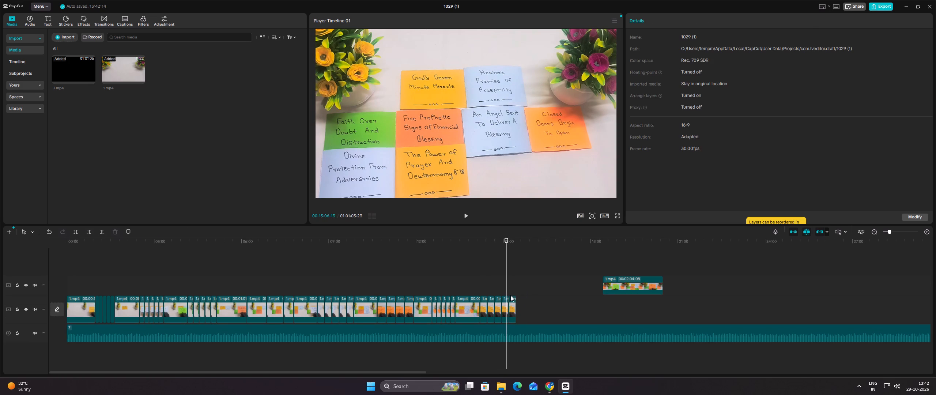
left_click(512, 296)
left_click(119, 232)
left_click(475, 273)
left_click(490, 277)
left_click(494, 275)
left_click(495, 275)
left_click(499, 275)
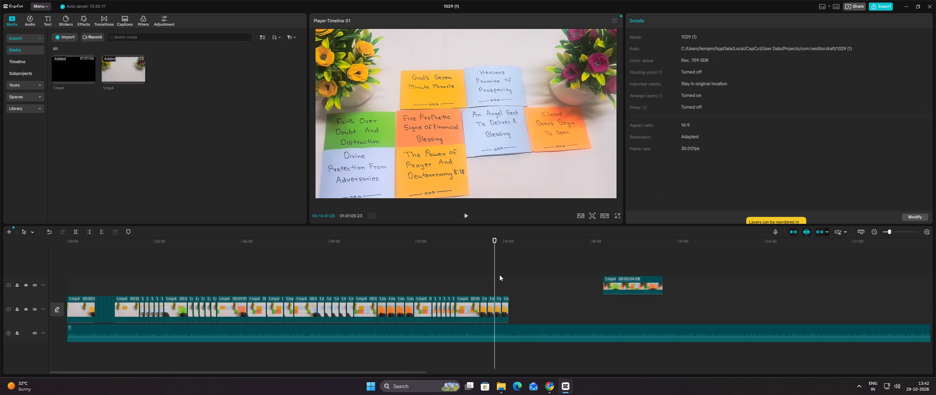
Split the upper-track footage once Ruth Anne's Testimony note is laid down and move that part back to where the main track ends.
left_click(602, 267)
left_click_drag(603, 264, 609, 264)
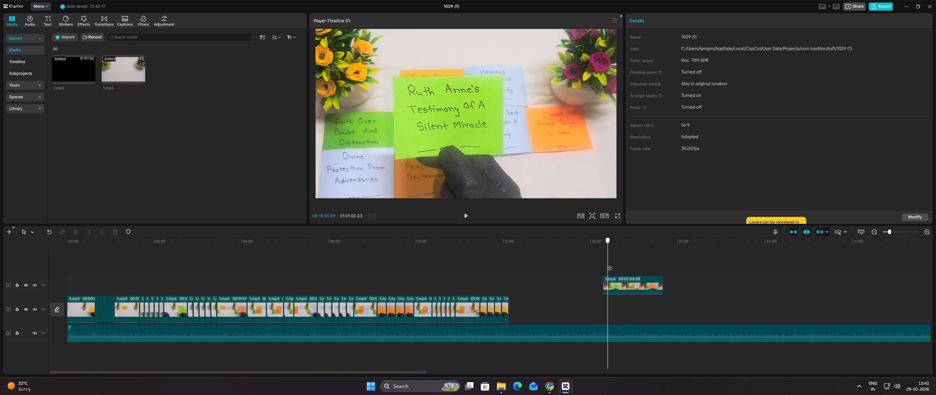
left_click_drag(609, 264, 630, 265)
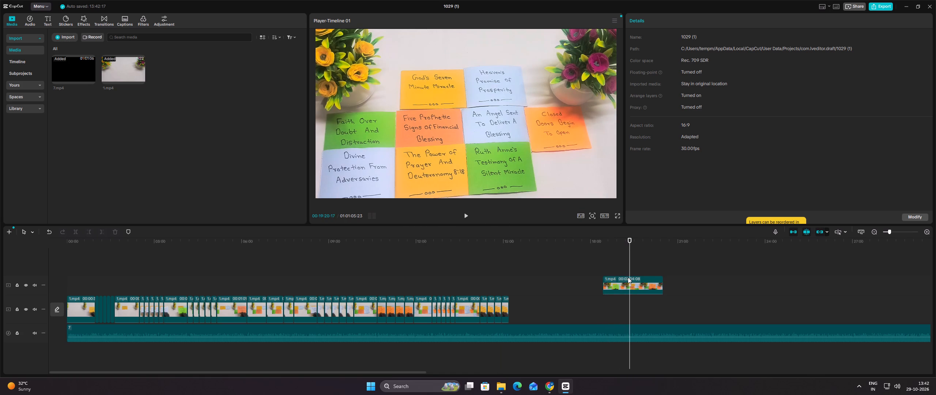
left_click(628, 277)
left_click(79, 234)
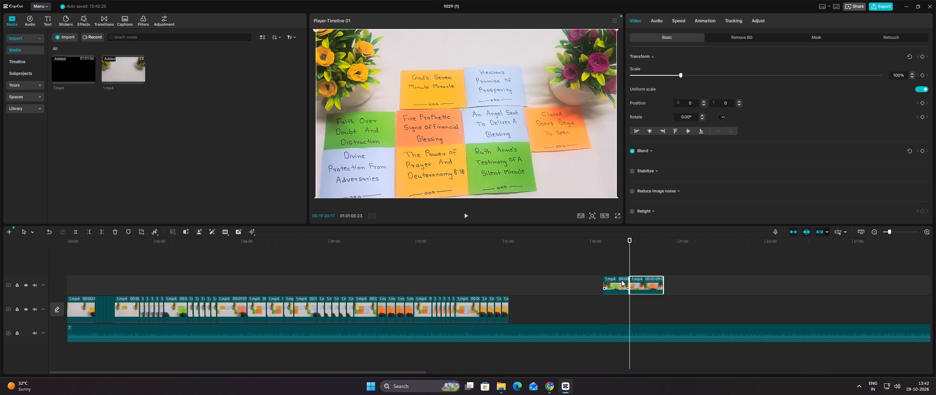
left_click_drag(618, 281, 523, 286)
Split the Ruth Anne's Testimony part on the upper track where the hand has left the frame.
left_click(516, 268)
left_click_drag(516, 266, 519, 265)
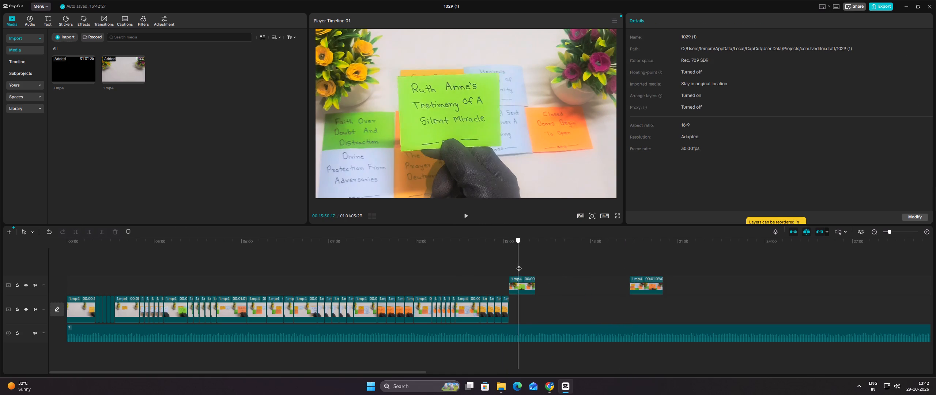
left_click_drag(519, 265, 529, 266)
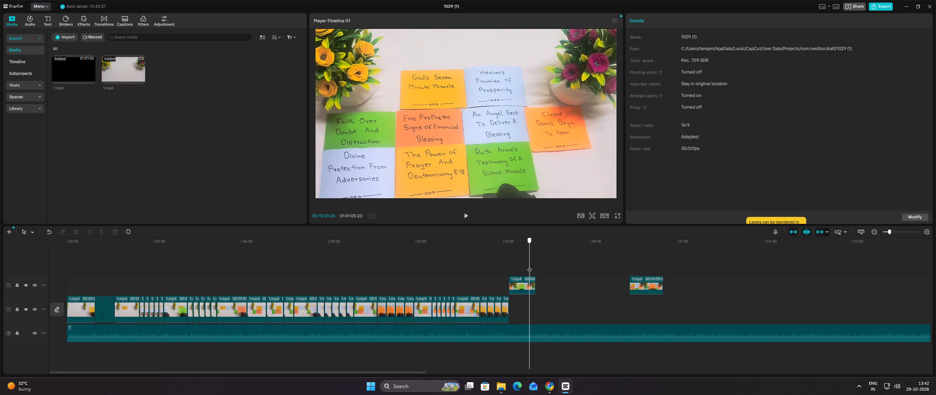
left_click_drag(529, 266, 530, 266)
left_click(530, 266)
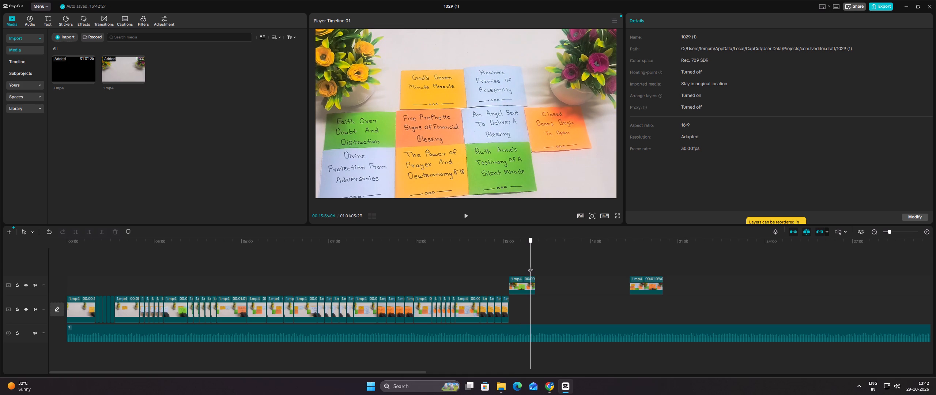
left_click(528, 278)
left_click(74, 230)
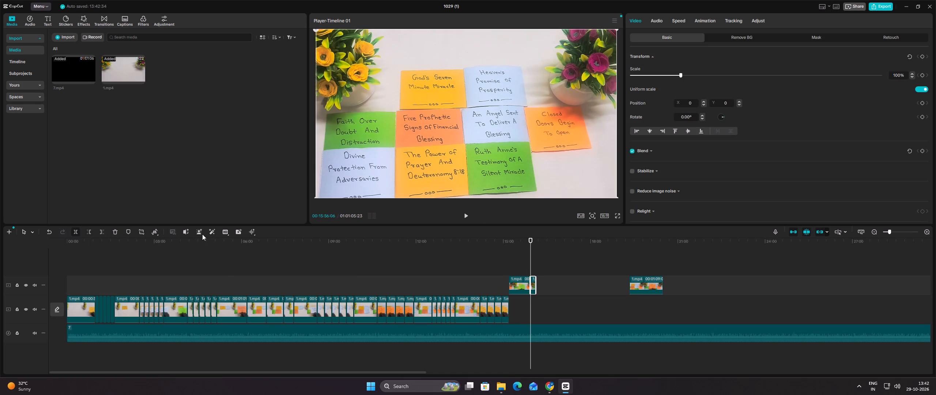
Copy the closing still segment of the Ruth Anne's Testimony part and paste four copies in a row after it.
double_click(533, 261)
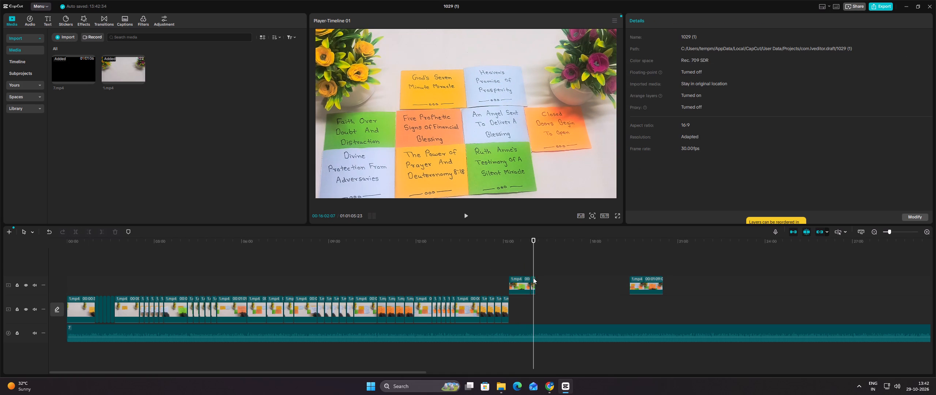
right_click(534, 281)
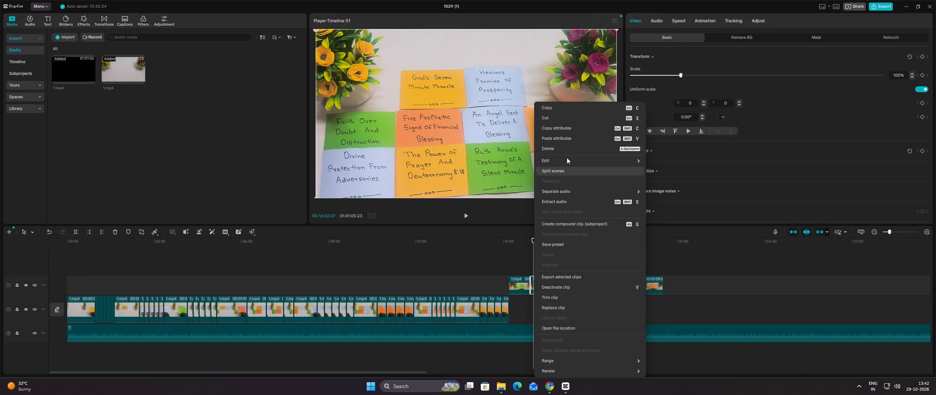
left_click(573, 108)
left_click(536, 262)
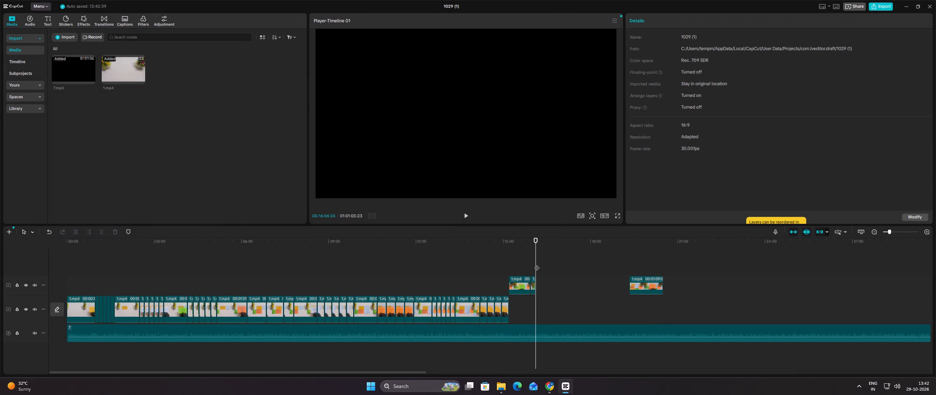
key("ctrl+v")
left_click(540, 263, "ctrl")
key("ctrl+v")
left_click(546, 262, "ctrl")
key("ctrl+v")
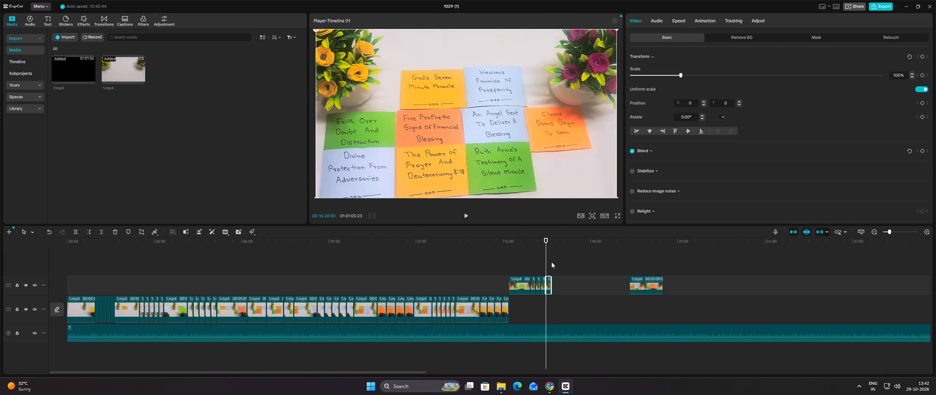
left_click(551, 262, "ctrl")
key("ctrl+v")
Select the Ruth Anne's Testimony part with all its still segments and move them to the end of the main track.
left_click_drag(559, 262, 524, 284)
left_click_drag(523, 284, 528, 307)
left_click(526, 278)
left_click_drag(526, 278, 546, 278)
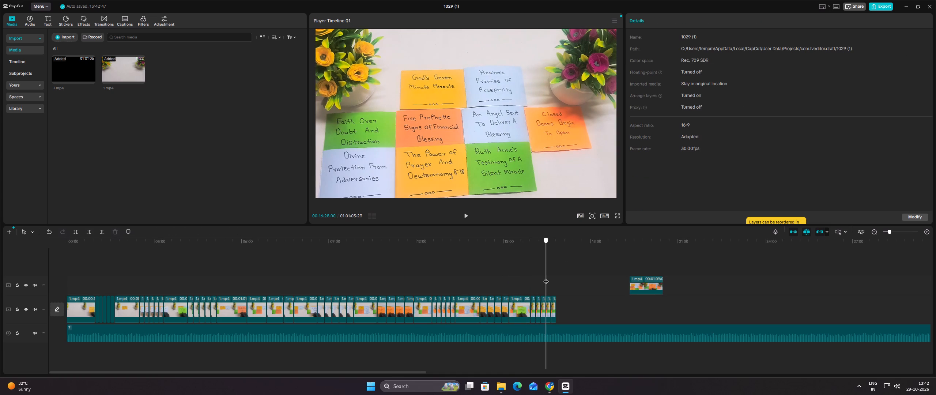
left_click_drag(546, 278, 552, 275)
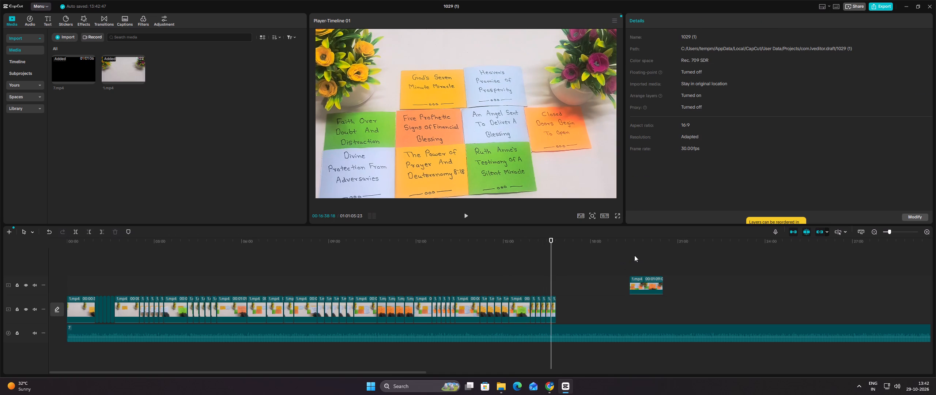
Trim a few seconds off the end of the last remaining footage clip on the upper track.
left_click(631, 267)
left_click(647, 279)
left_click(662, 280)
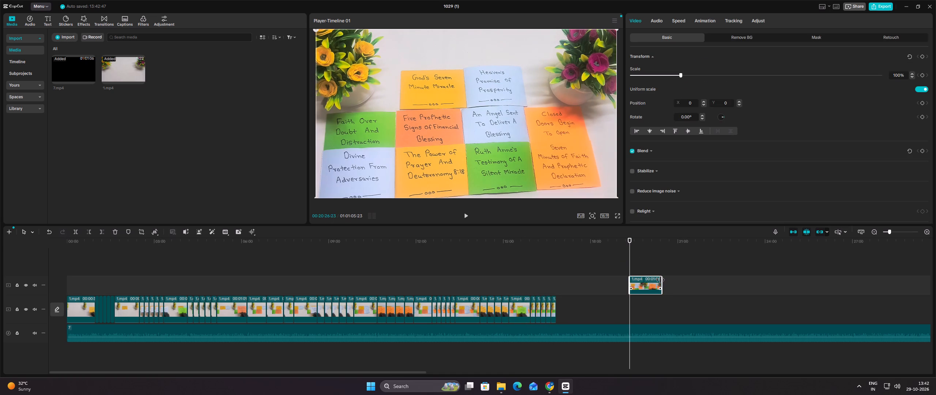
Move the Seven Minutes of Faith And Prophetic Declaration clip from the upper track to the end of the main track.
left_click(641, 267)
left_click_drag(641, 267, 648, 266)
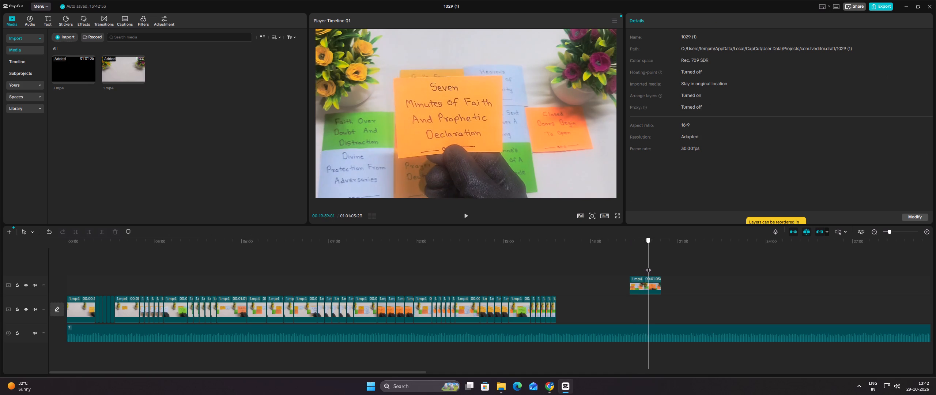
left_click_drag(648, 266, 653, 267)
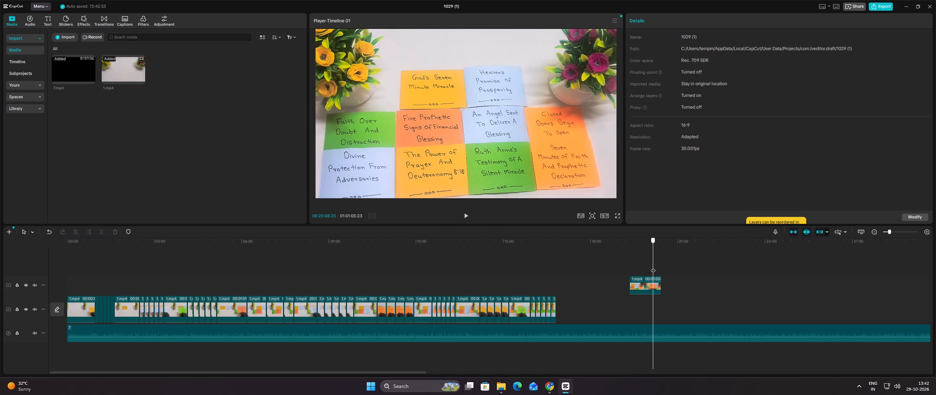
left_click_drag(653, 267, 654, 267)
left_click_drag(649, 281, 582, 298)
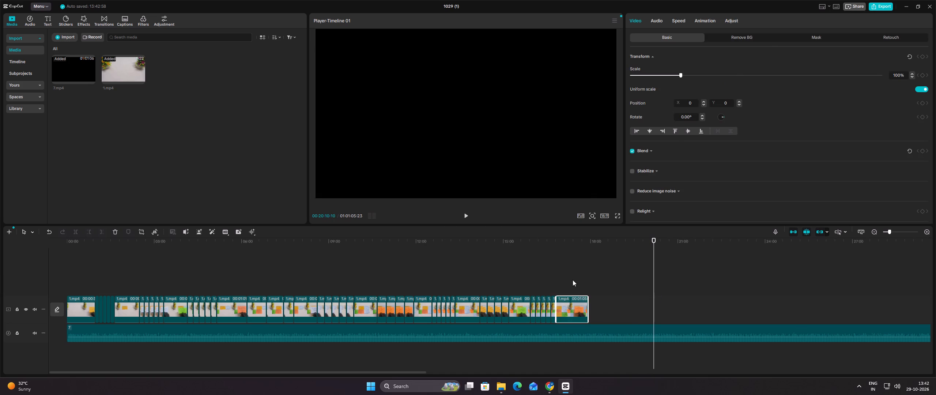
Split the Seven Minutes of Faith clip where the hand has left the frame.
left_click(572, 279)
left_click_drag(572, 279, 580, 279)
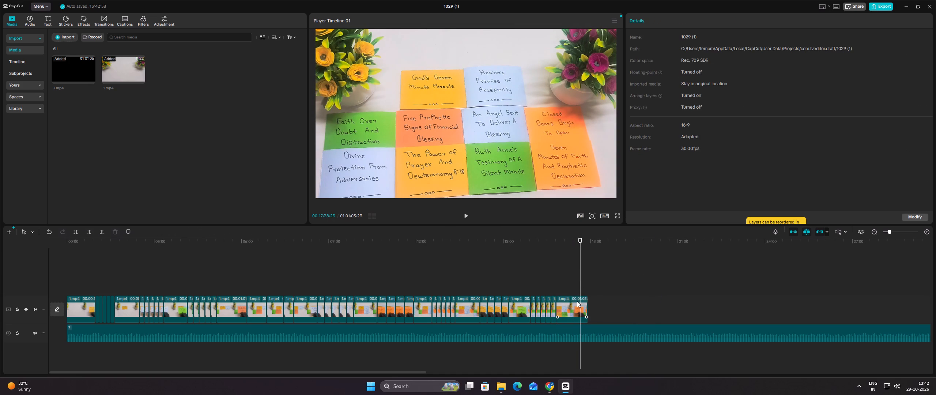
left_click(577, 301)
left_click(79, 232)
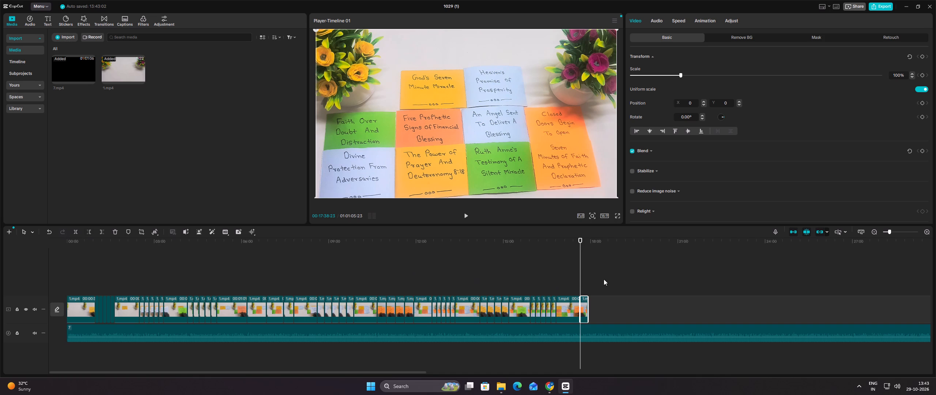
Copy the closing Seven Minutes of Faith still segment and paste nine copies in a row on the upper track from the main track's end.
double_click(585, 276)
right_click(583, 302)
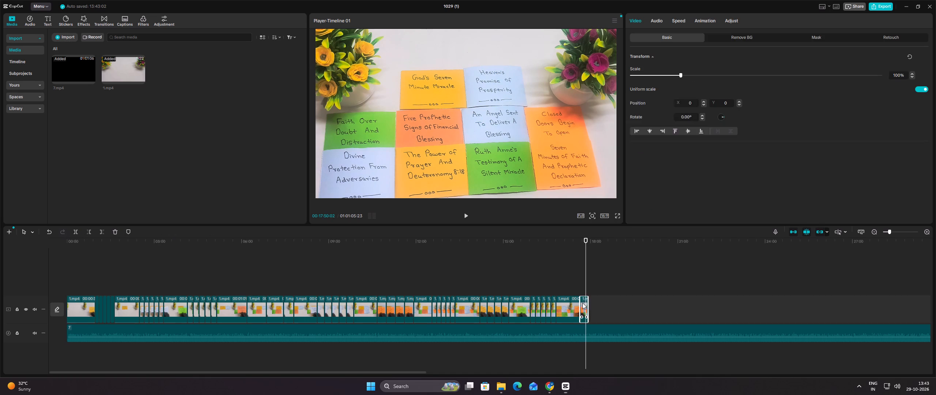
left_click(614, 109)
left_click(590, 274)
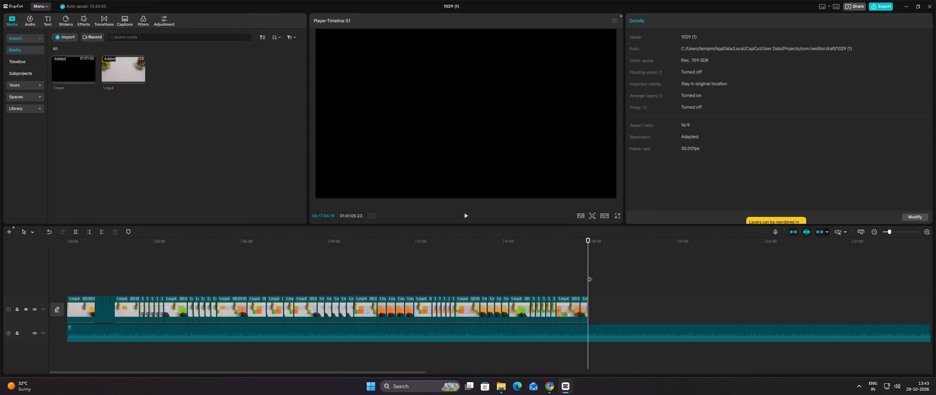
key("ctrl+v")
left_click(594, 268, "ctrl")
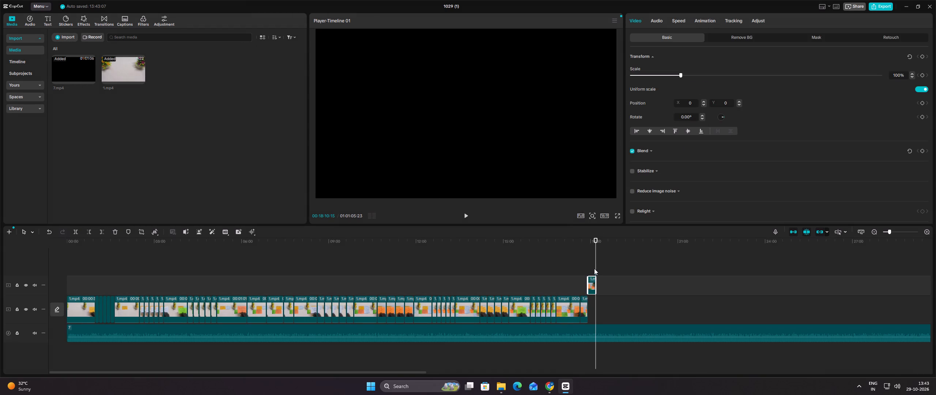
key("ctrl+v")
left_click(603, 266, "ctrl")
key("ctrl+v")
left_click(610, 260, "ctrl")
key("ctrl+v")
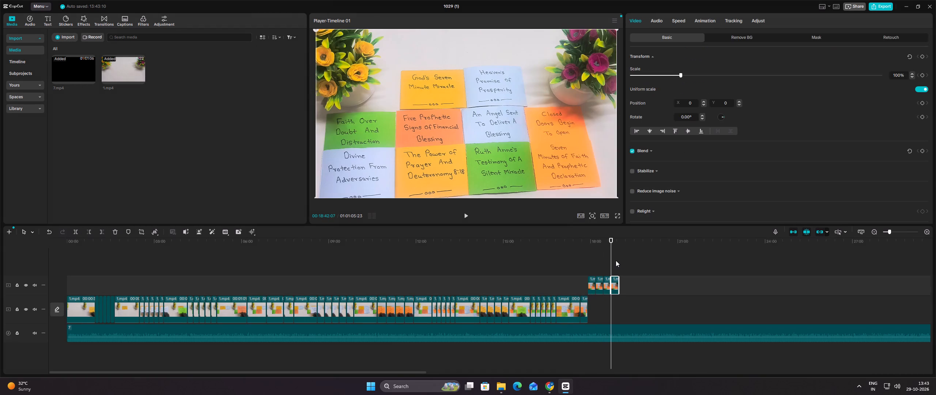
left_click(619, 262, "ctrl")
key("ctrl+v")
left_click(626, 262, "ctrl")
key("ctrl+v")
left_click(634, 262, "ctrl")
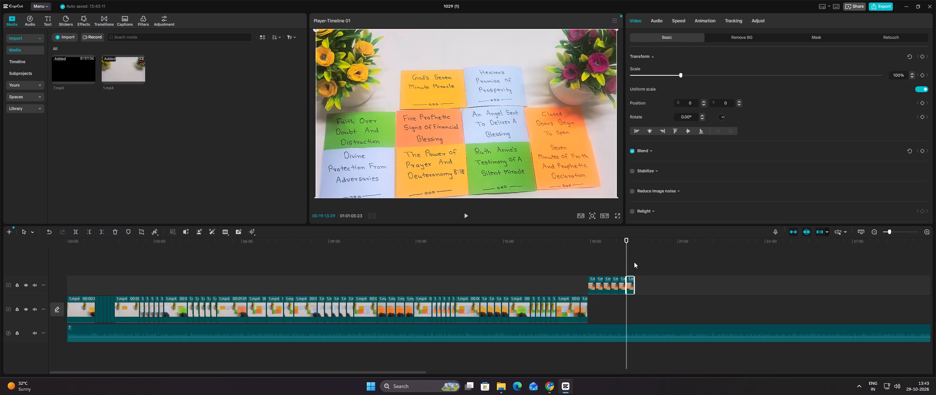
key("ctrl+v")
left_click(642, 260, "ctrl")
key("ctrl+v")
left_click(649, 260, "ctrl")
key("ctrl+v")
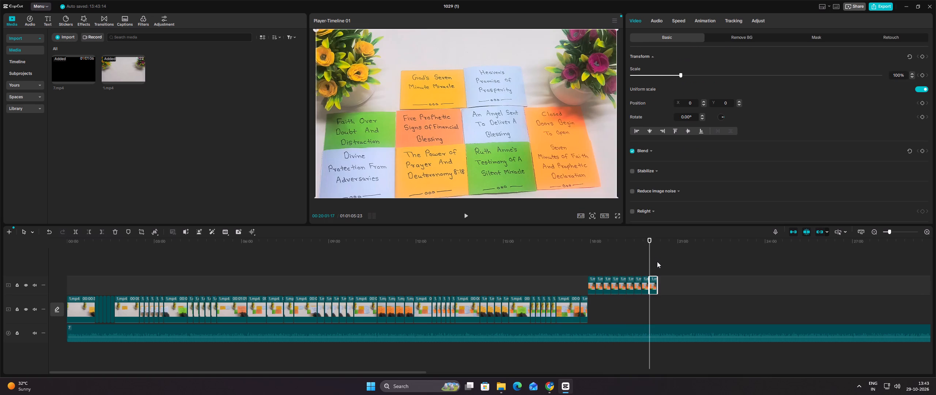
Paste eleven more copies of the closing Seven Minutes of Faith still segment end to end on the upper track.
left_click(657, 262, "ctrl")
key("ctrl+v")
left_click(664, 263, "ctrl")
key("ctrl+v")
left_click(674, 263, "ctrl")
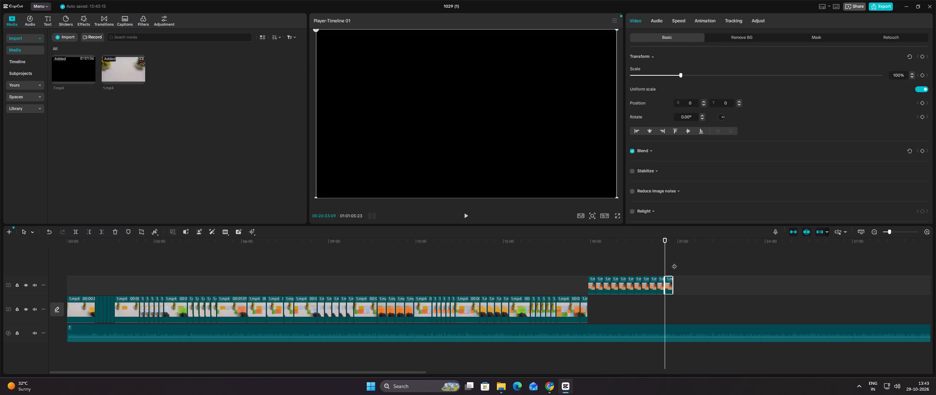
key("ctrl+v")
left_click(680, 264, "ctrl")
key("ctrl+v")
left_click(687, 264, "ctrl")
key("ctrl+v")
double_click(694, 264, "ctrl")
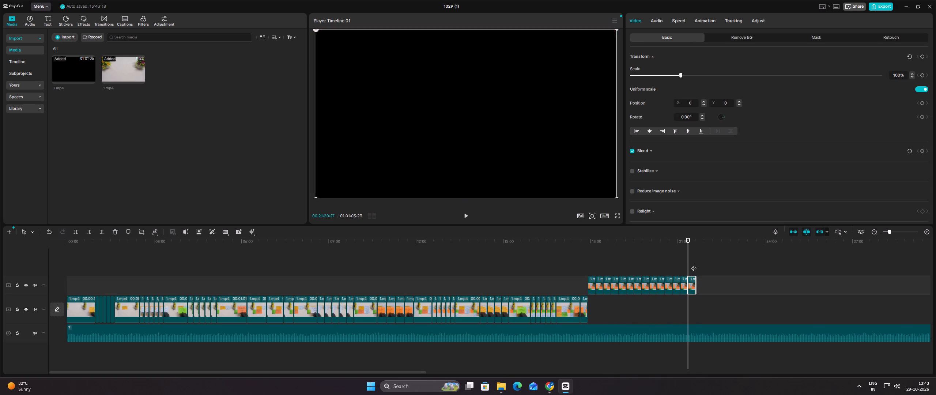
key("ctrl+v")
left_click(702, 264, "ctrl")
key("ctrl+v")
left_click(709, 262, "ctrl")
key("ctrl+v")
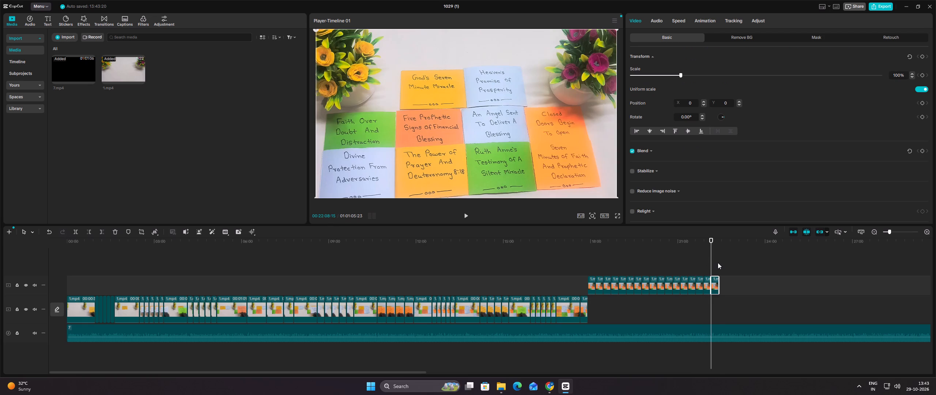
left_click(718, 263, "ctrl")
key("ctrl+v")
left_click(727, 264, "ctrl")
key("ctrl+v")
left_click(734, 264, "ctrl")
key("ctrl+v")
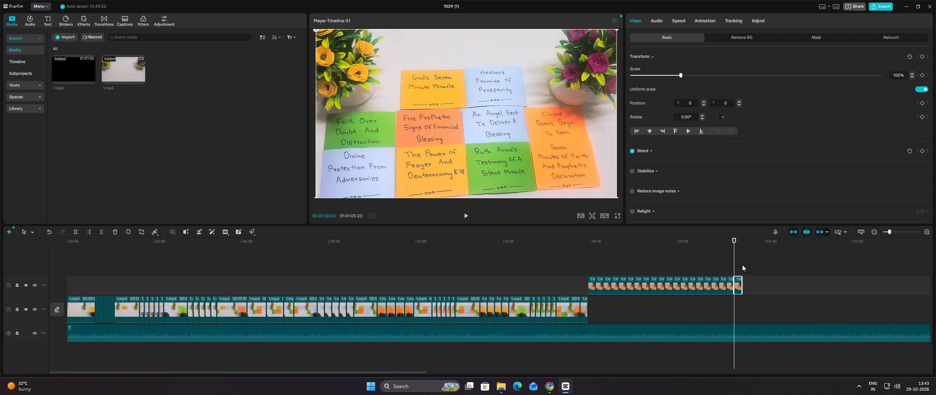
Add nine more copies of the still segment on the upper track, aligning the last one with the row's end.
left_click(743, 264, "ctrl")
key("ctrl+v")
left_click(749, 265, "ctrl")
key("ctrl+v")
left_click(757, 266, "ctrl")
key("ctrl+v")
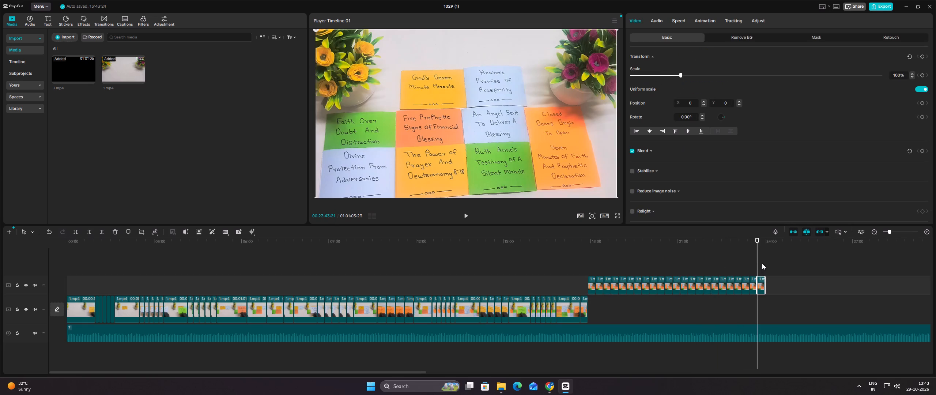
left_click(764, 264, "ctrl")
key("ctrl+v")
left_click(774, 266, "ctrl")
key("ctrl+v")
left_click(783, 264, "ctrl")
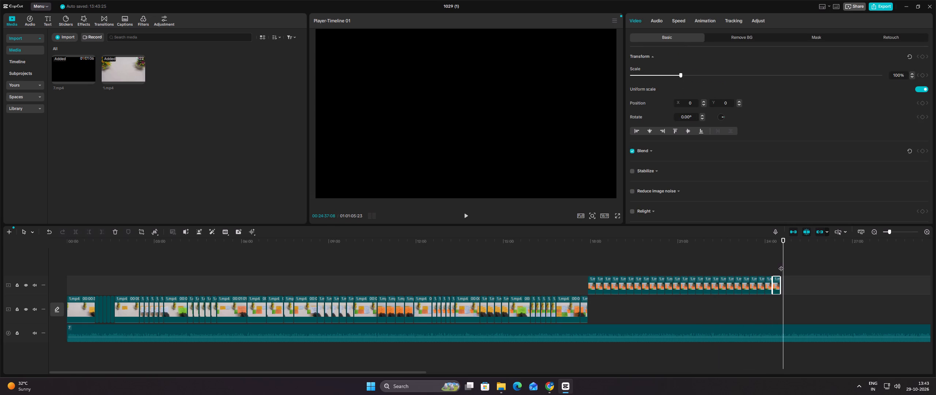
left_click(781, 265, "ctrl")
key("ctrl+v")
left_click(789, 266, "ctrl")
key("ctrl+v")
left_click(795, 267, "ctrl")
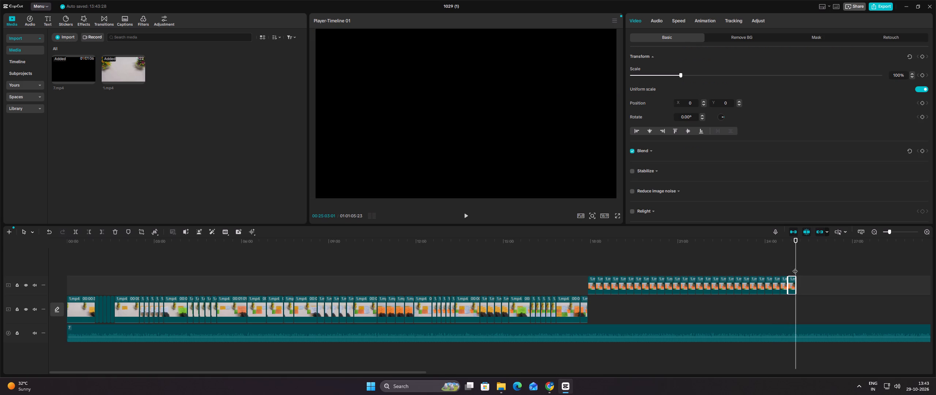
key("ctrl+v")
left_click(801, 266, "ctrl")
key("ctrl+v")
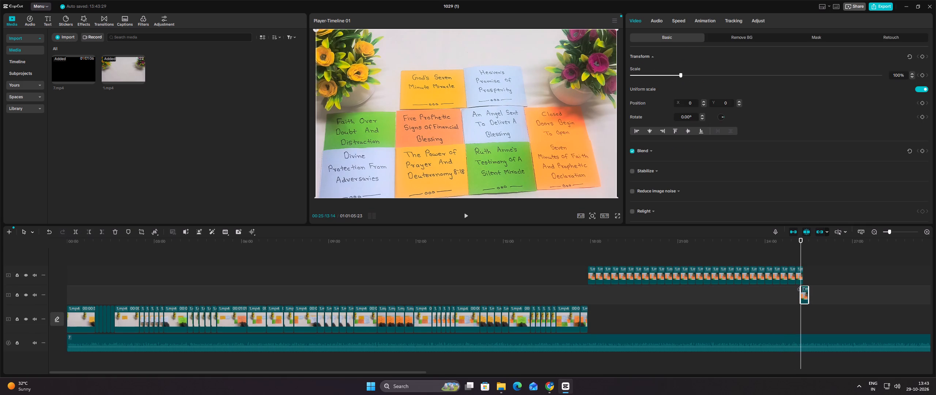
left_click_drag(803, 291, 806, 275, "ctrl")
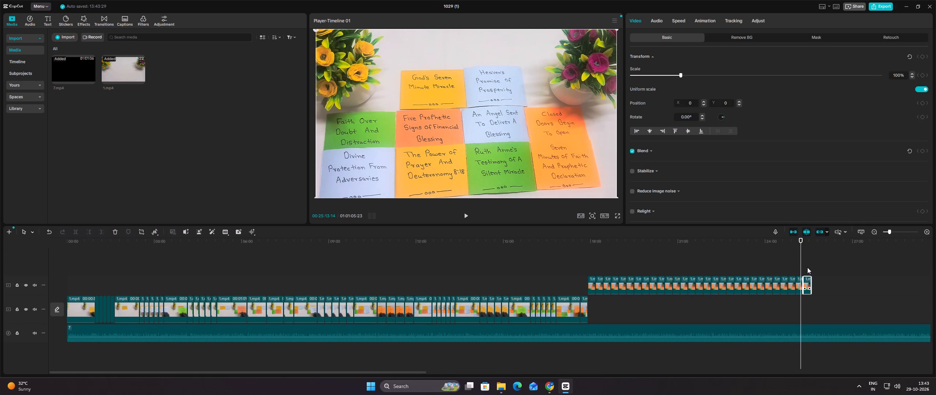
Move the whole row of copied still segments from the upper track to the end of the main track.
left_click(807, 267)
left_click_drag(824, 269, 575, 283)
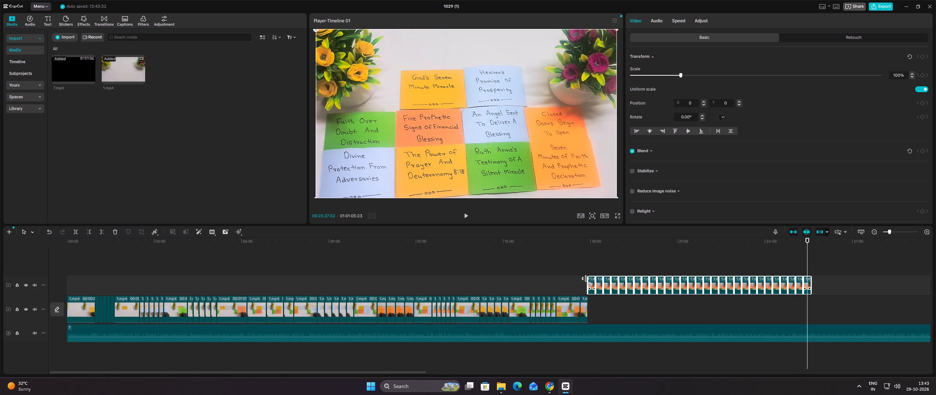
left_click_drag(591, 283, 595, 302)
left_click(631, 277)
left_click_drag(631, 277, 636, 277)
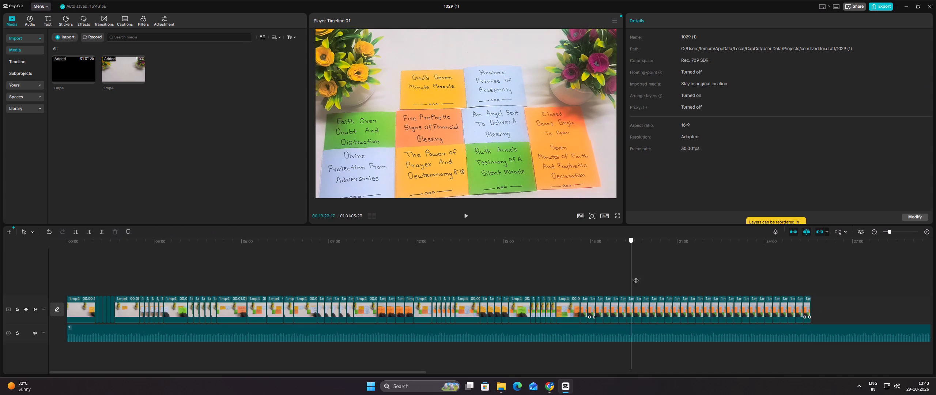
Copy the run of still segments closing the main track and paste the set three times end to end on the upper track.
left_click_drag(636, 277, 935, 293)
left_click(935, 293)
left_click(831, 282)
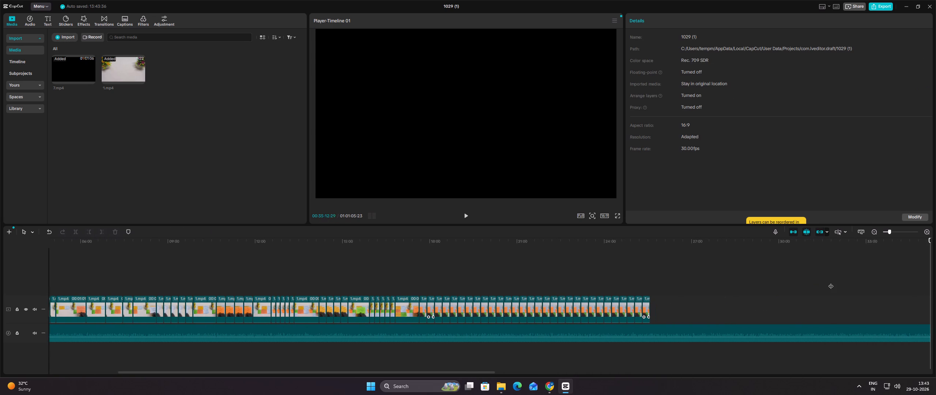
left_click_drag(831, 282, 935, 284)
left_click_drag(418, 281, 145, 307)
right_click(159, 306)
right_click(159, 306)
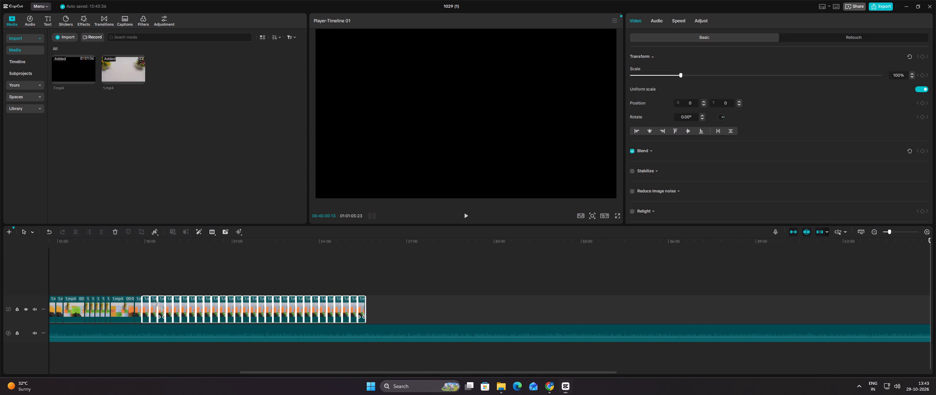
right_click(159, 306)
left_click(203, 120)
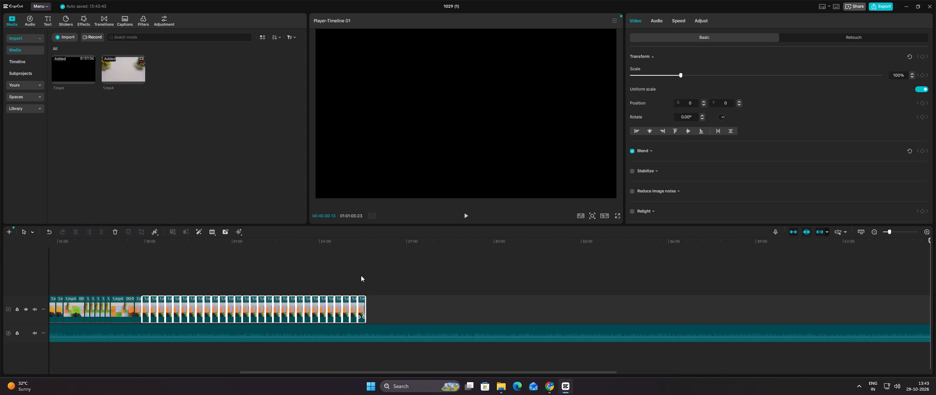
left_click(363, 275)
left_click(365, 276)
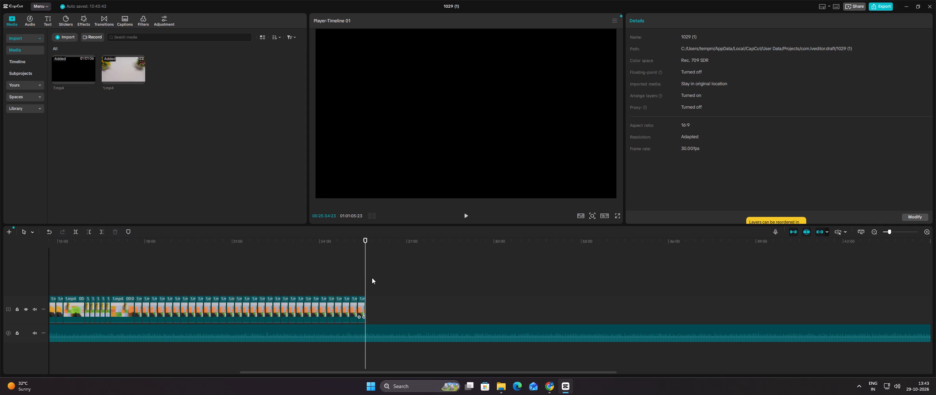
key("ctrl+v")
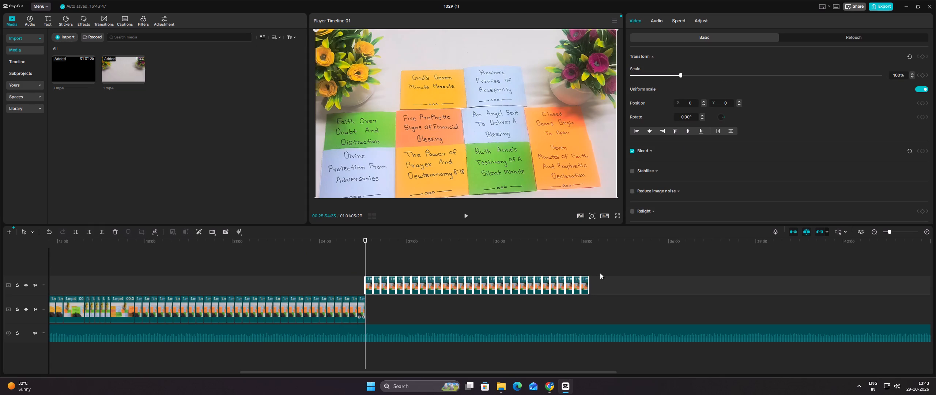
left_click(589, 264, "ctrl")
key("ctrl+v")
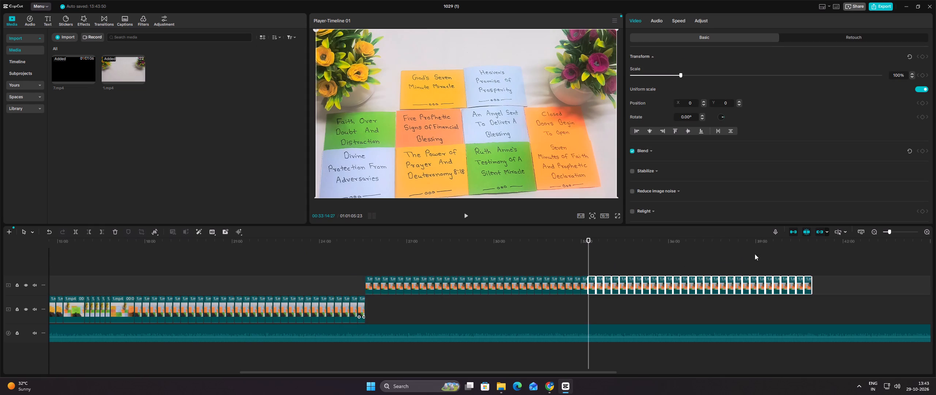
left_click(813, 260, "ctrl")
key("ctrl+v")
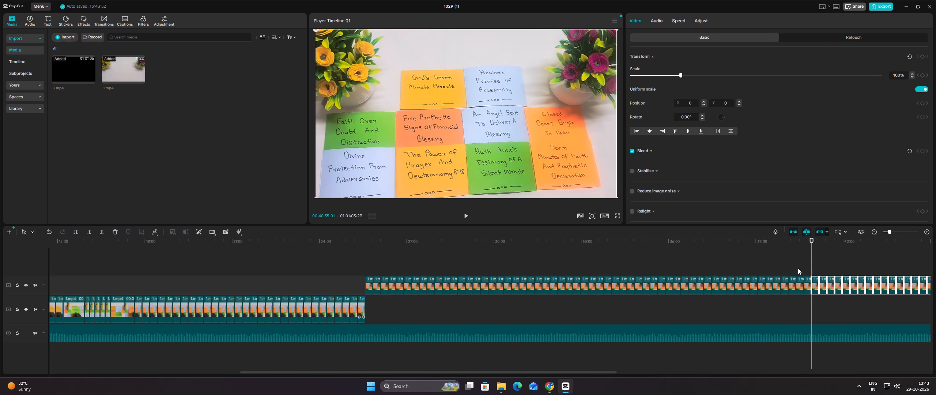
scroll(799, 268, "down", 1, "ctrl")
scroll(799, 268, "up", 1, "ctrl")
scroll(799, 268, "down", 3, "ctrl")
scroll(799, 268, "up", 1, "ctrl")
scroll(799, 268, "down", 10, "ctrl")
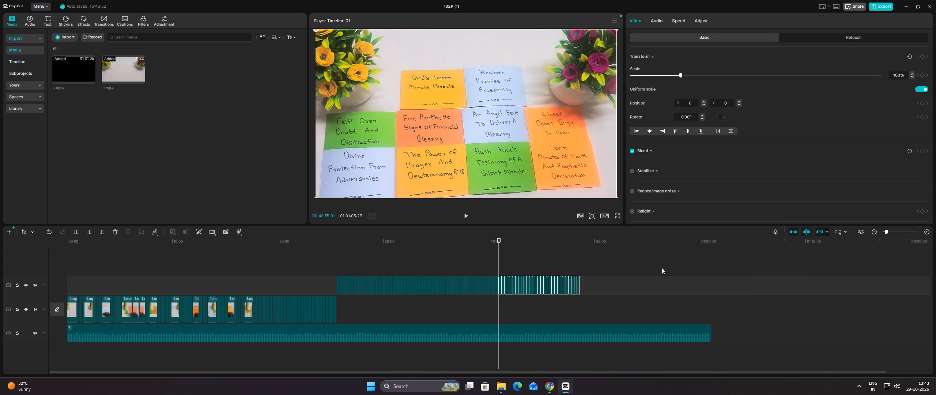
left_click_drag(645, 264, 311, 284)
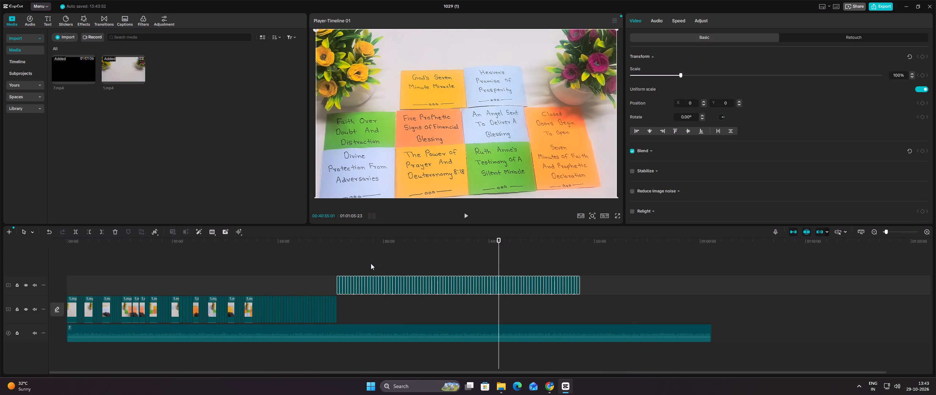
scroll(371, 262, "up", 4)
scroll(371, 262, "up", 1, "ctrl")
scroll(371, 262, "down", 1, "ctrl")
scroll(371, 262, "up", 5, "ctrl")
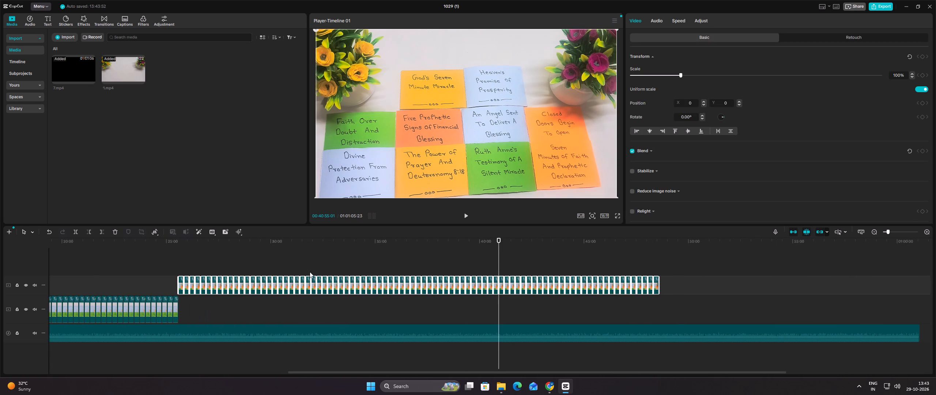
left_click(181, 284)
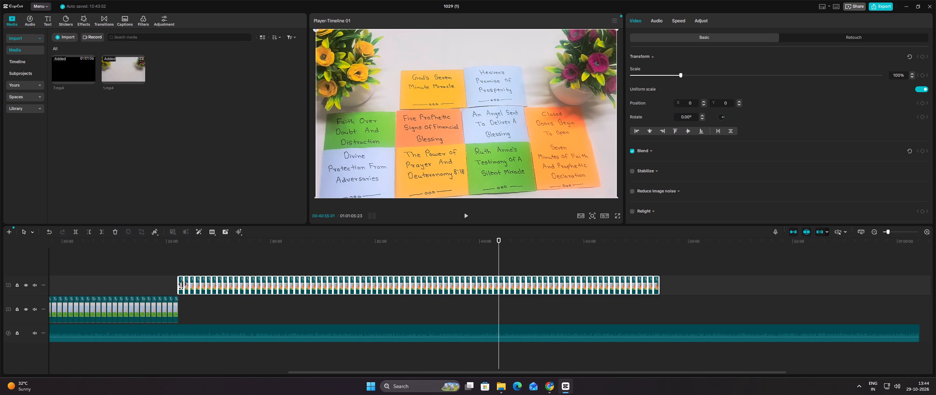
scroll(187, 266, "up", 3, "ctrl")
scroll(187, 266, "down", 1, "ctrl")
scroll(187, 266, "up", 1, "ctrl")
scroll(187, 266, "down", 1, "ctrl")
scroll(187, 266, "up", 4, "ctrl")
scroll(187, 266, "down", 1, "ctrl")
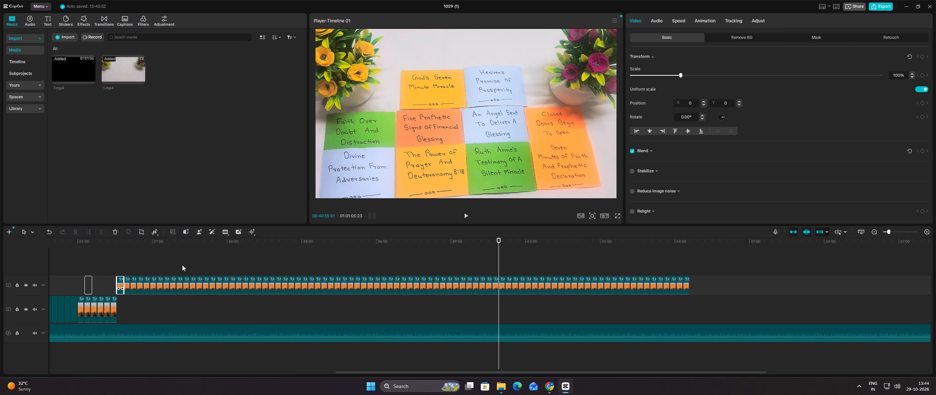
Move all three pasted sets of still segments from the upper track to the end of the main track.
left_click(146, 262)
left_click_drag(146, 262, 54, 247)
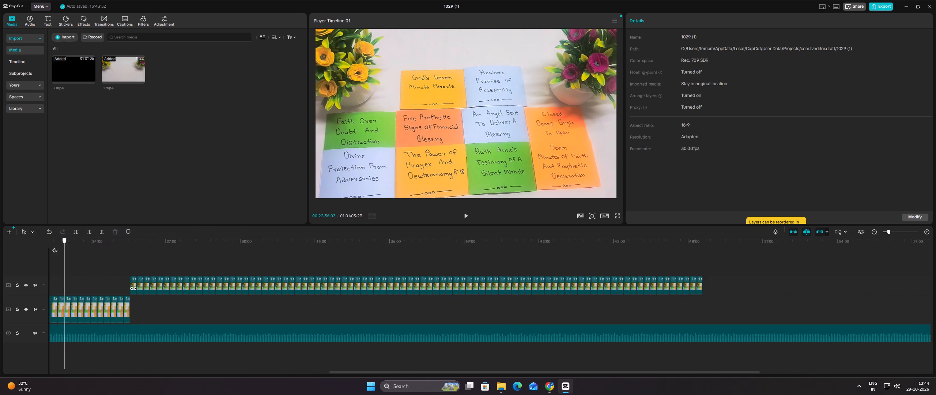
left_click_drag(54, 247, 50, 248)
scroll(458, 259, "up", 3)
scroll(458, 259, "up", 2, "ctrl")
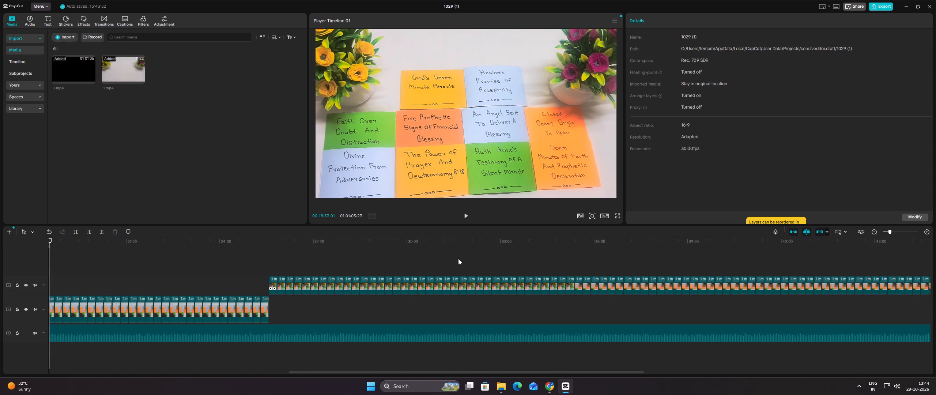
left_click(815, 260)
left_click_drag(815, 260, 935, 254)
left_click(116, 267)
left_click_drag(115, 266, 90, 266)
left_click_drag(103, 270, 132, 269)
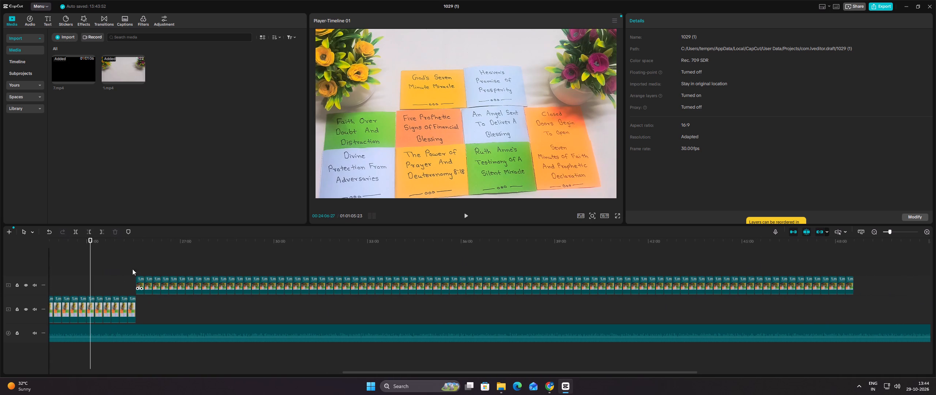
left_click_drag(132, 269, 373, 270)
left_click(127, 255)
left_click_drag(127, 255, 44, 258)
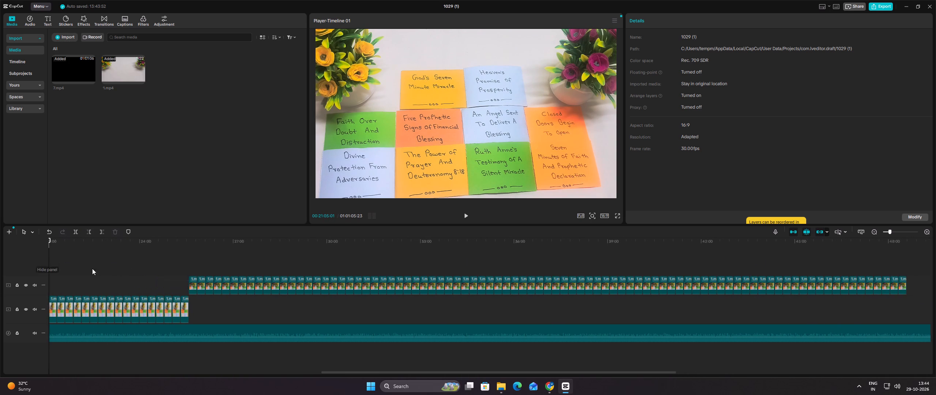
left_click_drag(147, 265, 913, 290)
left_click_drag(188, 283, 185, 306)
left_click(223, 280)
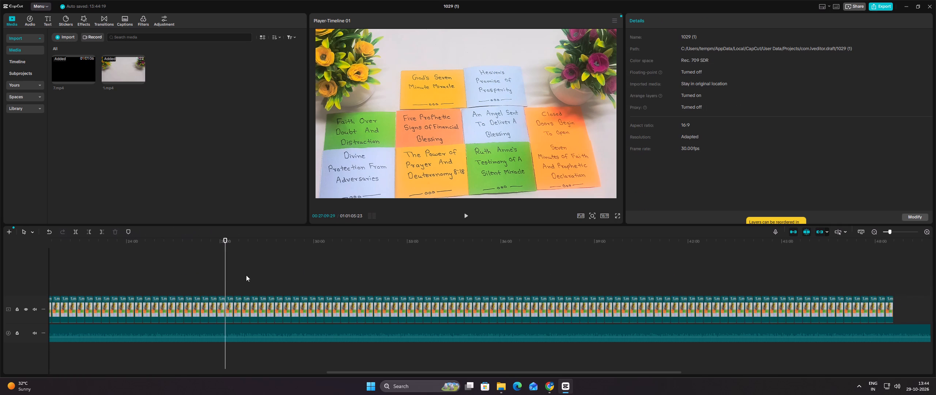
Paste the copied set of still segments twice more in a row on the upper track, starting at the main track's end.
scroll(309, 268, "down", 5, "ctrl")
scroll(309, 268, "up", 1, "ctrl")
scroll(309, 268, "down", 1, "ctrl")
scroll(315, 268, "up", 2, "ctrl")
scroll(339, 266, "down", 1, "ctrl")
scroll(364, 263, "up", 1, "ctrl")
scroll(667, 260, "down", 8, "ctrl")
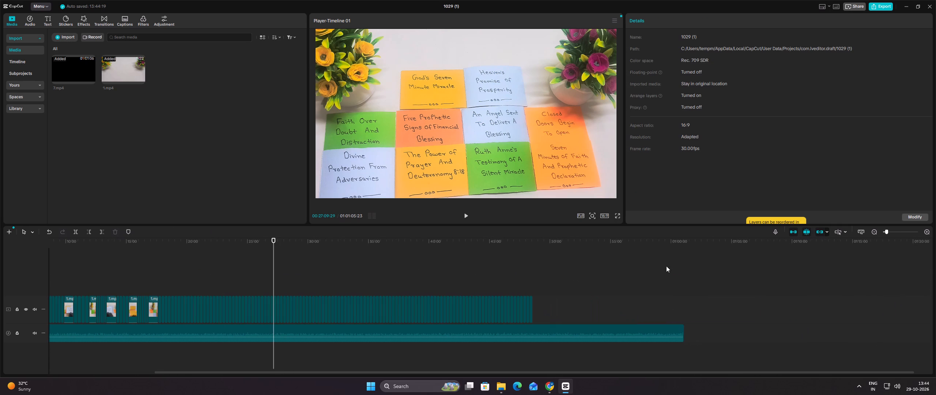
double_click(537, 275)
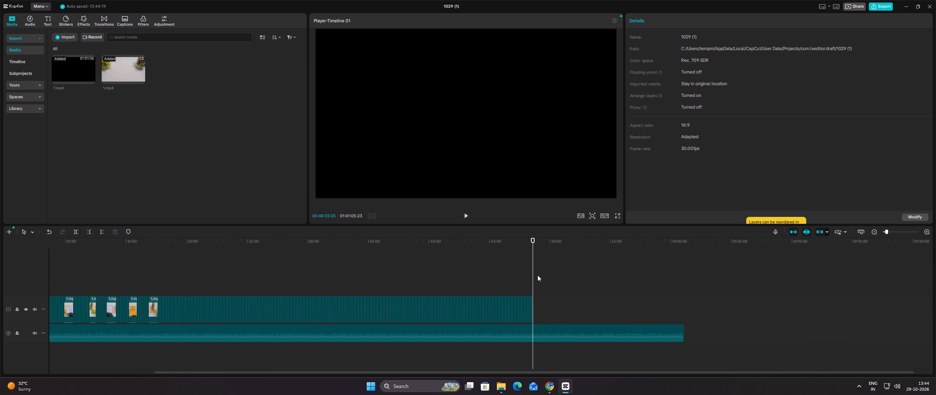
key("ctrl+v")
left_click(626, 264)
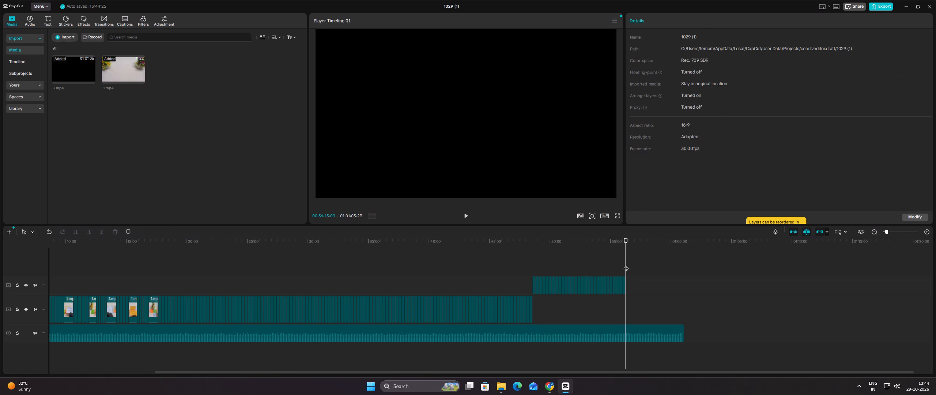
key("ctrl+v")
left_click(744, 266)
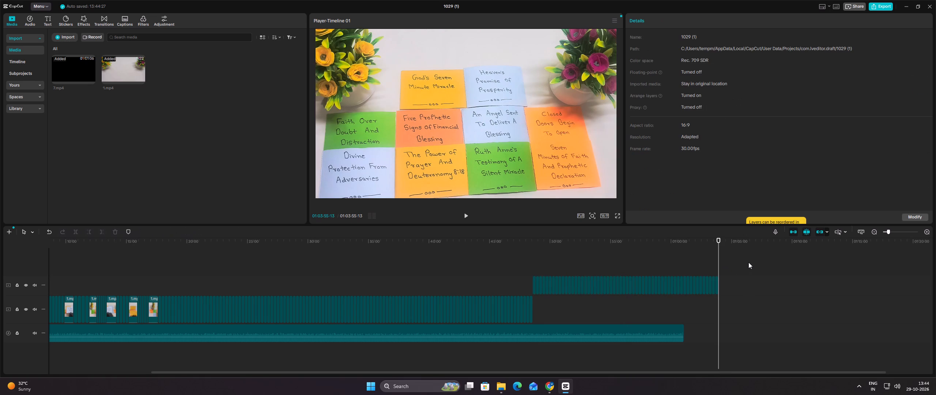
Move both pasted sets of still segments from the upper track to the end of the main track.
left_click_drag(748, 262, 745, 279)
left_click(525, 260)
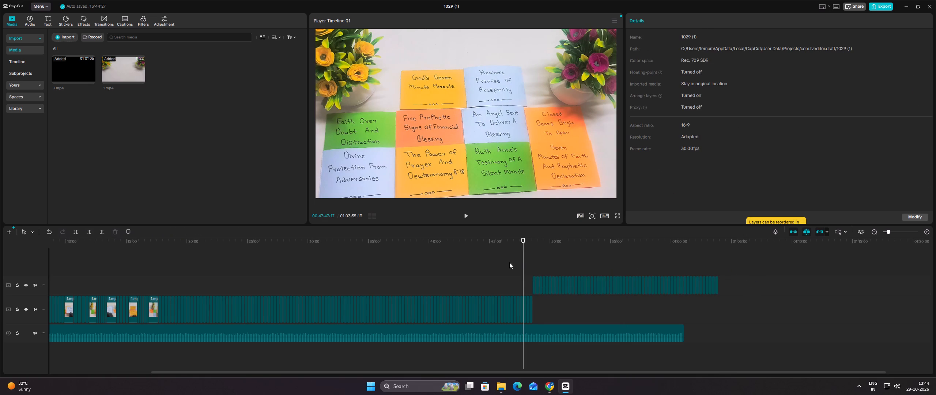
left_click_drag(504, 262, 741, 286)
scroll(734, 274, "up", 1, "ctrl")
scroll(734, 274, "down", 2, "ctrl")
scroll(734, 274, "up", 2, "ctrl")
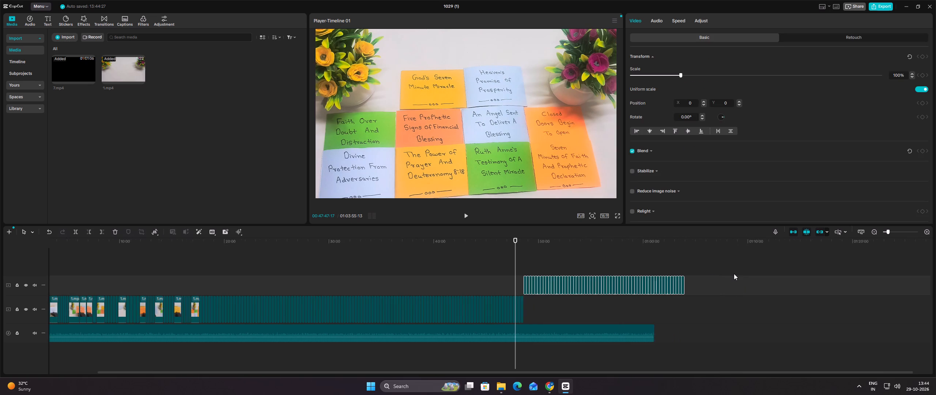
scroll(734, 273, "down", 1, "ctrl")
scroll(734, 273, "up", 1, "ctrl")
scroll(734, 273, "down", 1, "ctrl")
scroll(734, 273, "up", 4, "ctrl")
scroll(734, 271, "down", 2, "ctrl")
scroll(734, 271, "up", 1, "ctrl")
scroll(734, 271, "down", 1, "ctrl")
scroll(734, 271, "up", 7, "ctrl")
scroll(638, 259, "up", 1, "ctrl")
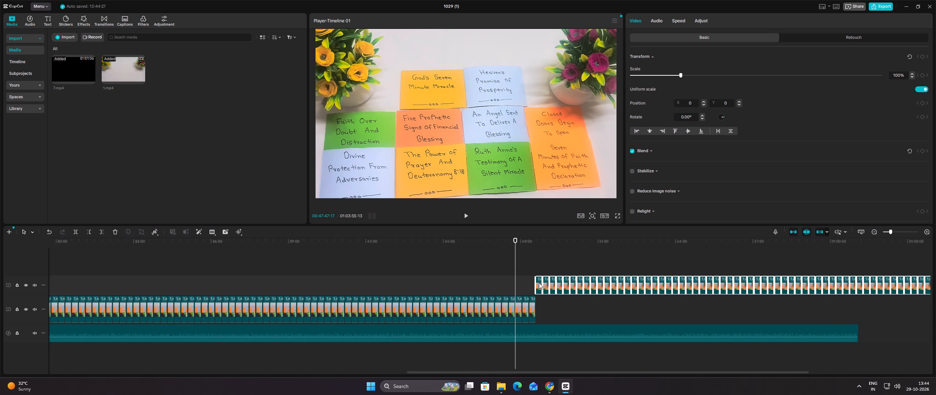
left_click_drag(539, 283, 539, 302)
Delete the surplus still segments that run past the audio's end on the main track.
left_click(819, 282)
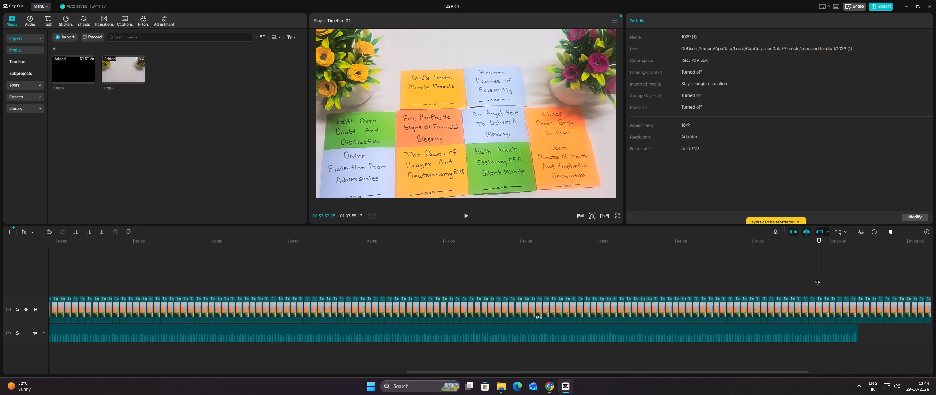
left_click_drag(817, 278, 907, 269)
left_click_drag(918, 269, 935, 268)
left_click(831, 274)
scroll(832, 274, "up", 5, "ctrl")
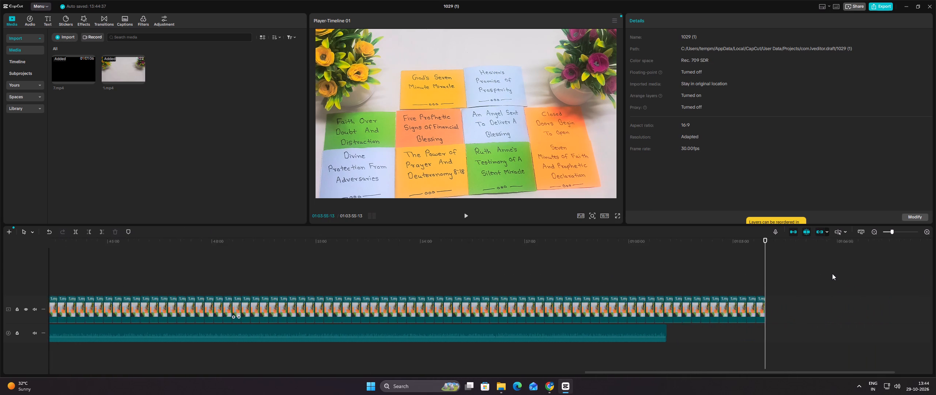
scroll(832, 274, "down", 1, "ctrl")
scroll(832, 274, "up", 5, "ctrl")
left_click_drag(639, 276, 683, 313)
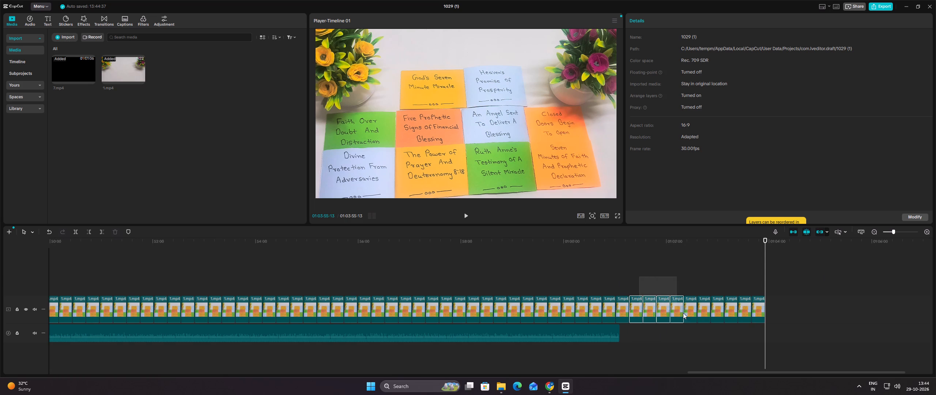
left_click_drag(683, 313, 797, 343)
left_click(114, 230)
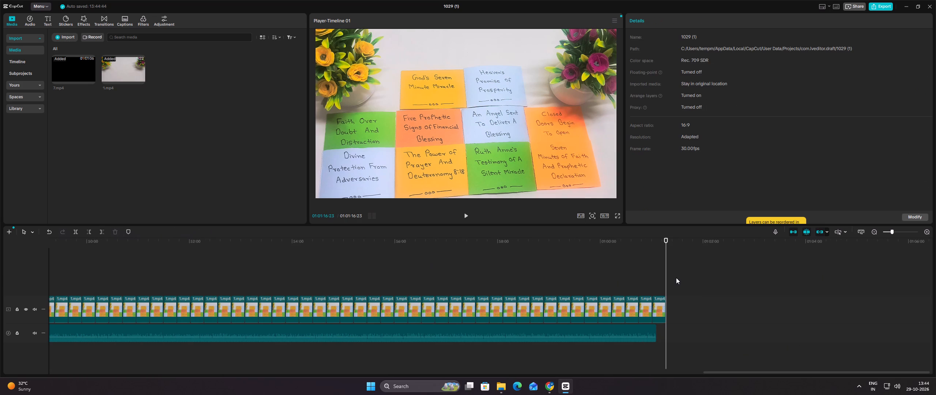
Shorten the second-to-last still segment by about 2 seconds so the main track's end moves closer to the audio's end.
left_click(676, 278)
scroll(676, 278, "up", 3, "ctrl")
scroll(676, 278, "down", 2, "ctrl")
scroll(676, 278, "up", 8, "ctrl")
left_click(618, 271)
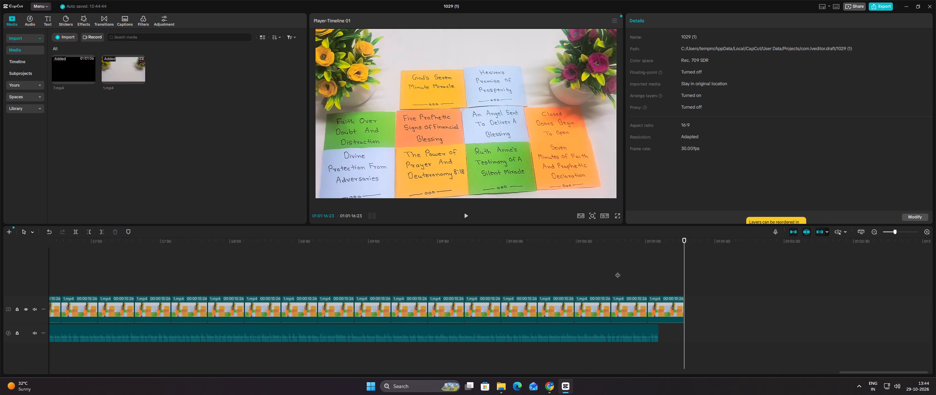
left_click(633, 301)
left_click_drag(647, 305, 642, 306)
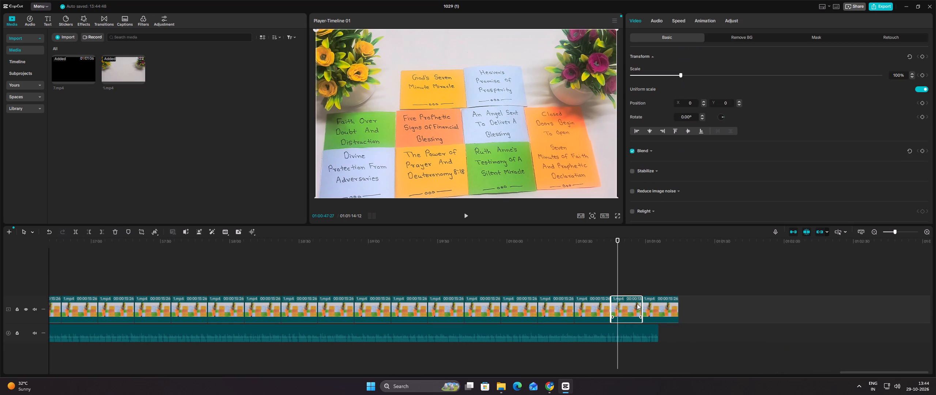
Examine the assembled timeline from its end back to the opening, checking track coverage and the footage up to the final note.
left_click(601, 279)
scroll(602, 272, "down", 2, "ctrl")
scroll(602, 272, "up", 1, "ctrl")
scroll(602, 272, "down", 3, "ctrl")
scroll(602, 273, "up", 1, "ctrl")
scroll(602, 273, "down", 4, "ctrl")
scroll(514, 275, "down", 6, "ctrl")
scroll(499, 277, "up", 1, "ctrl")
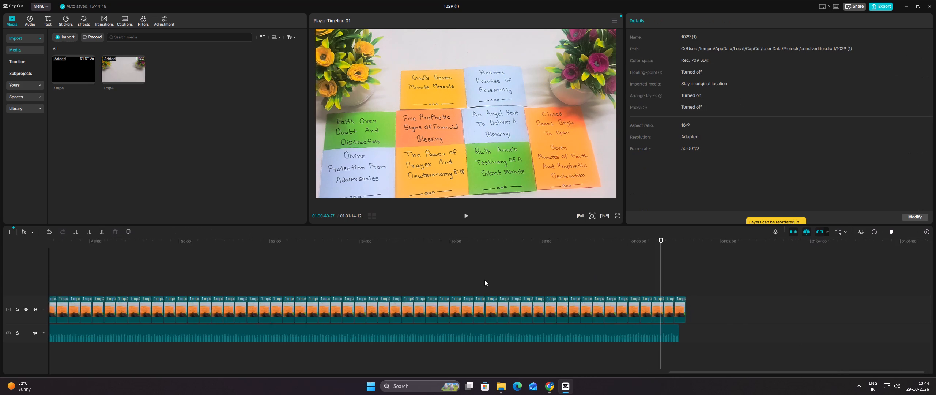
scroll(309, 300, "up", 1, "ctrl")
scroll(283, 302, "down", 2, "ctrl")
scroll(256, 301, "up", 1, "ctrl")
scroll(113, 289, "down", 1, "ctrl")
scroll(113, 289, "up", 2, "ctrl")
scroll(113, 289, "down", 2, "ctrl")
scroll(113, 289, "up", 1, "ctrl")
scroll(113, 289, "down", 12, "ctrl")
scroll(110, 272, "up", 1, "ctrl")
scroll(110, 272, "down", 1, "ctrl")
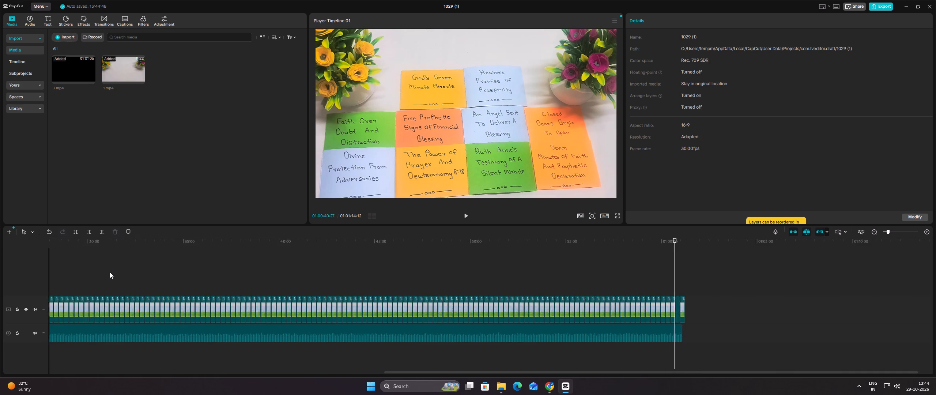
scroll(110, 272, "down", 2, "ctrl")
scroll(109, 272, "up", 1, "ctrl")
scroll(109, 272, "down", 6, "ctrl")
left_click(106, 272, "ctrl")
left_click_drag(106, 272, 71, 264)
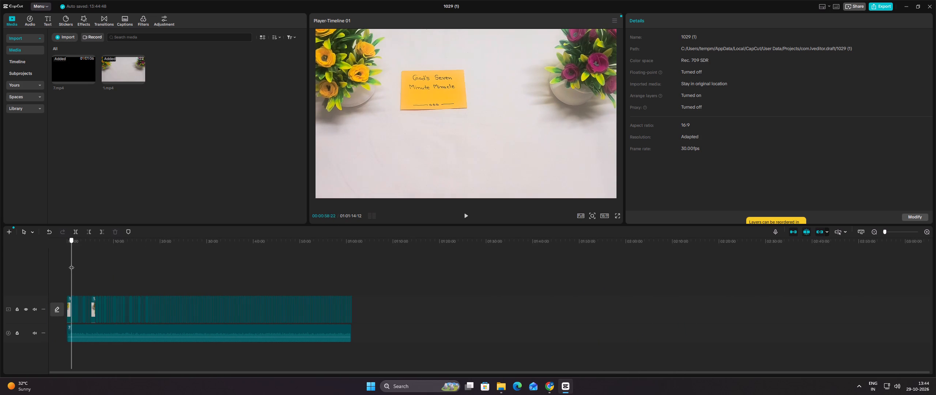
left_click_drag(71, 264, 82, 264)
scroll(84, 265, "up", 2)
scroll(84, 265, "down", 1)
scroll(84, 265, "up", 1)
scroll(84, 265, "up", 4, "ctrl")
scroll(84, 265, "down", 1, "ctrl")
scroll(84, 265, "up", 1, "ctrl")
scroll(84, 265, "down", 1, "ctrl")
scroll(84, 265, "up", 3, "ctrl")
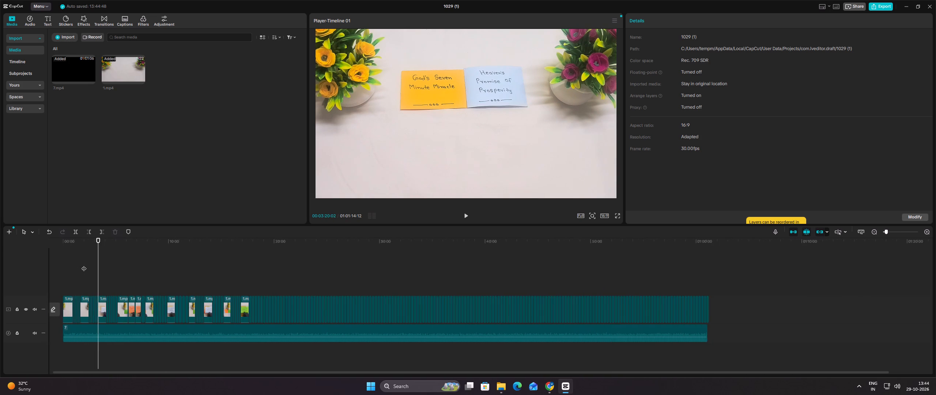
left_click(265, 276)
left_click(265, 276)
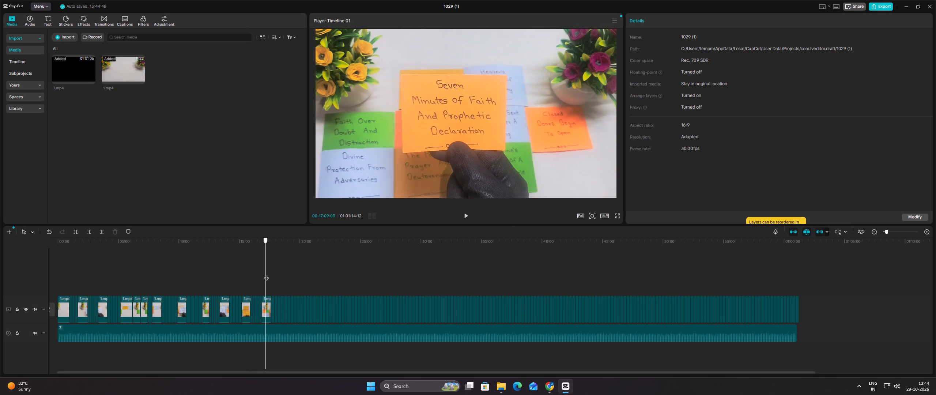
scroll(202, 275, "down", 4)
scroll(133, 272, "up", 2)
scroll(131, 272, "down", 4)
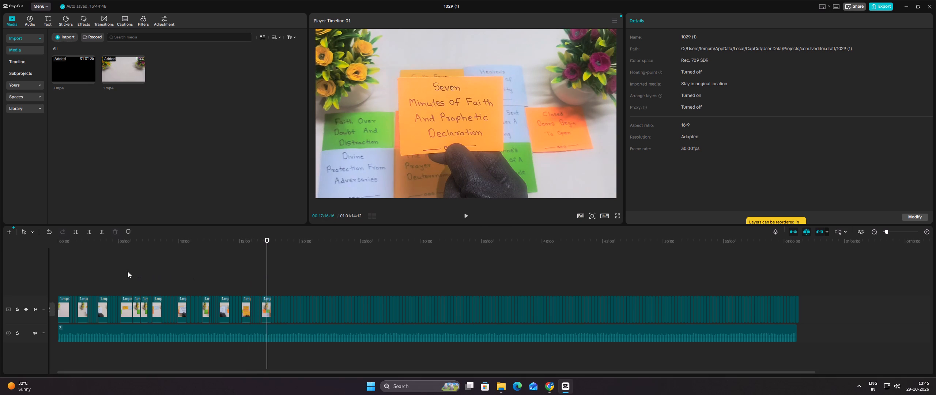
Add the 02_Moody_Dreamy_Blue.cube LUT as an adjustment layer at the start of the timeline.
scroll(128, 271, "down", 4, "ctrl")
left_click(108, 270)
left_click_drag(108, 270, 58, 261)
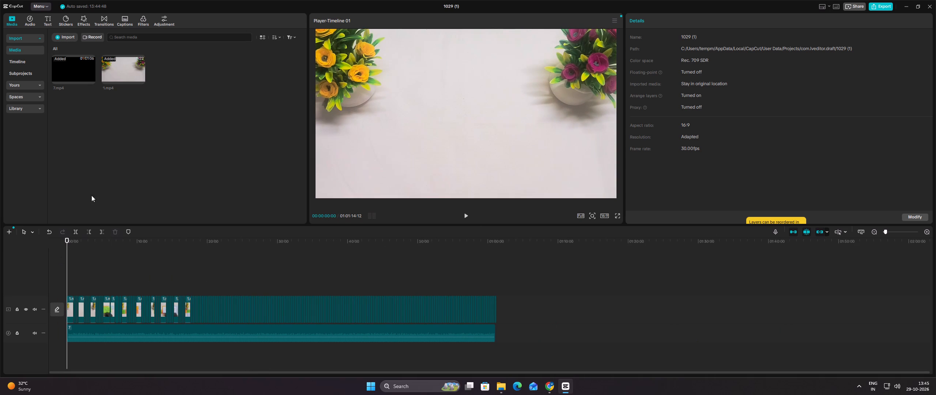
left_click(163, 16)
left_click(33, 60)
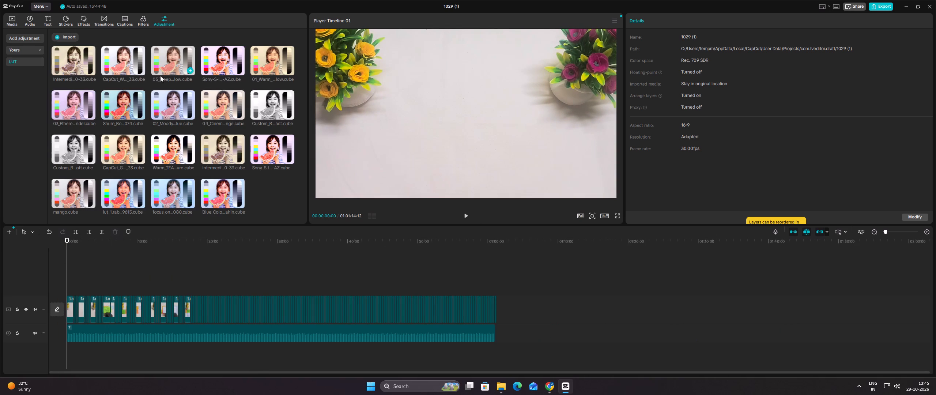
left_click(167, 101)
left_click(190, 114)
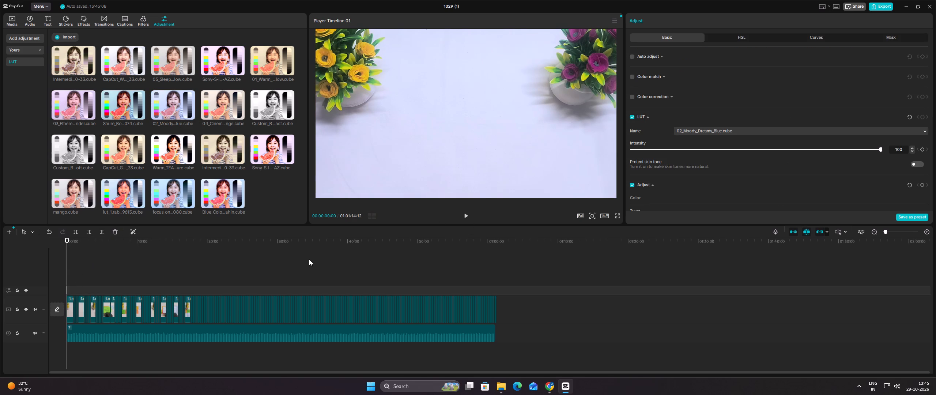
Extend the LUT adjustment layer over the entire video and play the opening to check the look.
left_click_drag(67, 290, 405, 281)
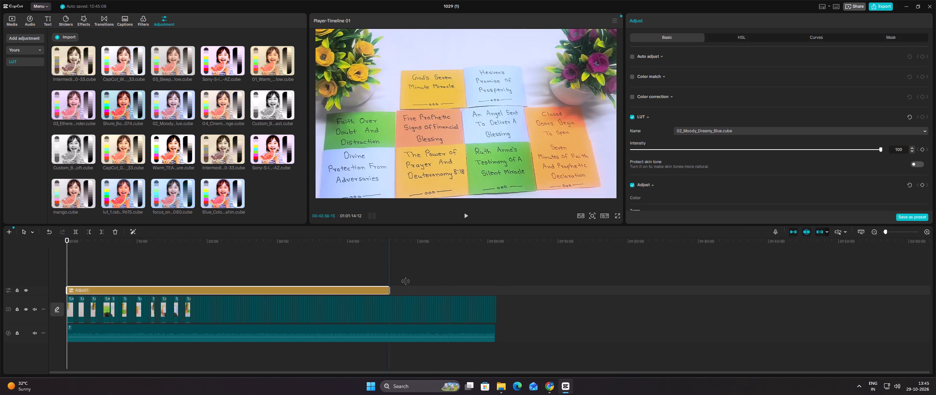
left_click_drag(405, 281, 499, 281)
left_click(499, 281)
left_click(468, 214)
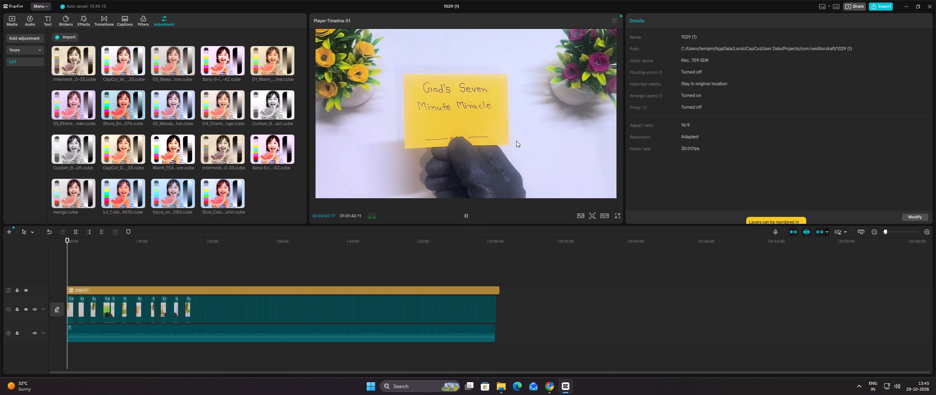
Trim the end of the adjustment layer to match the end of the main video track.
left_click(509, 259)
scroll(560, 261, "up", 4, "ctrl")
scroll(615, 246, "up", 1, "ctrl")
scroll(618, 246, "down", 1, "ctrl")
scroll(619, 246, "up", 2, "ctrl")
scroll(619, 246, "down", 1, "ctrl")
scroll(621, 247, "up", 1, "ctrl")
scroll(717, 270, "up", 3, "ctrl")
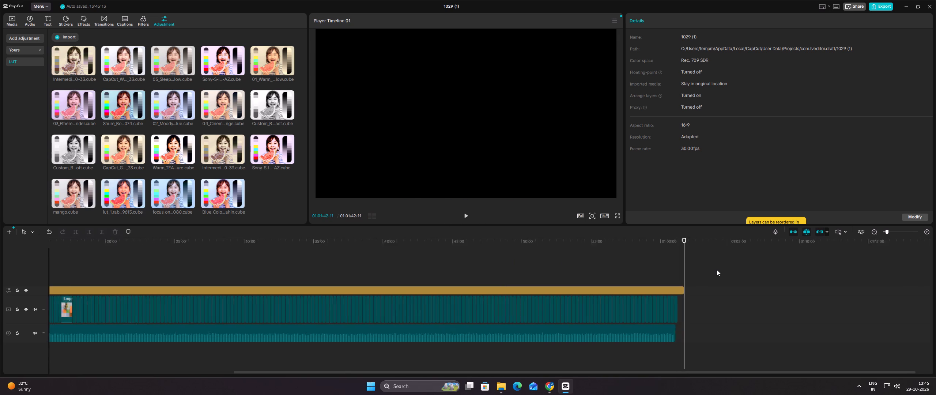
scroll(717, 270, "up", 4, "ctrl")
scroll(717, 270, "down", 1, "ctrl")
scroll(717, 270, "up", 5, "ctrl")
scroll(716, 270, "down", 2, "ctrl")
scroll(716, 270, "up", 2, "ctrl")
left_click(661, 274, "ctrl")
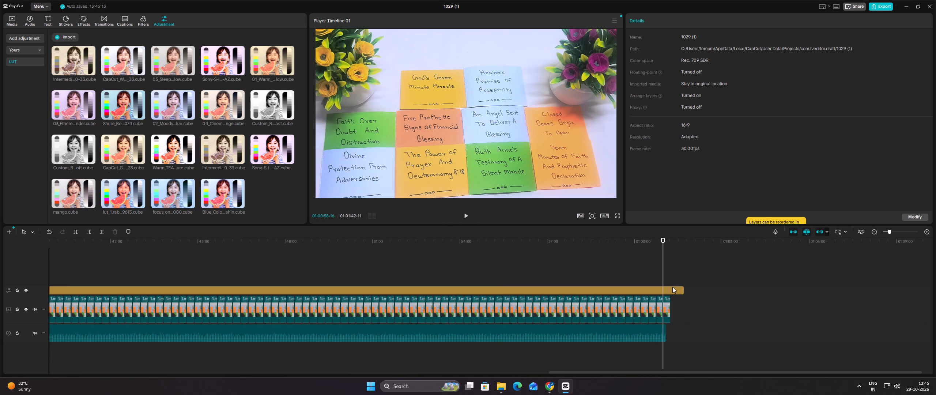
left_click(672, 287)
left_click_drag(684, 290, 669, 291)
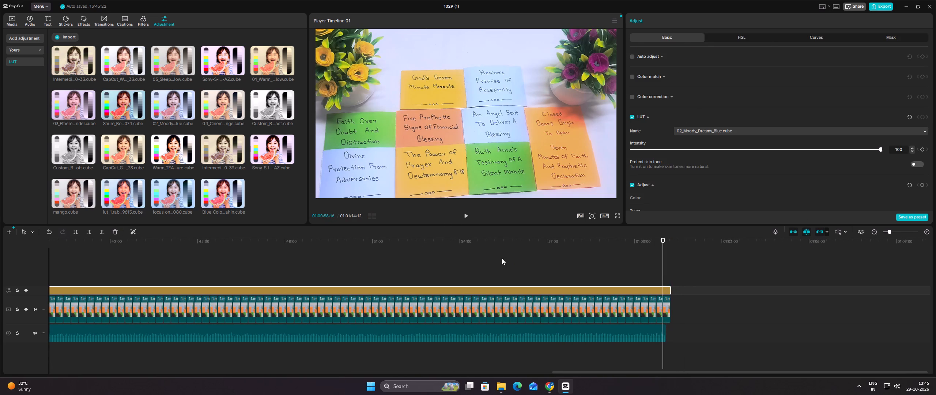
Import green screen.mp4 from the D: drive into the project media.
left_click(492, 257)
left_click(110, 244, "ctrl")
left_click(69, 266)
left_click_drag(69, 266, 21, 268)
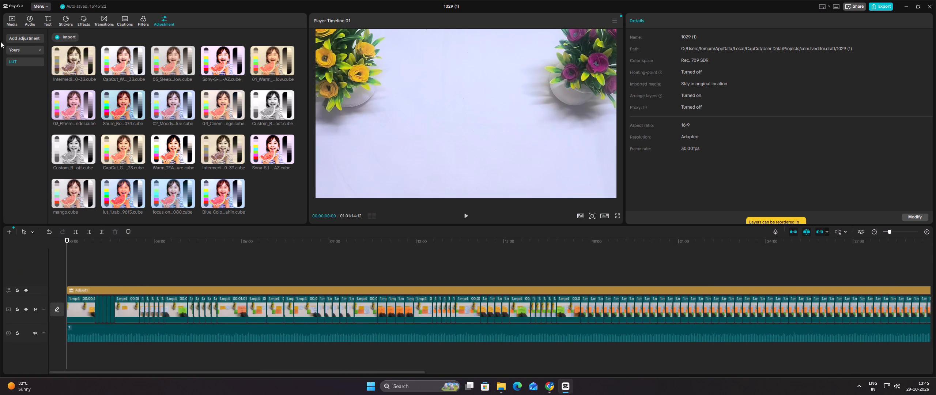
left_click(12, 20)
left_click(61, 33)
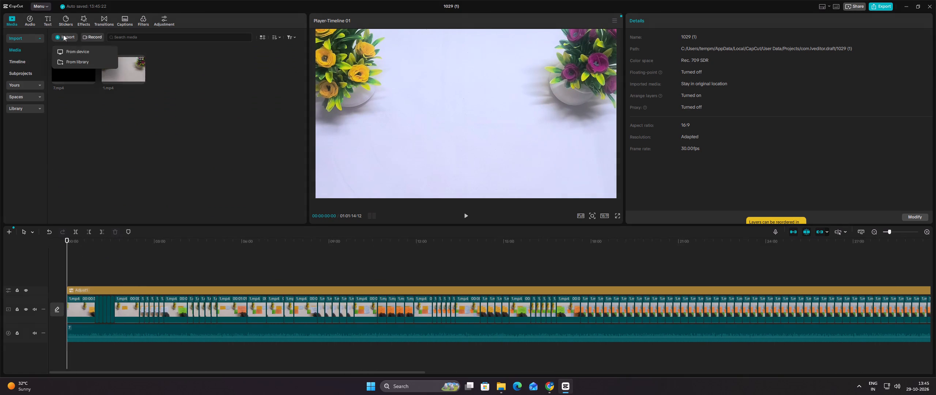
left_click(76, 49)
scroll(73, 156, "up", 2)
scroll(83, 150, "down", 4)
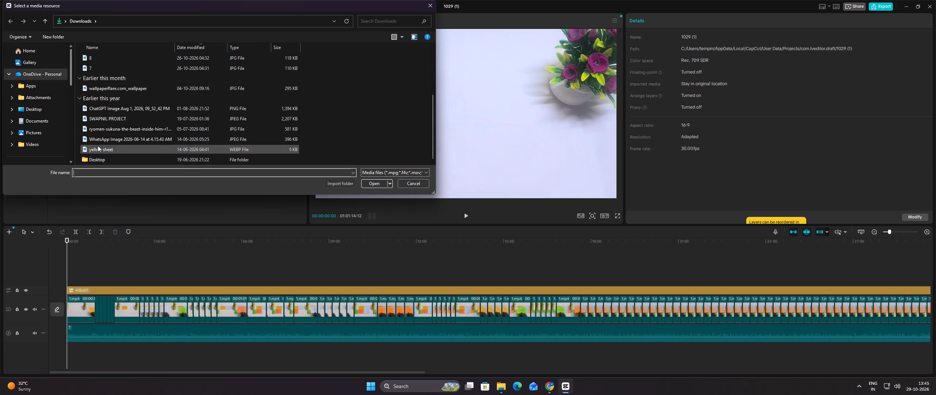
scroll(98, 146, "down", 6)
scroll(40, 134, "down", 4)
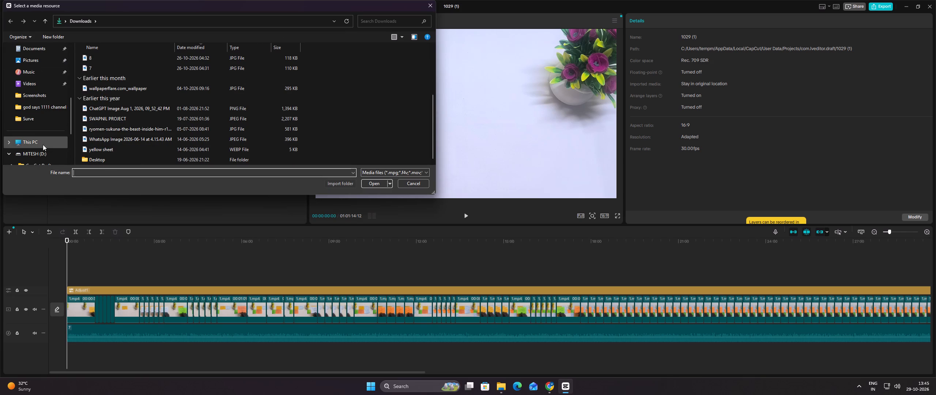
left_click(43, 155)
double_click(114, 99)
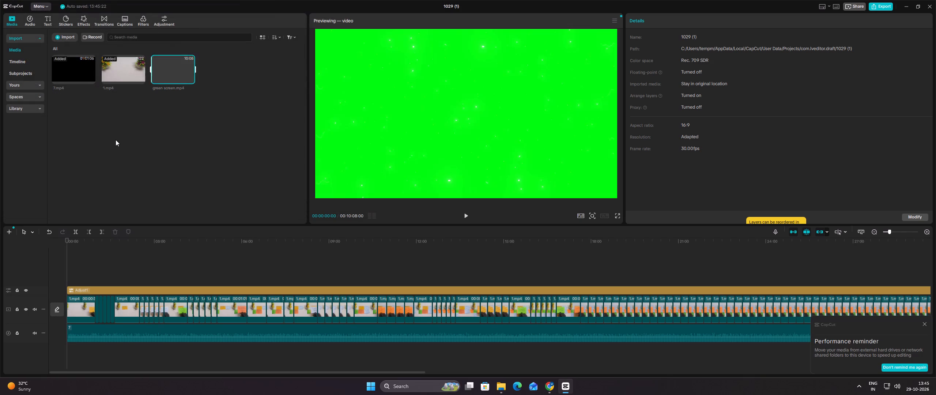
left_click(116, 140)
Place green screen.mp4 at the timeline's start on a new track above the adjustment layer.
left_click_drag(161, 70, 61, 264)
left_click(102, 257)
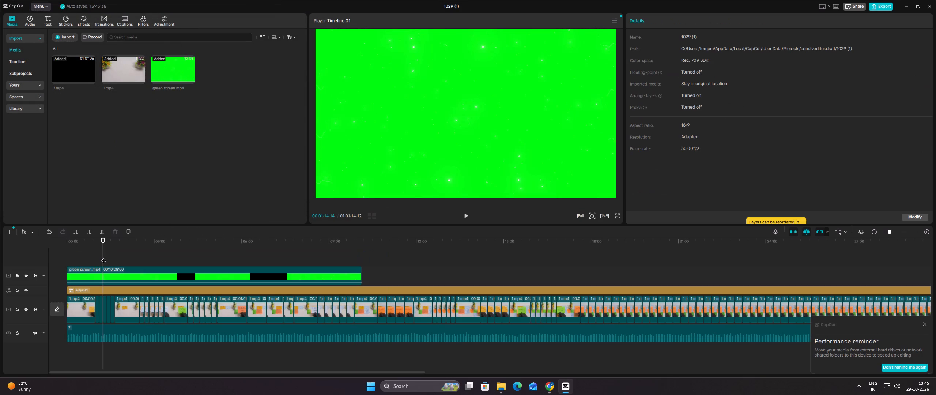
Scale the green screen overlay down slightly so it sits just inside the frame edges.
scroll(111, 256, "down", 6, "ctrl")
scroll(112, 257, "up", 2, "ctrl")
scroll(112, 257, "down", 4, "ctrl")
scroll(112, 257, "up", 1, "ctrl")
scroll(112, 257, "down", 6, "ctrl")
left_click(112, 257)
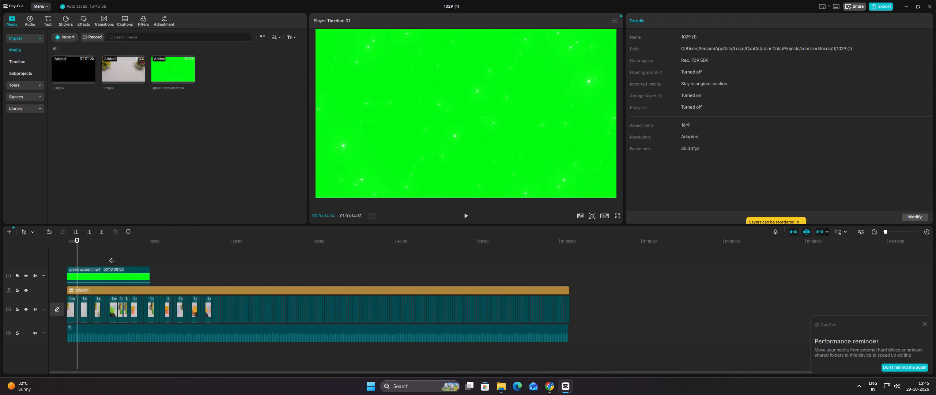
left_click(503, 154)
left_click_drag(615, 196, 608, 193)
left_click(661, 28)
left_click_drag(657, 65, 649, 69)
left_click_drag(642, 72, 621, 77)
Key out the overlay's green background with Chroma key at intensity 67 and play back the result.
left_click(633, 25)
left_click(716, 37)
left_click(632, 75)
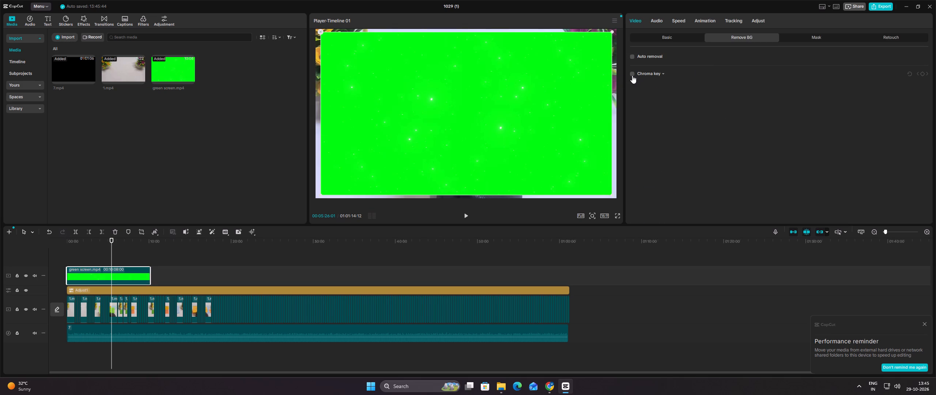
left_click(597, 84)
left_click_drag(685, 104, 757, 106)
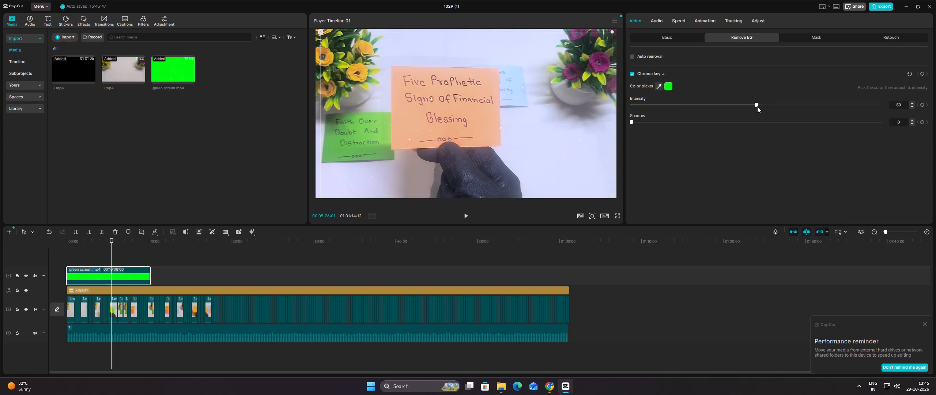
left_click_drag(757, 106, 798, 114)
left_click(468, 218)
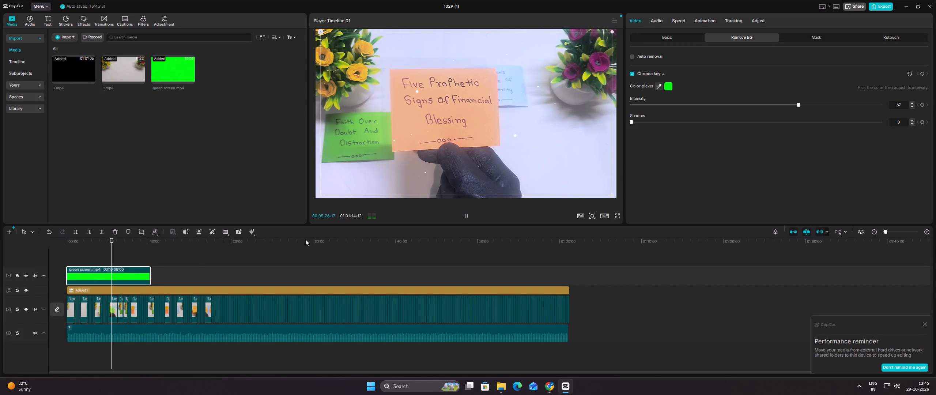
Copy the keyed green screen clip and paste it on the same track at about 14:12, beyond the original's end.
right_click(138, 271)
left_click(178, 112)
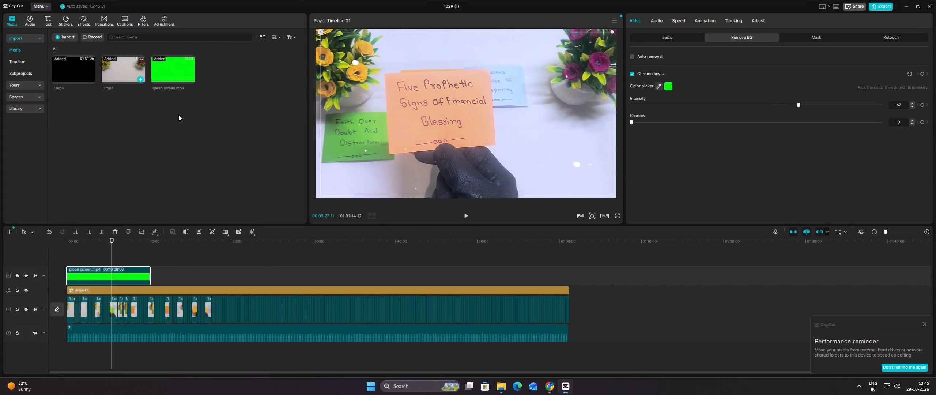
left_click(181, 260)
key("ctrl+v")
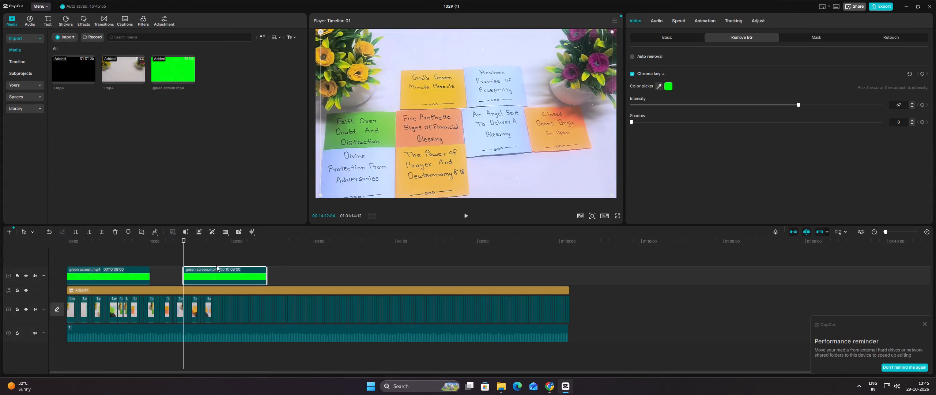
Paste four more copies of the keyed green screen clip, spaced along the overlay track, the last at about 59:41.
left_click(277, 261, "ctrl")
key("ctrl+v")
left_click(369, 257, "ctrl")
key("ctrl+v")
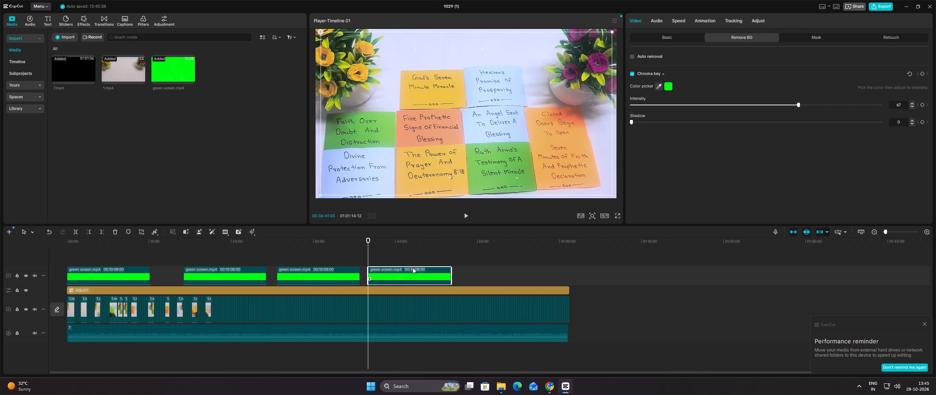
left_click(463, 256, "ctrl")
key("ctrl+v")
left_click(559, 255, "ctrl")
key("ctrl+v")
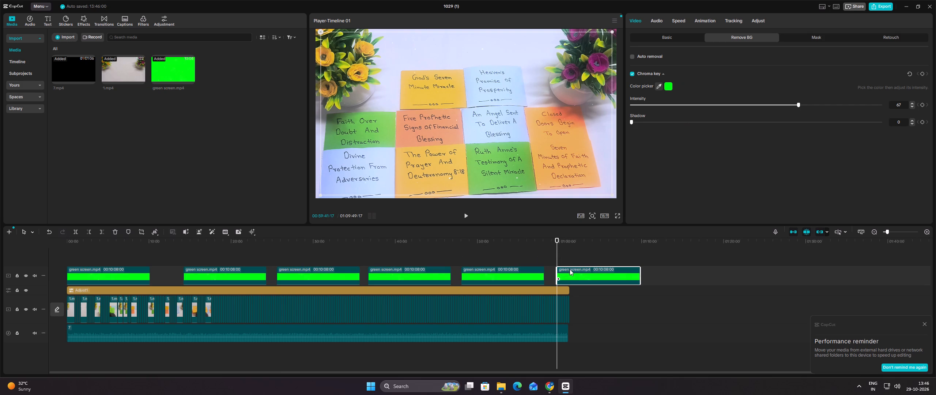
Close the gaps between the six green screen clips so they run back to back.
right_click(160, 269)
left_click(176, 276)
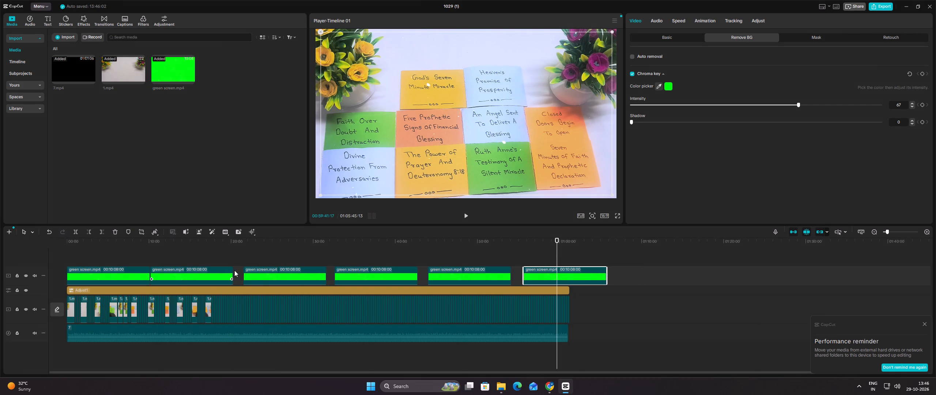
right_click(238, 272)
left_click(259, 280)
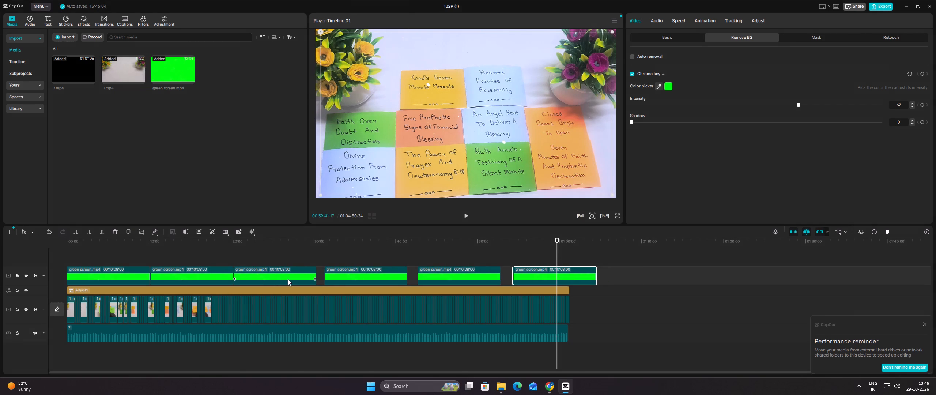
right_click(318, 274)
left_click(340, 281)
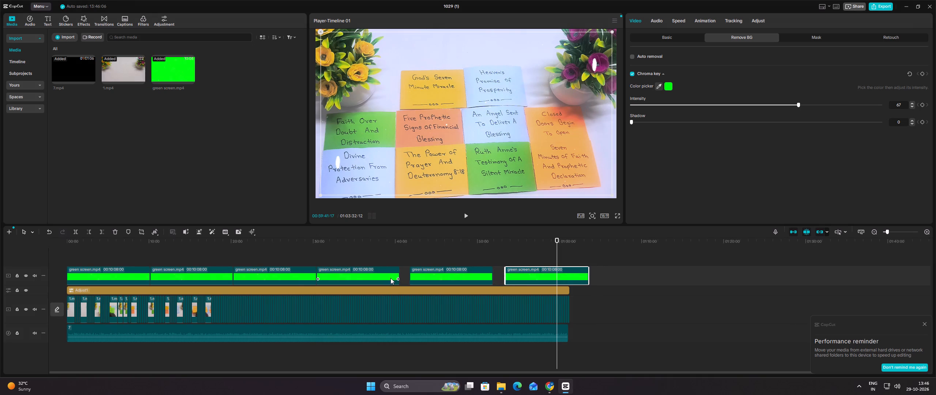
right_click(406, 274)
right_click(406, 274)
left_click(422, 282)
right_click(486, 273)
right_click(486, 273)
right_click(486, 273)
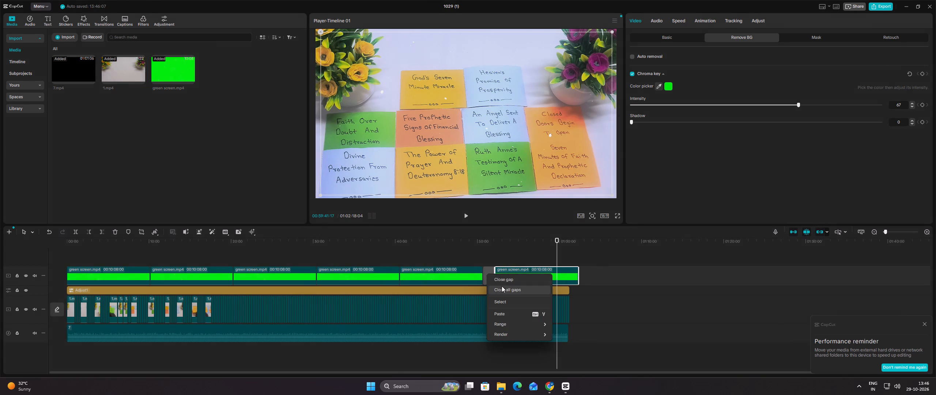
left_click(501, 280)
Paste another green screen copy at the end of the footage and close the gap before it.
left_click(572, 262)
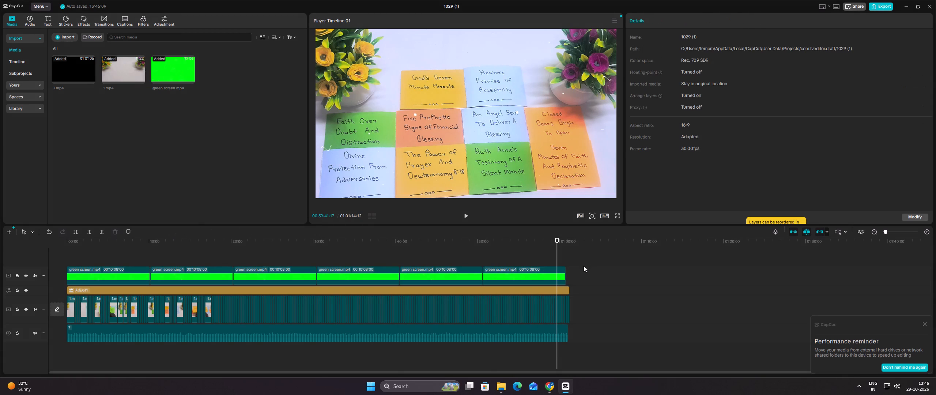
key("ctrl+v")
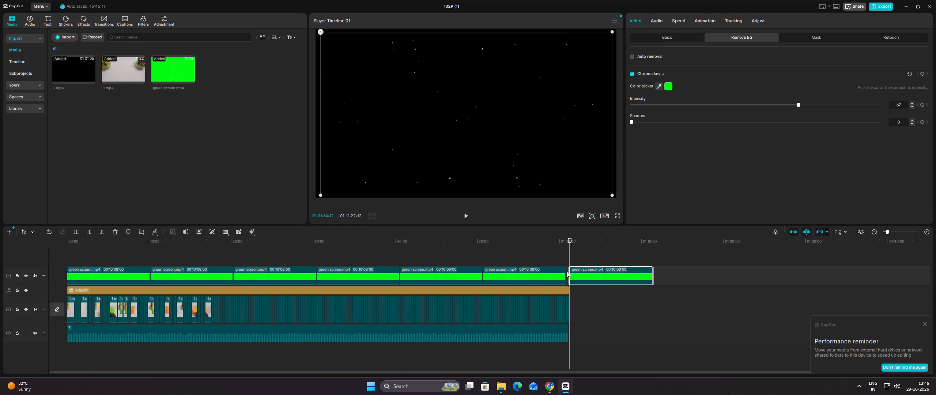
left_click(549, 255)
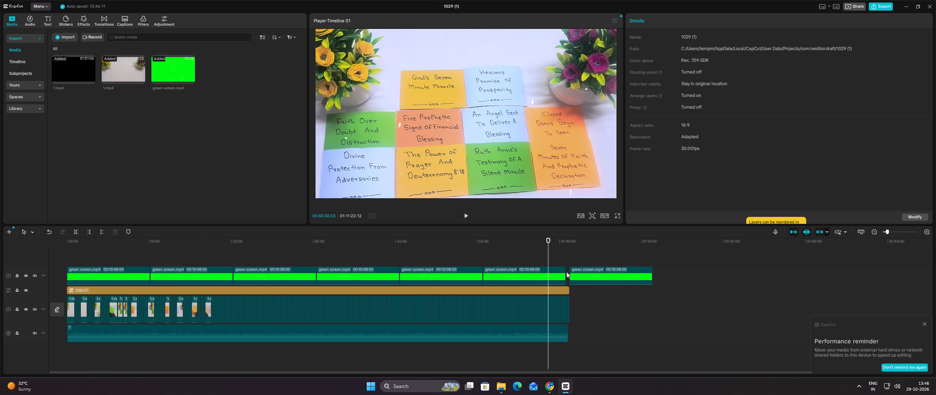
right_click(568, 271)
left_click(580, 273)
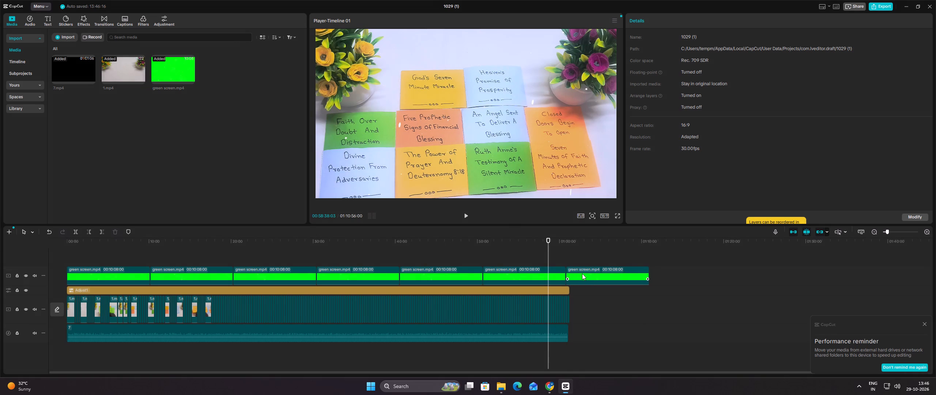
Trim the last green screen copy so it ends level with the adjustment layer at 1:01:14:12.
left_click_drag(648, 271, 577, 278)
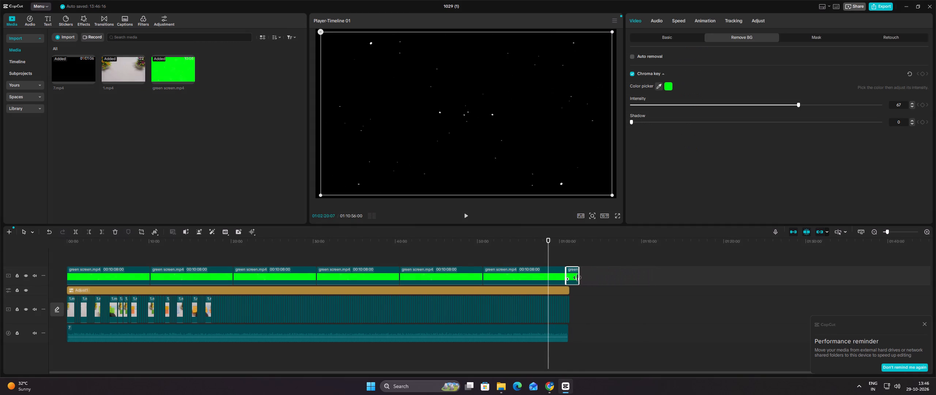
left_click_drag(577, 278, 570, 279)
left_click(586, 262)
Examine the end of the tracks and play back the closing seconds, then check earlier footage back to the start.
scroll(612, 256, "up", 2, "ctrl")
scroll(612, 256, "down", 1, "ctrl")
scroll(612, 256, "up", 6, "ctrl")
scroll(612, 256, "down", 1, "ctrl")
scroll(612, 256, "up", 1, "ctrl")
scroll(691, 267, "up", 1, "ctrl")
scroll(691, 267, "down", 1, "ctrl")
scroll(691, 267, "up", 1, "ctrl")
scroll(691, 267, "down", 1, "ctrl")
scroll(691, 267, "up", 11, "ctrl")
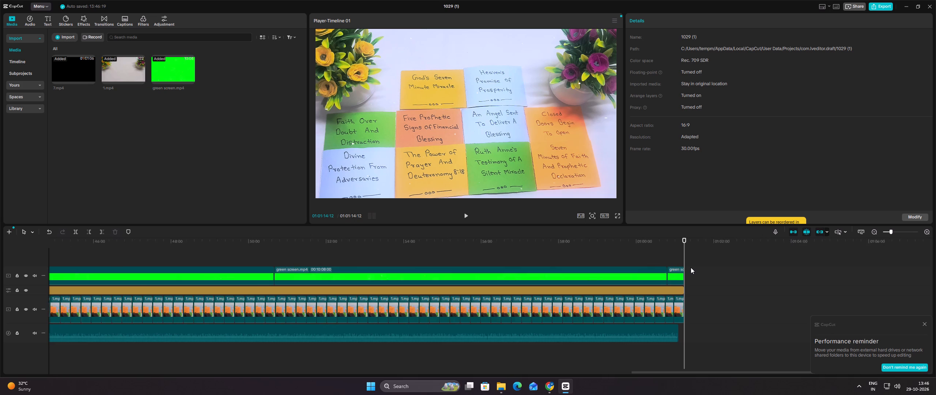
scroll(691, 267, "up", 5, "ctrl")
left_click(665, 256)
left_click(658, 256)
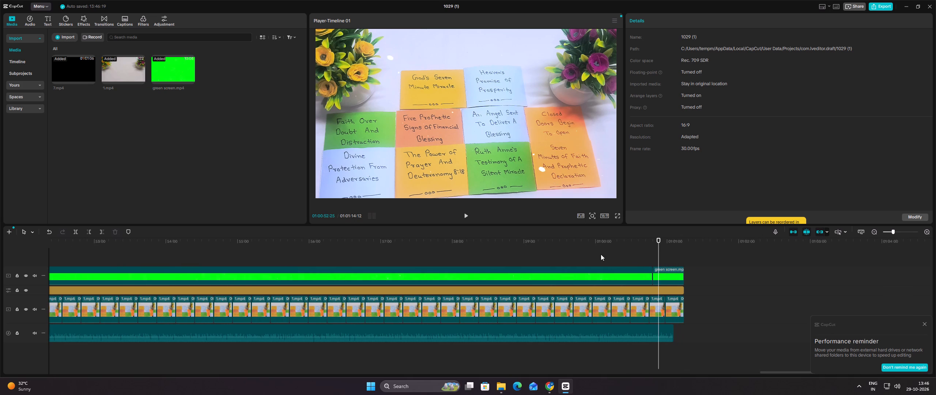
left_click(466, 213)
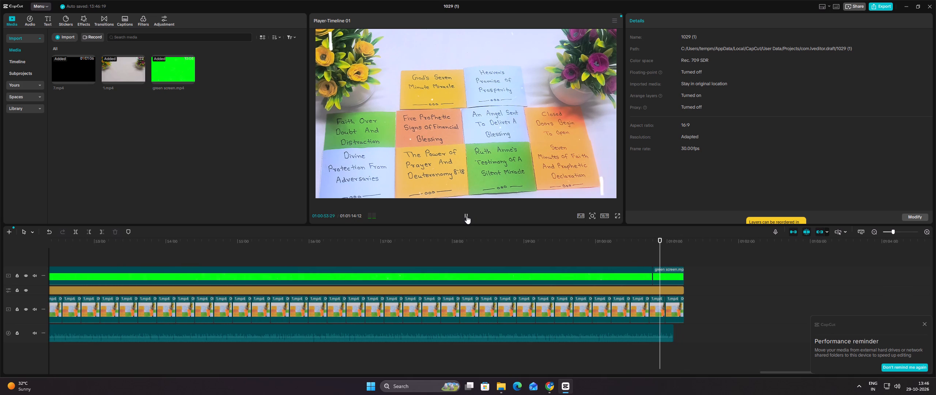
scroll(410, 258, "down", 4, "ctrl")
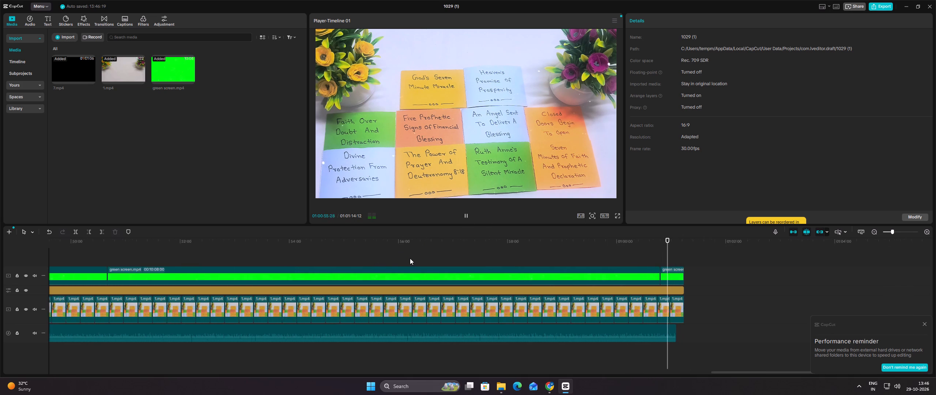
scroll(410, 258, "down", 11, "ctrl")
scroll(410, 258, "up", 1, "ctrl")
scroll(410, 258, "down", 5, "ctrl")
scroll(410, 258, "up", 1, "ctrl")
scroll(410, 258, "down", 1, "ctrl")
scroll(410, 258, "up", 1, "ctrl")
scroll(410, 258, "down", 1, "ctrl")
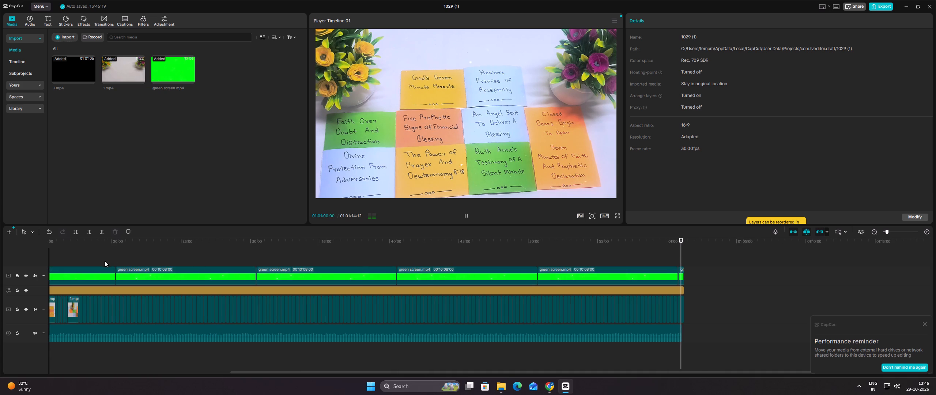
left_click(102, 258)
left_click_drag(102, 258, 64, 262)
scroll(91, 261, "down", 4, "ctrl")
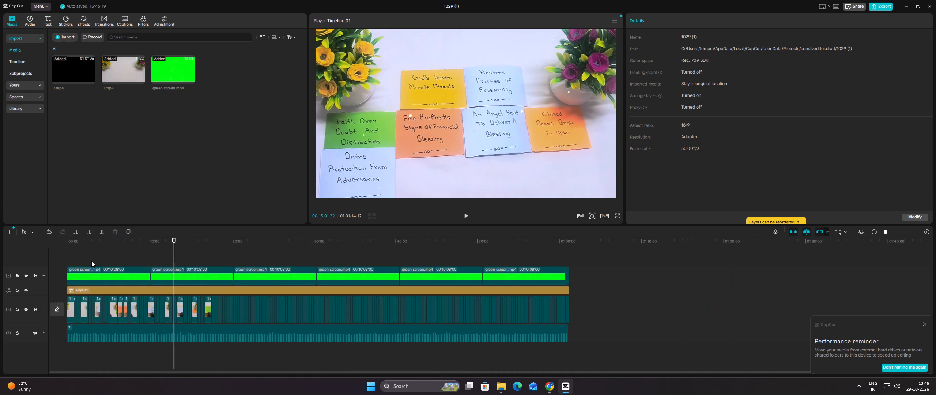
left_click(88, 259)
left_click_drag(88, 259, 63, 252)
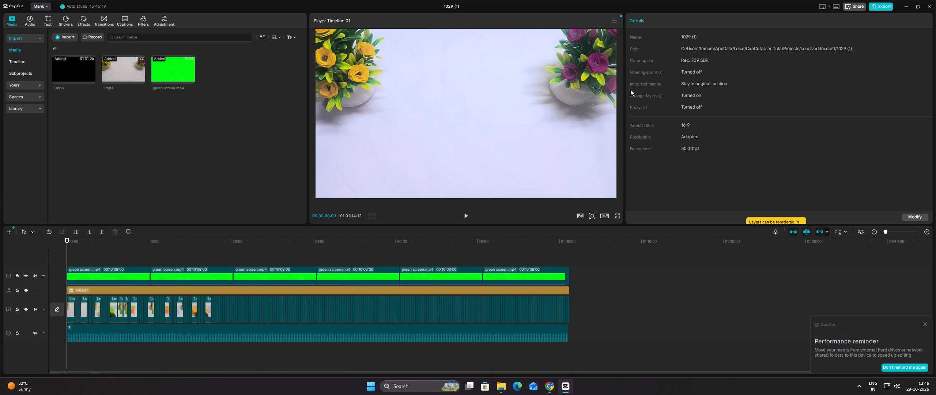
Close the finished 1029 (1) project and create a new project.
left_click(934, 10)
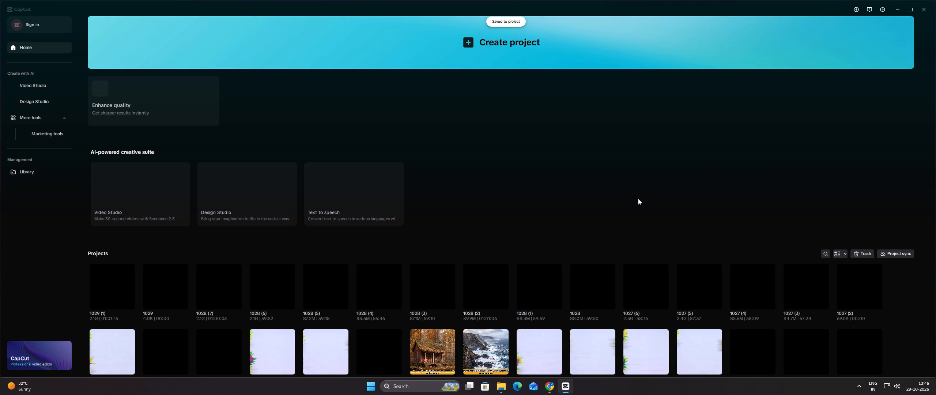
left_click(513, 57)
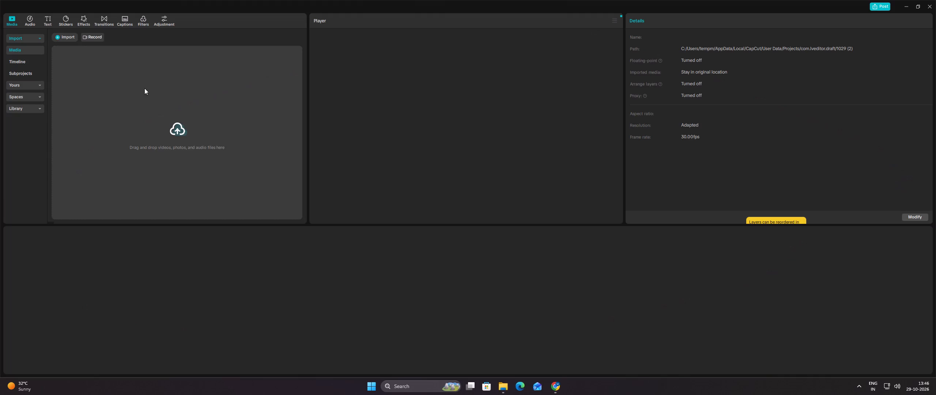
Import 8.mp4 from the D: drive into the new project's media.
left_click(139, 102)
left_click(171, 138)
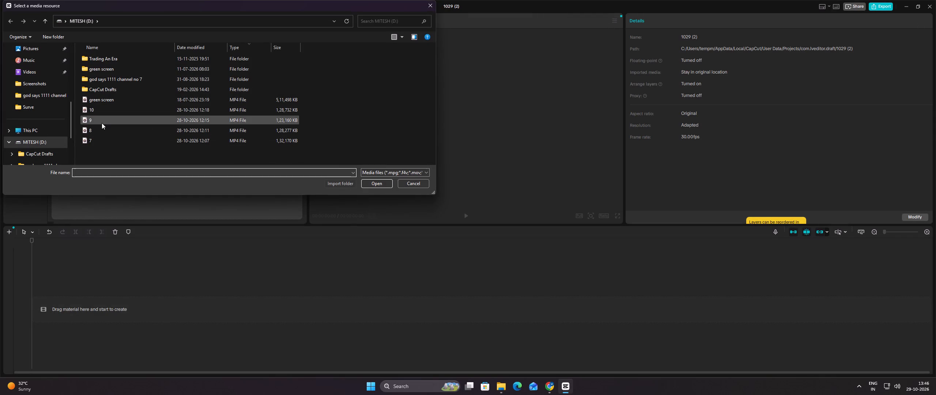
double_click(104, 132)
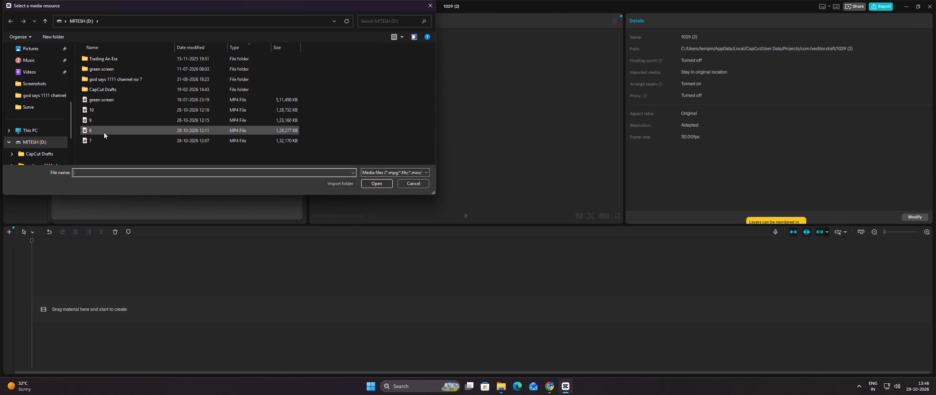
double_click(104, 132)
Import 2.mp4 from the Downloads folder into the project media.
left_click(65, 37)
left_click(79, 52)
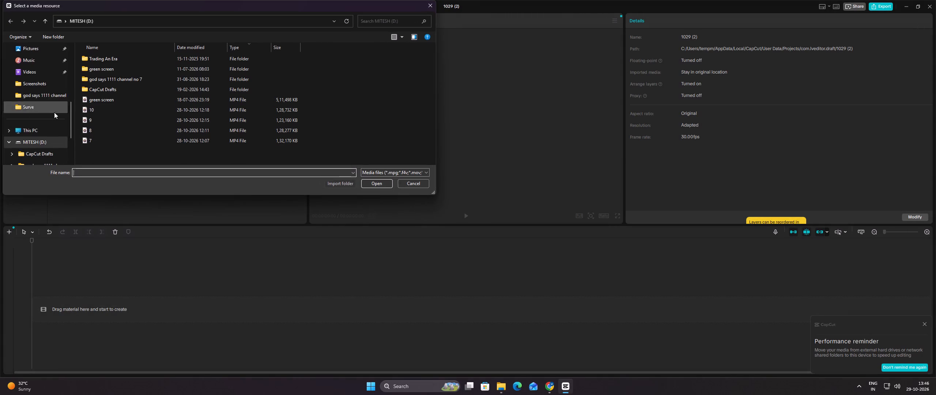
scroll(55, 132, "up", 3)
left_click(46, 140)
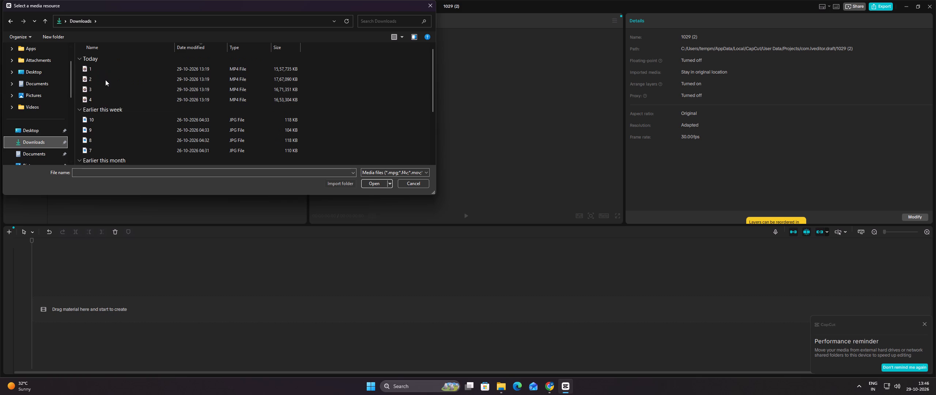
double_click(106, 77)
left_click(104, 110)
Place 8.mp4 at the start of the timeline.
left_click_drag(67, 70, 114, 196)
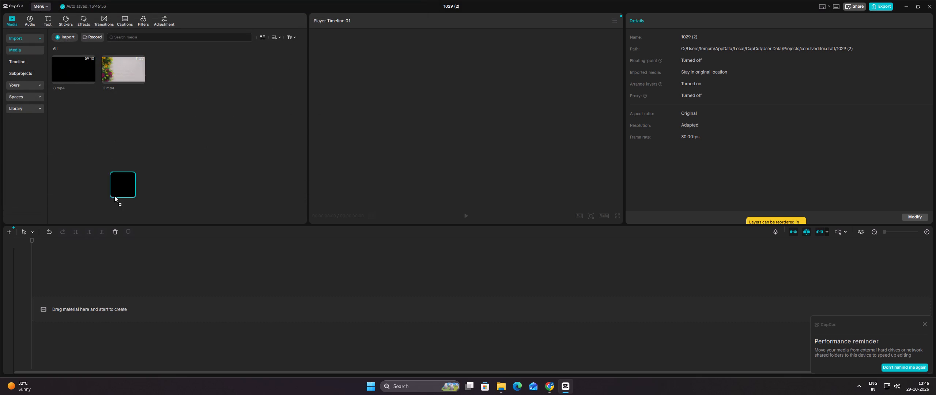
left_click_drag(114, 196, 60, 269)
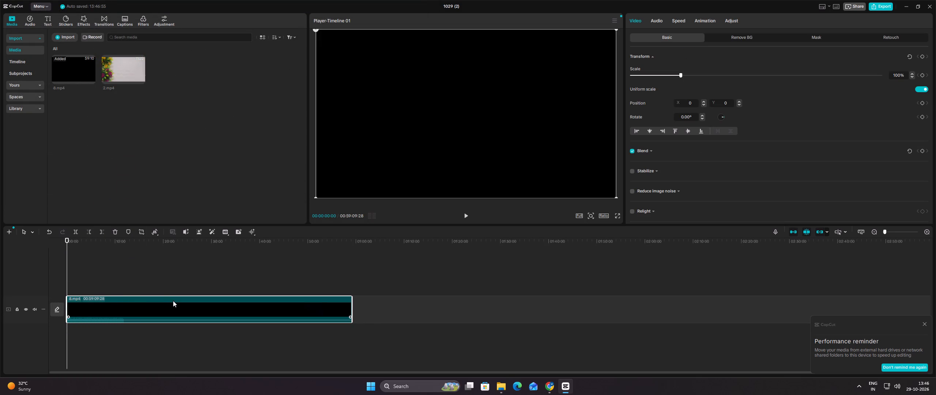
Extract the audio from the 8.mp4 clip and delete its video, keeping only the audio track.
right_click(190, 306)
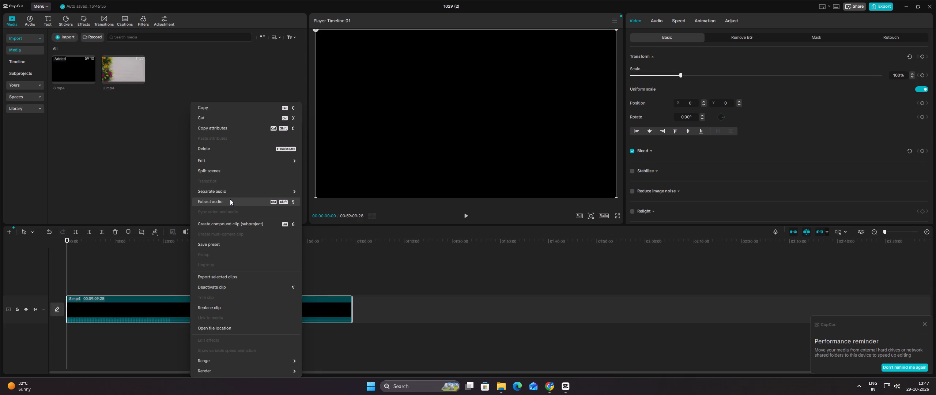
left_click(230, 199)
left_click(117, 234)
left_click(75, 272)
left_click_drag(75, 272, 49, 269)
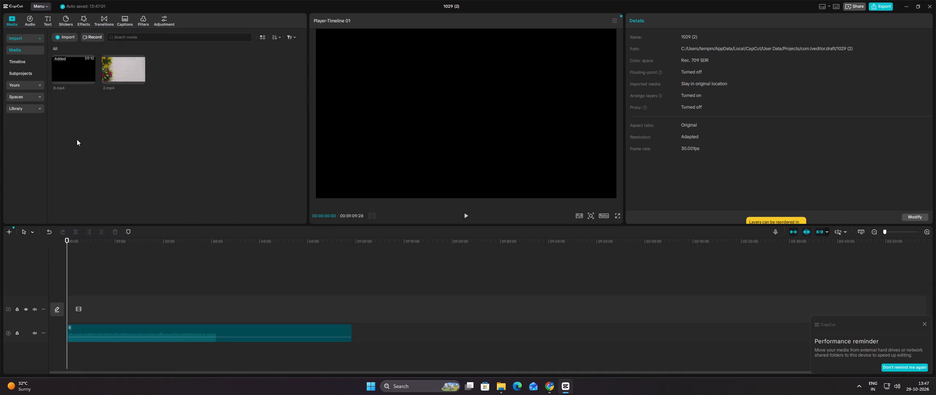
Place 2.mp4 at the timeline's start on a track above the empty main track.
left_click_drag(116, 67, 127, 82)
left_click_drag(129, 85, 140, 124)
left_click_drag(144, 143, 148, 187)
left_click_drag(148, 195, 74, 300)
left_click_drag(117, 60, 181, 226)
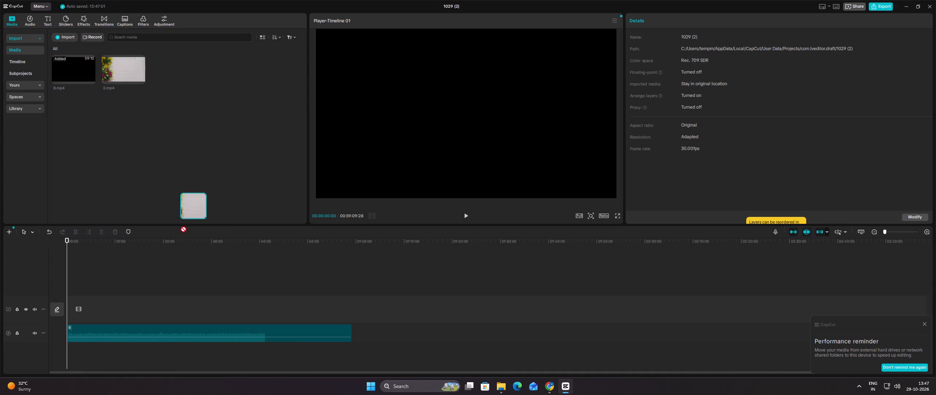
left_click_drag(181, 226, 58, 268)
left_click(440, 214)
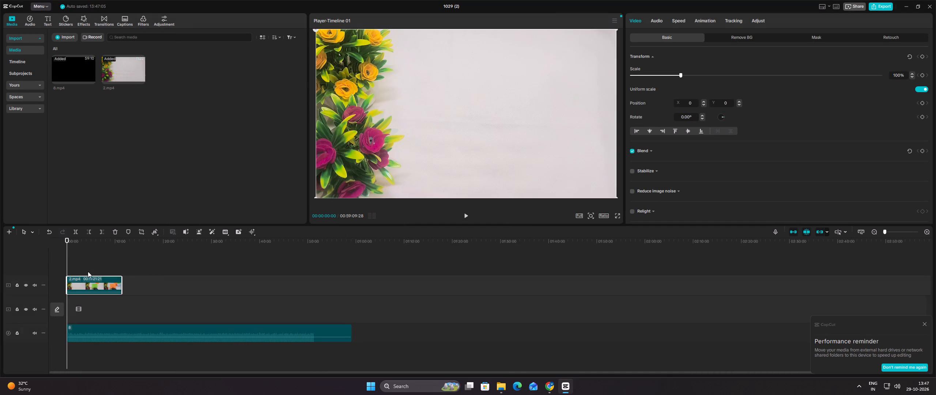
Mute the 2.mp4 clip by lowering its volume to −∞ dB.
left_click(658, 23)
left_click_drag(665, 76, 612, 78)
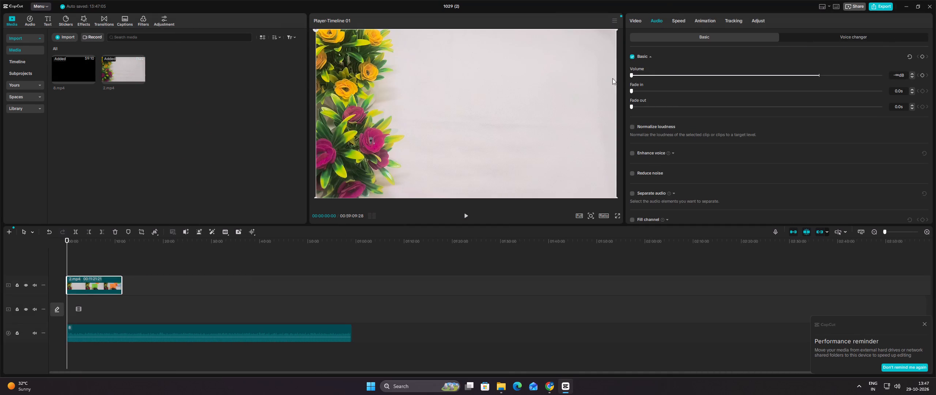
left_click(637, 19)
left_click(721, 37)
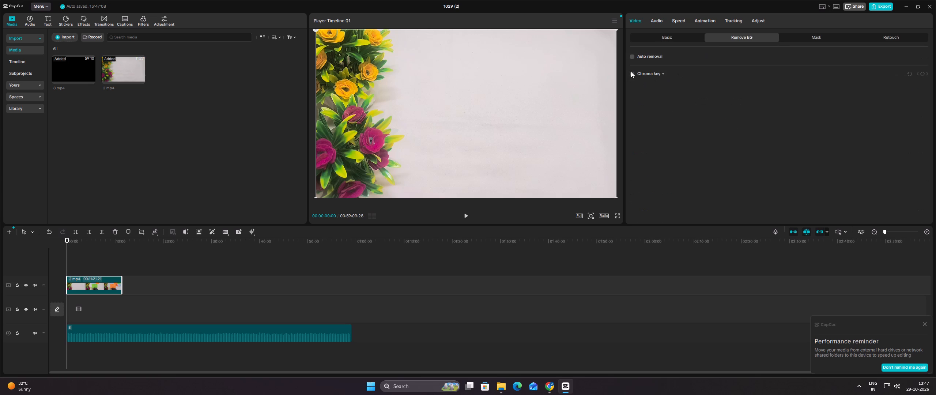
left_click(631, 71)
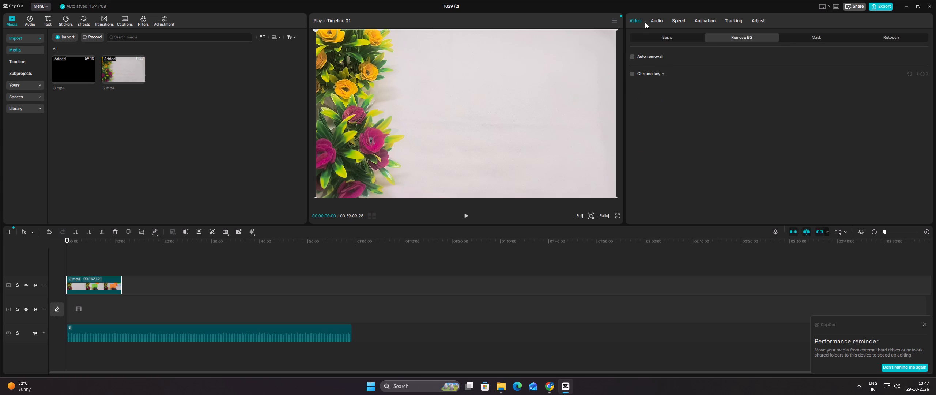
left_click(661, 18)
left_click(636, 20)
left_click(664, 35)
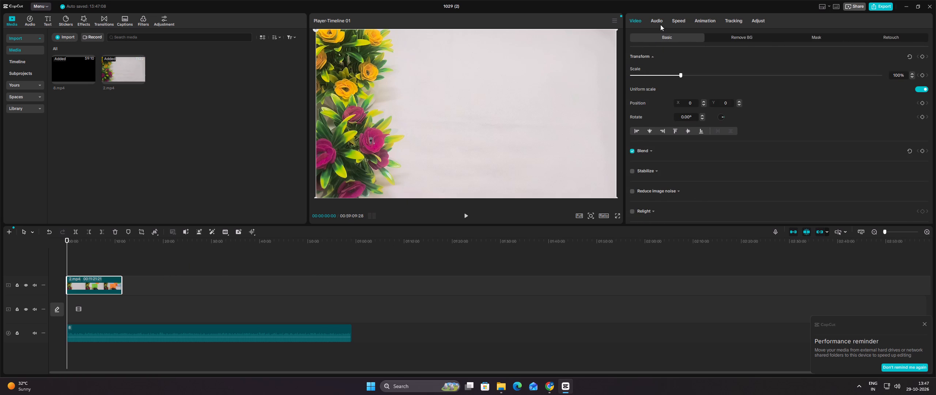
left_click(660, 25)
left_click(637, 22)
Set the project's aspect ratio to 16:9.
left_click(601, 213)
left_click(601, 217)
left_click(616, 246)
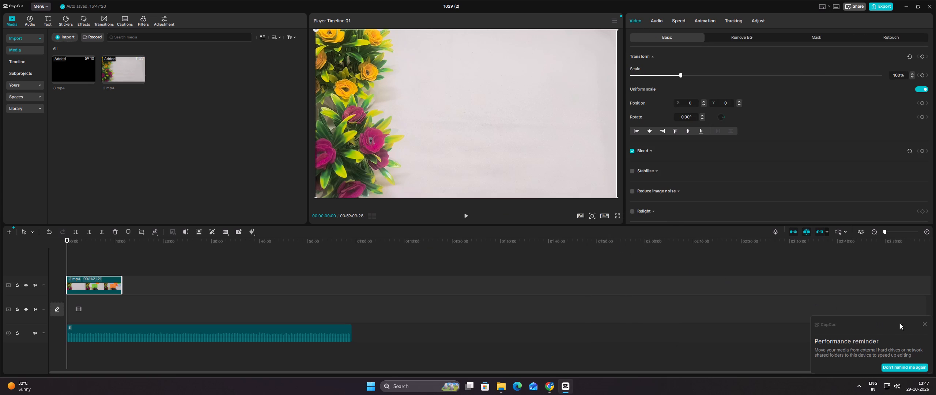
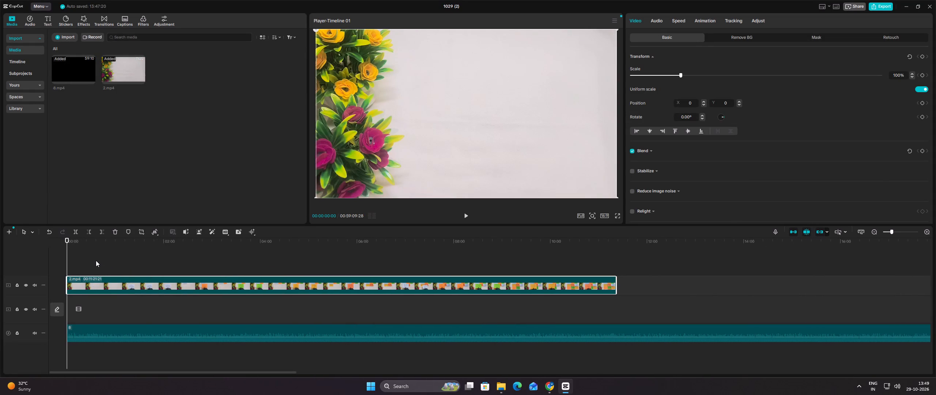
Trim the first 1:03 off the 2.mp4 clip and place the rest at the timeline's start.
scroll(96, 260, "up", 2, "ctrl")
left_click(72, 261)
left_click_drag(72, 261, 78, 260)
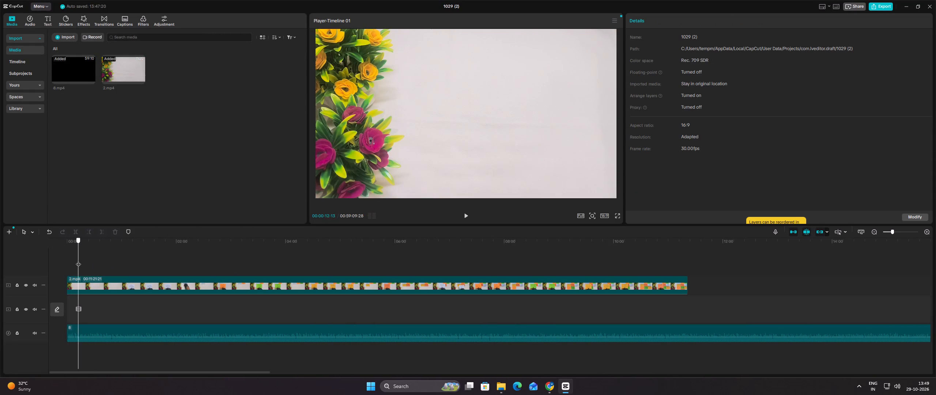
left_click_drag(78, 260, 136, 261)
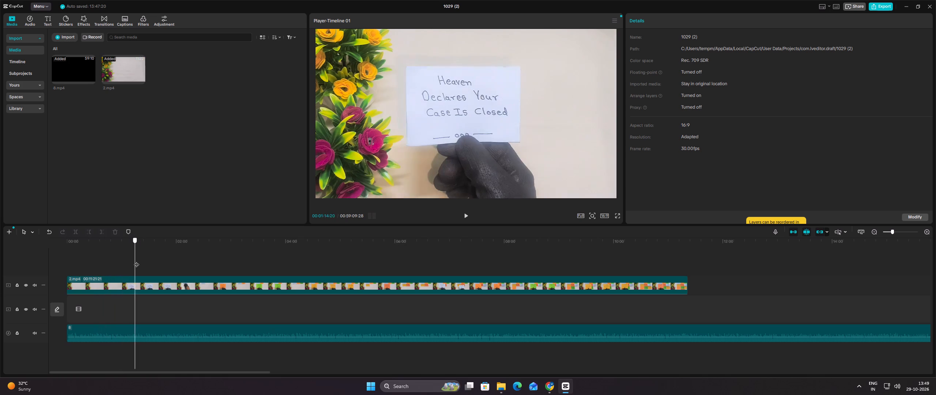
left_click_drag(136, 261, 124, 260)
left_click(129, 282)
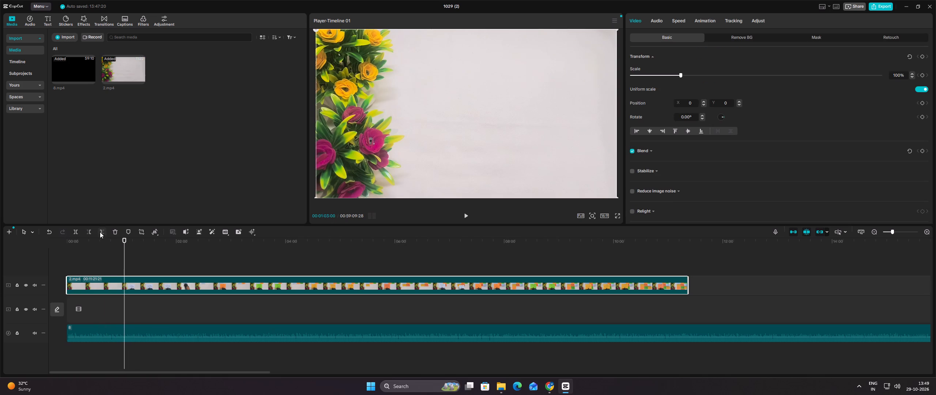
left_click(90, 231)
left_click_drag(143, 290, 65, 288)
Split 2.mp4 at about 1:07, once the first note is stuck up, and move the remainder away to about 4:50.
left_click(69, 270)
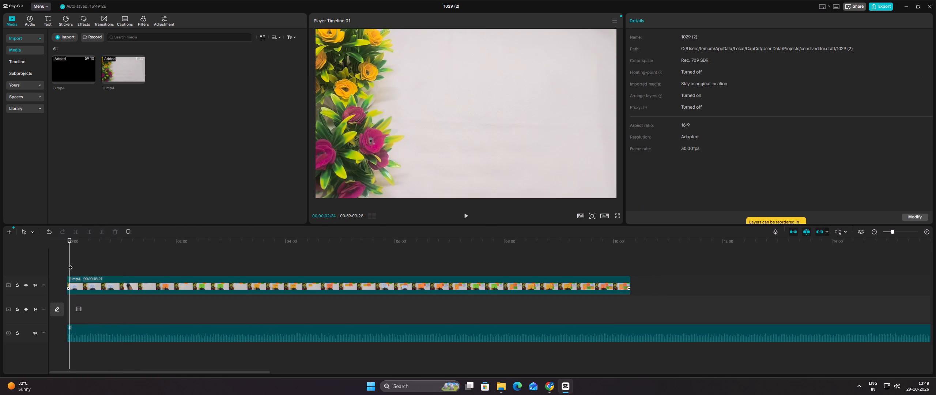
left_click_drag(70, 264, 63, 261)
left_click_drag(66, 257, 60, 256)
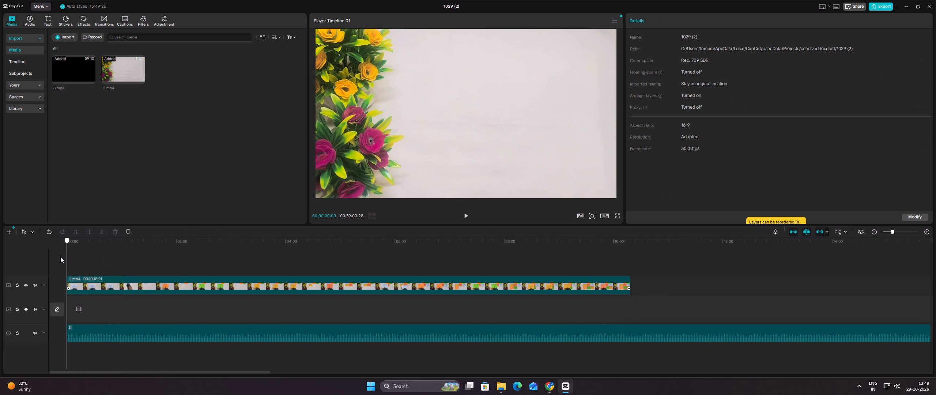
left_click_drag(60, 256, 59, 256)
left_click_drag(64, 256, 71, 255)
left_click_drag(67, 257, 72, 257)
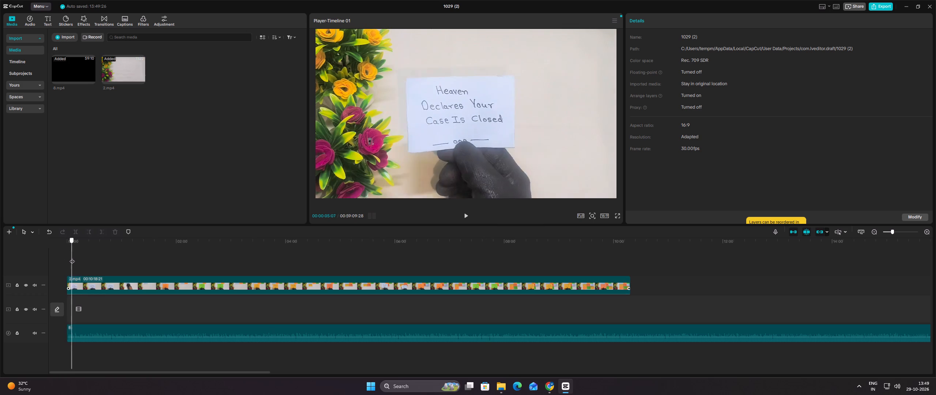
left_click_drag(72, 257, 129, 269)
left_click(136, 294)
left_click(75, 233)
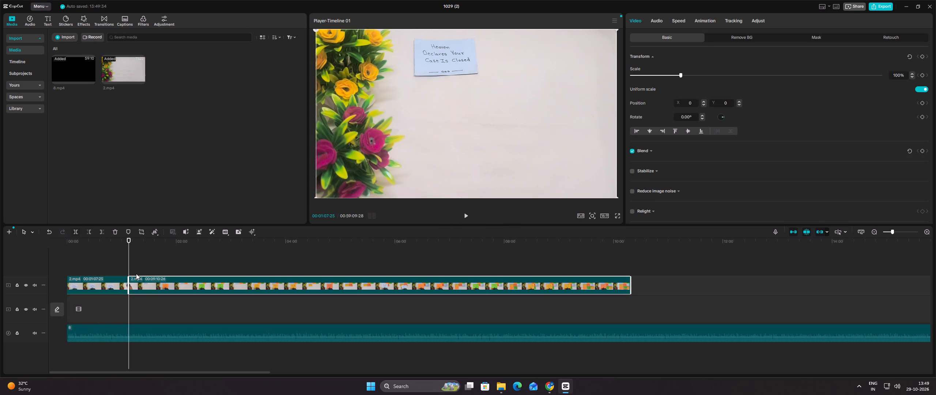
left_click_drag(142, 281, 344, 286)
Split the first 2.mp4 section at 0:59 to separate its closing piece of about 8 seconds.
left_click(114, 262)
left_click_drag(114, 262, 121, 262)
left_click(122, 283)
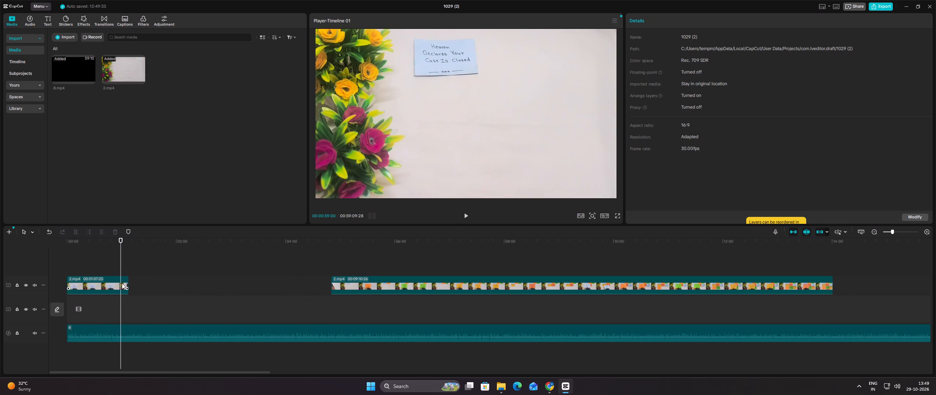
left_click(73, 230)
Copy the short closing piece of the first section and paste four copies end to end after it.
double_click(124, 260)
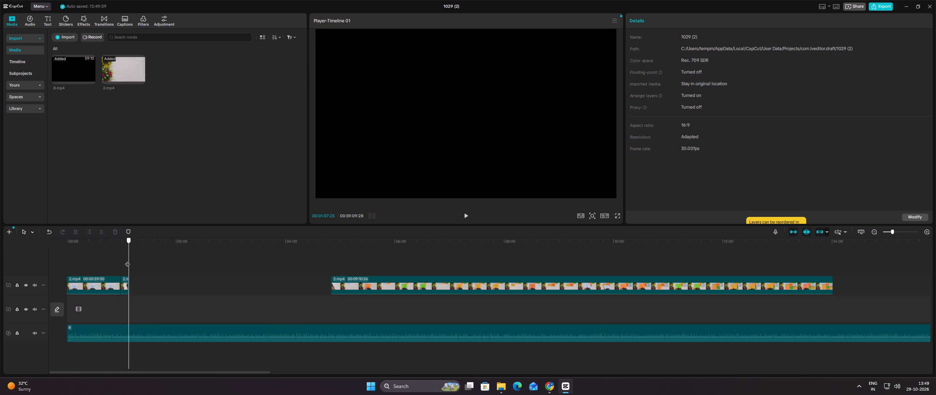
double_click(127, 260)
right_click(125, 279)
right_click(125, 279)
left_click(167, 109)
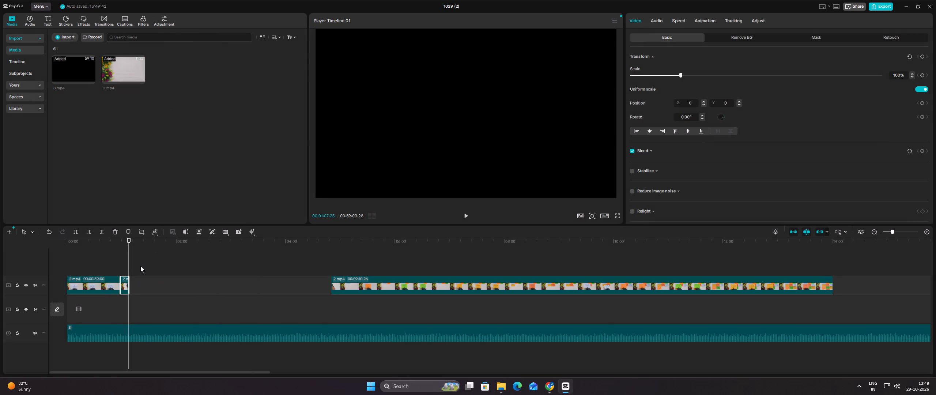
key("ctrl+v")
left_click(137, 266, "ctrl")
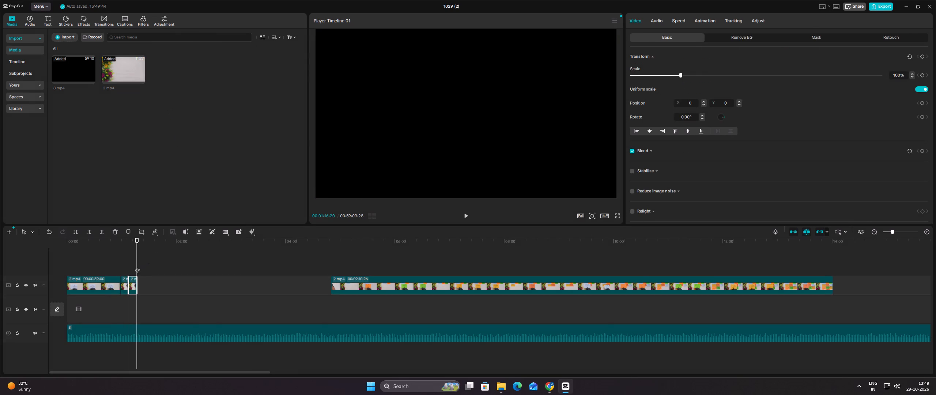
key("ctrl+v")
left_click(143, 266, "ctrl")
key("ctrl+v")
left_click(153, 266, "ctrl")
key("ctrl+v")
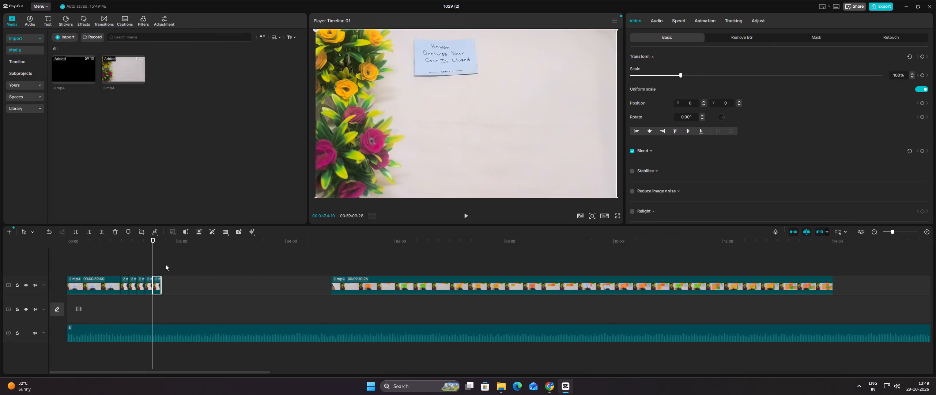
Move the first section and all its repeated pieces down onto the main track at the start, and scrub through them.
left_click_drag(165, 264, 105, 283)
left_click_drag(105, 283, 97, 307)
left_click(100, 285)
left_click_drag(106, 271, 106, 271)
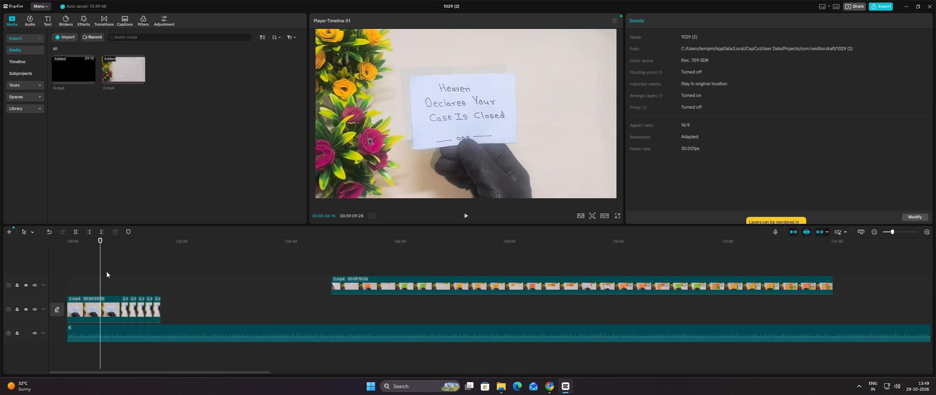
left_click_drag(106, 271, 113, 272)
left_click(113, 272)
left_click_drag(113, 272, 129, 277)
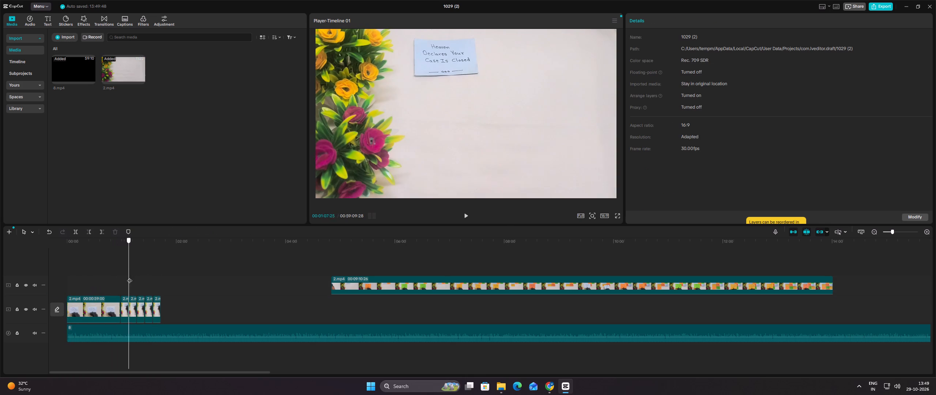
left_click_drag(129, 277, 157, 281)
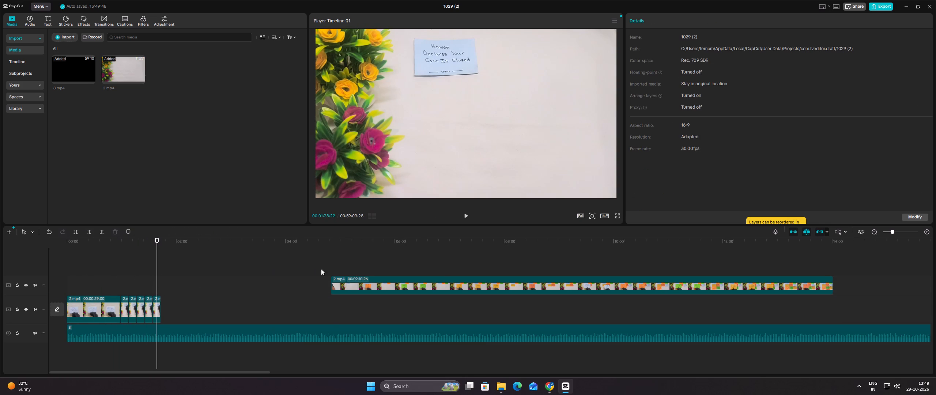
Split the remaining 2.mp4 clip at about 5:52, before the green note appears, and place its first part right after the main-track pieces' end.
left_click(333, 264)
left_click_drag(333, 261, 363, 262)
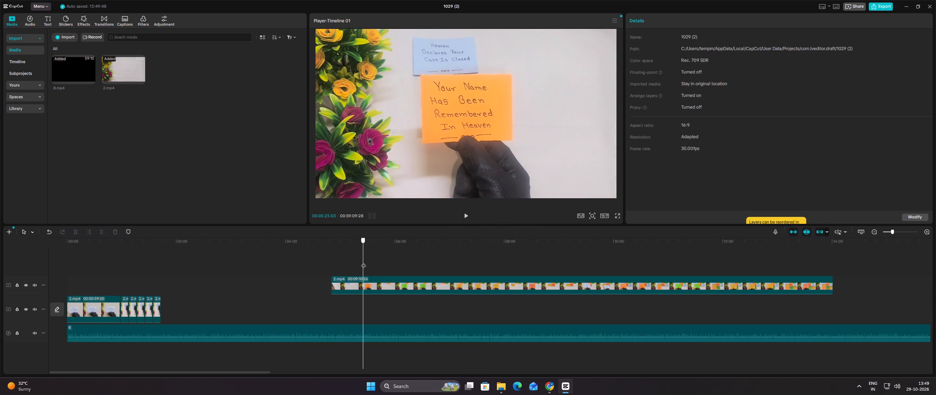
left_click_drag(363, 262, 390, 268)
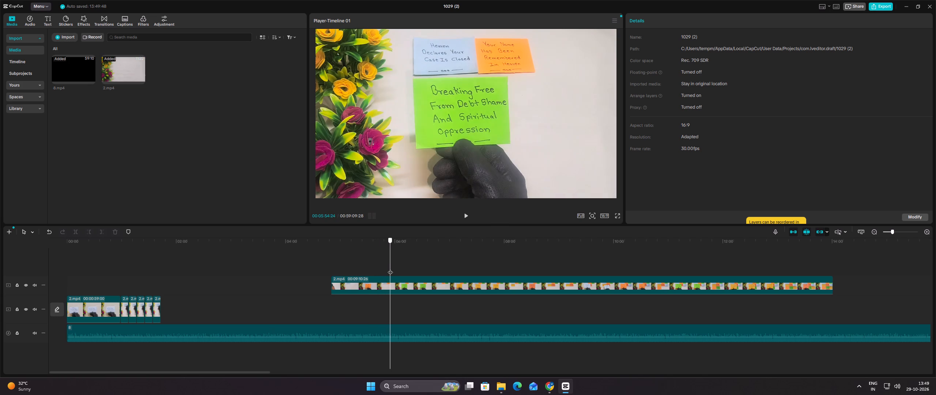
left_click_drag(390, 268, 388, 269)
left_click(385, 283)
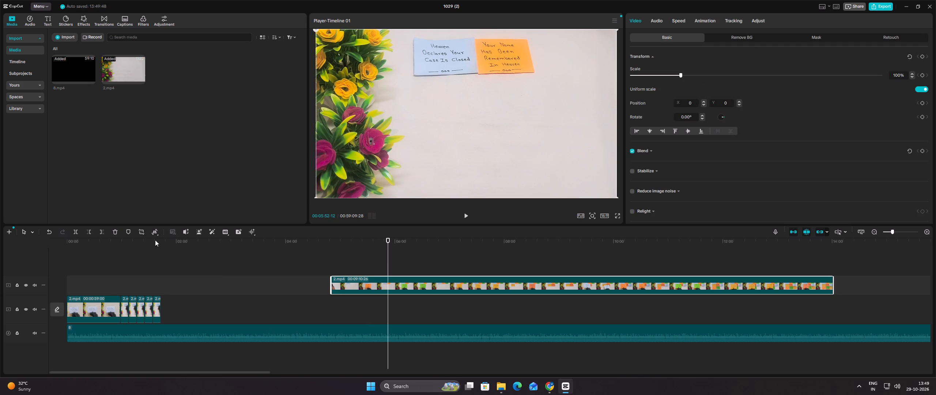
left_click(78, 232)
left_click_drag(357, 282, 199, 283)
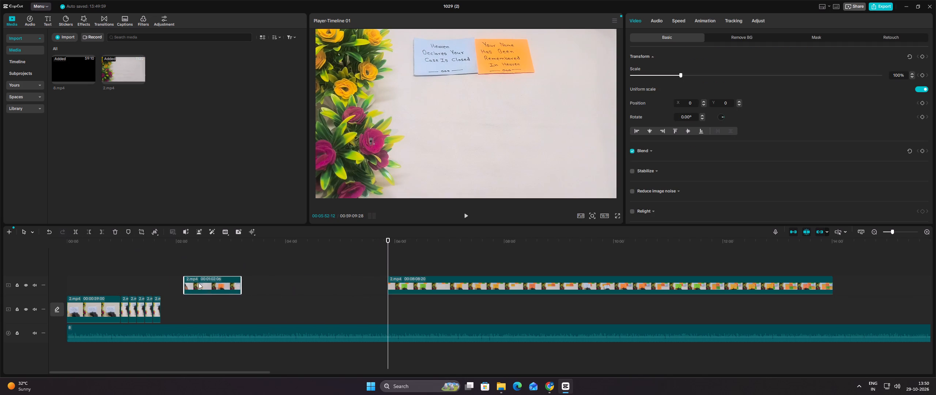
left_click_drag(199, 283, 189, 283)
Split the orange-note section at about 2:32, after the hand leaves the frame, to separate its static closing piece.
left_click(188, 262)
left_click_drag(188, 262, 205, 261)
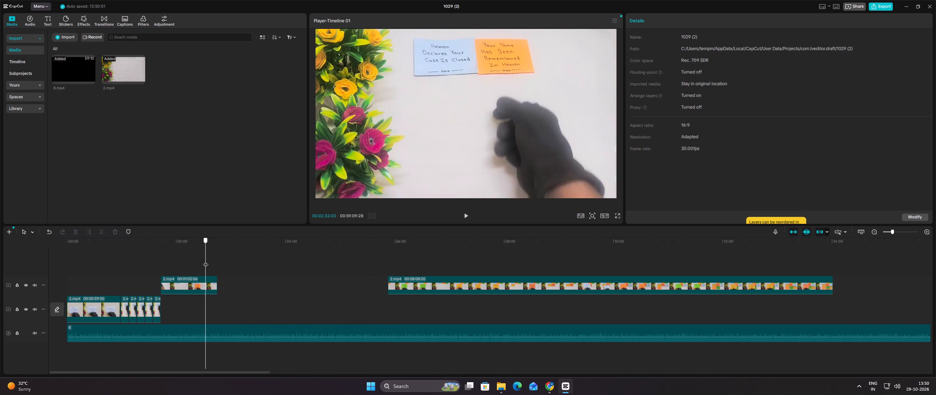
left_click_drag(205, 261, 206, 261)
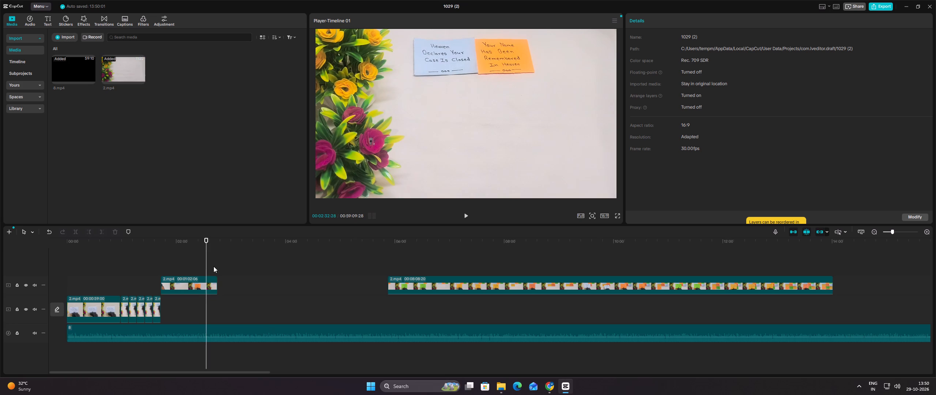
left_click(212, 263)
left_click_drag(212, 263, 215, 262)
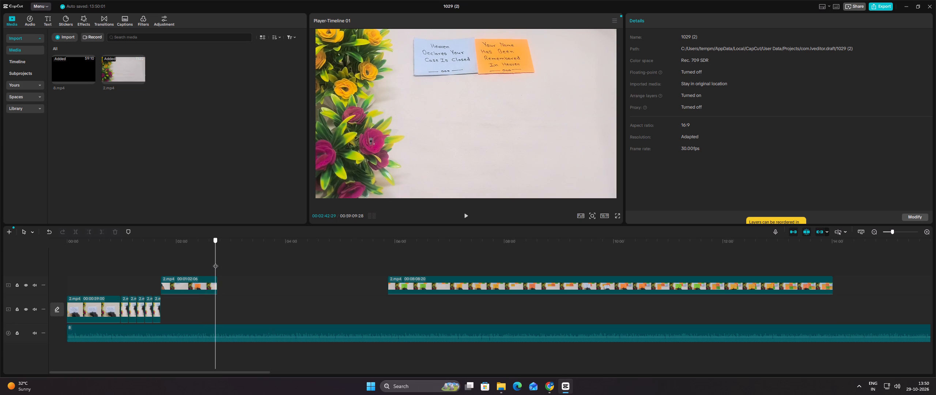
left_click_drag(215, 262, 205, 259)
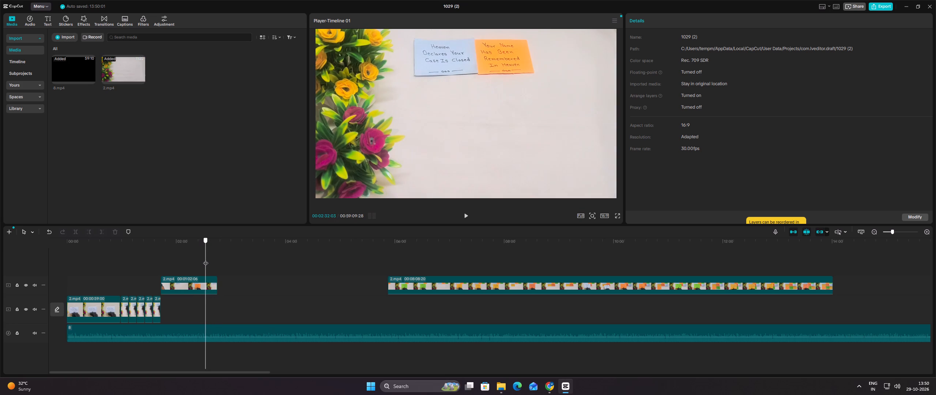
left_click_drag(205, 259, 206, 259)
left_click(208, 278)
left_click(79, 233)
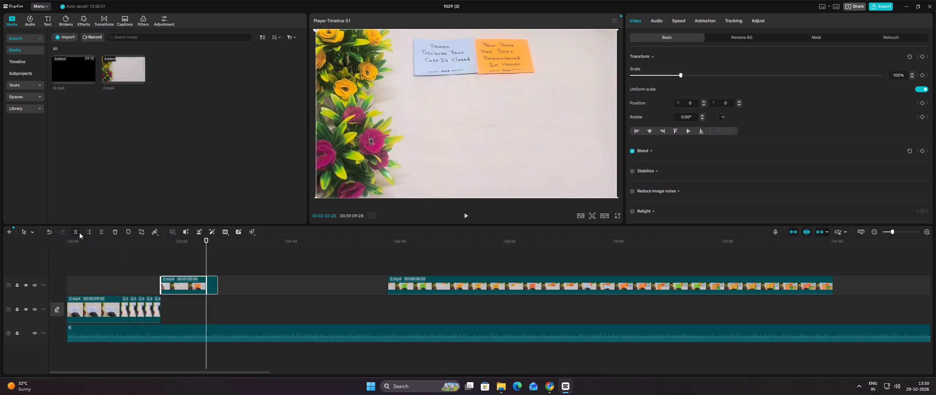
Copy the orange-note section's closing piece and paste four copies end to end after it.
right_click(211, 281)
left_click(243, 109)
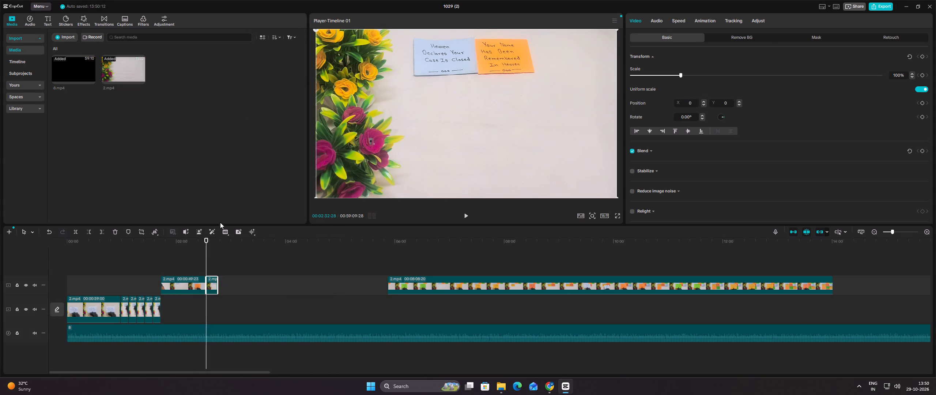
left_click(211, 254)
left_click_drag(211, 254, 217, 255)
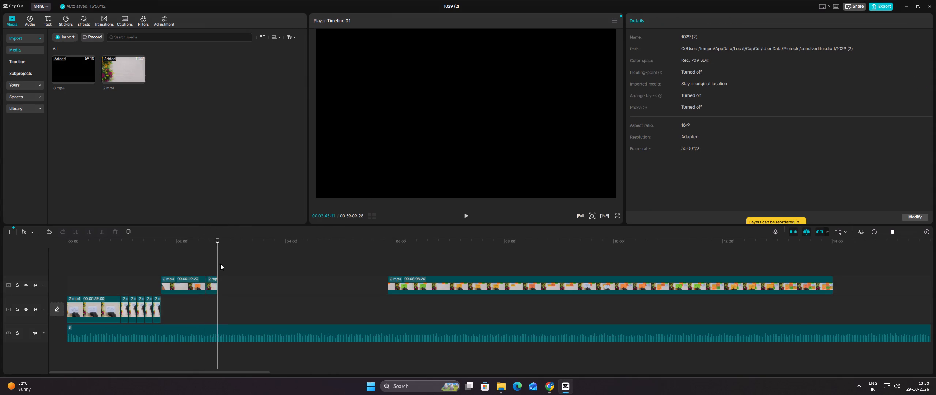
key("ctrl+v")
left_click(228, 263, "ctrl")
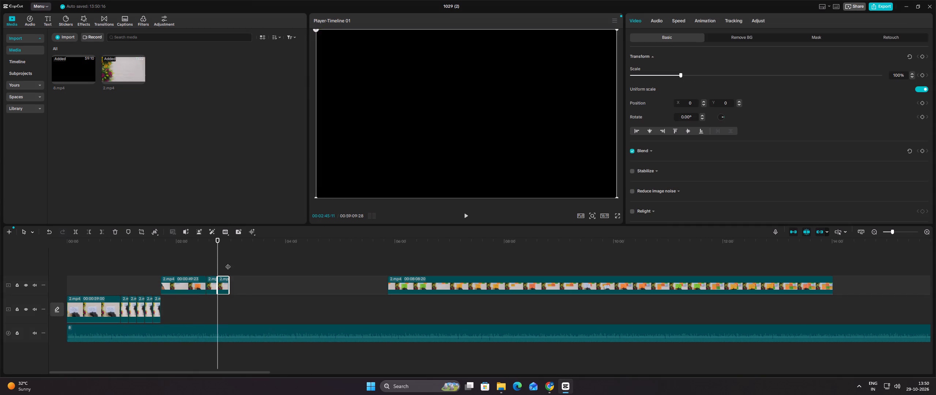
key("ctrl+v")
left_click(239, 265, "ctrl")
key("ctrl+v")
left_click(253, 259, "ctrl")
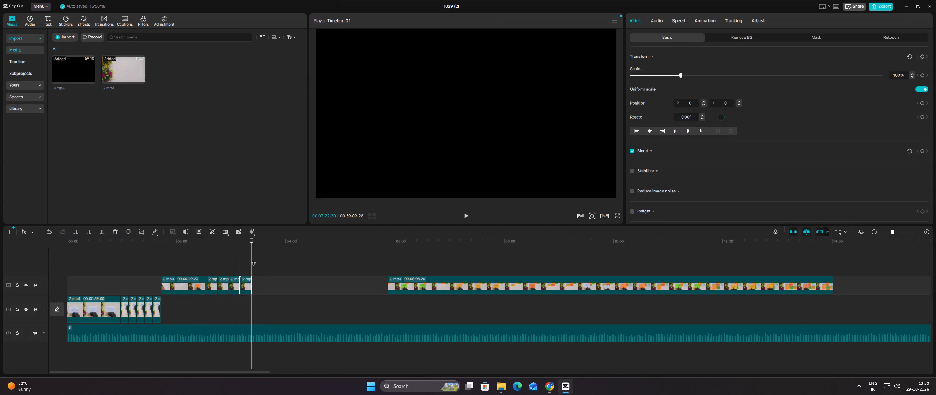
key("ctrl+v")
Move the orange-note section with its repeated pieces onto the main track, directly after the first section's pieces.
left_click_drag(263, 262, 187, 285)
left_click_drag(186, 285, 193, 306)
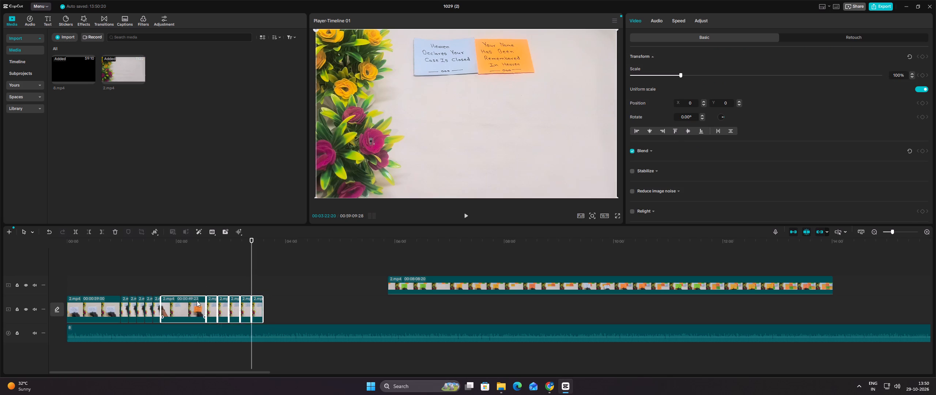
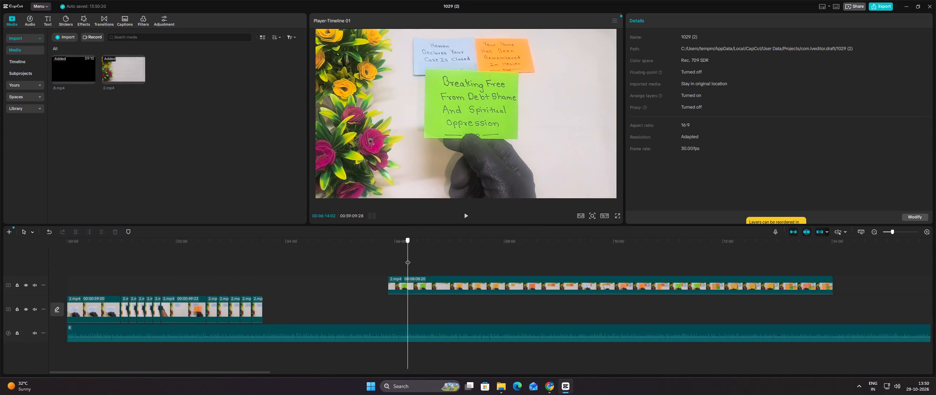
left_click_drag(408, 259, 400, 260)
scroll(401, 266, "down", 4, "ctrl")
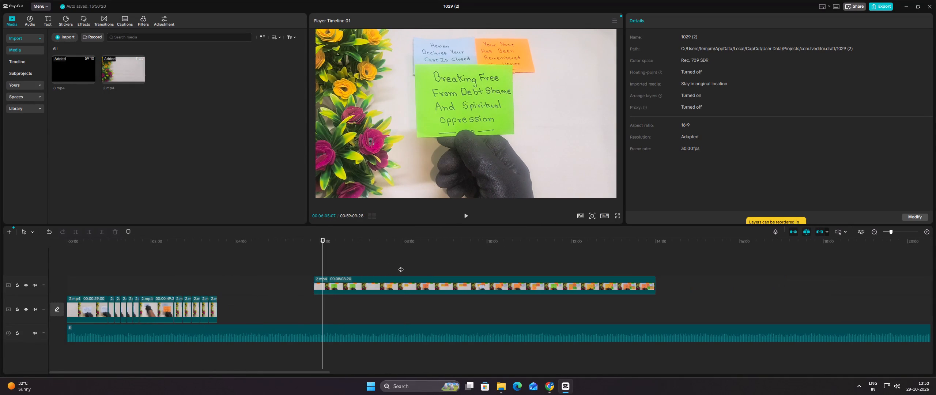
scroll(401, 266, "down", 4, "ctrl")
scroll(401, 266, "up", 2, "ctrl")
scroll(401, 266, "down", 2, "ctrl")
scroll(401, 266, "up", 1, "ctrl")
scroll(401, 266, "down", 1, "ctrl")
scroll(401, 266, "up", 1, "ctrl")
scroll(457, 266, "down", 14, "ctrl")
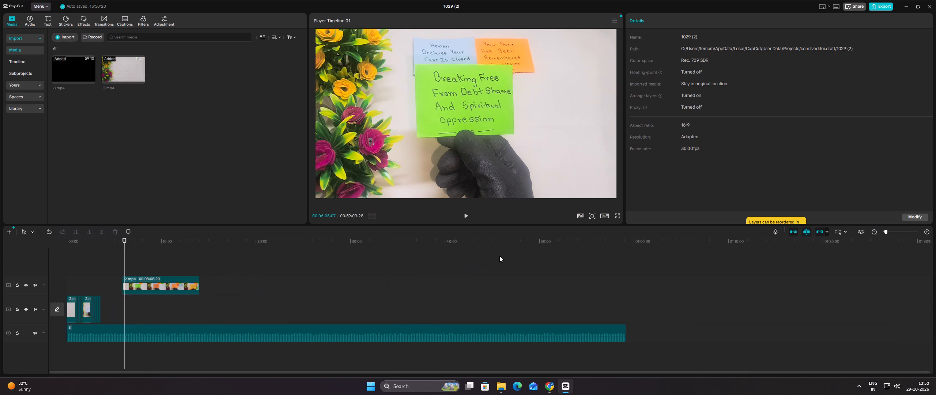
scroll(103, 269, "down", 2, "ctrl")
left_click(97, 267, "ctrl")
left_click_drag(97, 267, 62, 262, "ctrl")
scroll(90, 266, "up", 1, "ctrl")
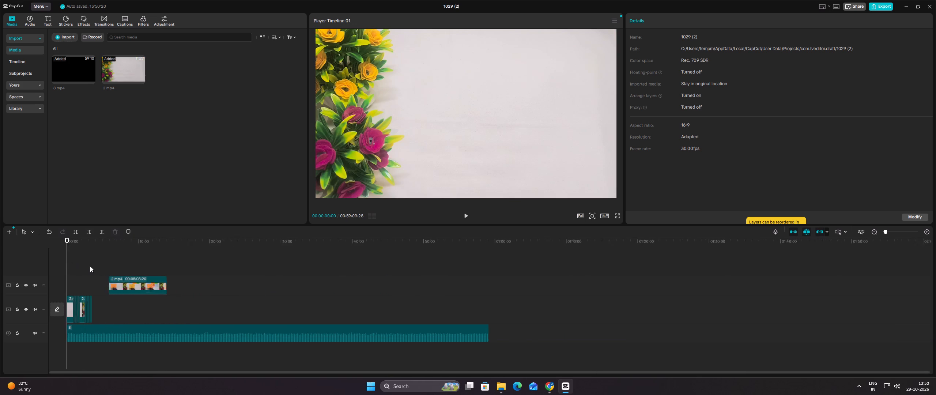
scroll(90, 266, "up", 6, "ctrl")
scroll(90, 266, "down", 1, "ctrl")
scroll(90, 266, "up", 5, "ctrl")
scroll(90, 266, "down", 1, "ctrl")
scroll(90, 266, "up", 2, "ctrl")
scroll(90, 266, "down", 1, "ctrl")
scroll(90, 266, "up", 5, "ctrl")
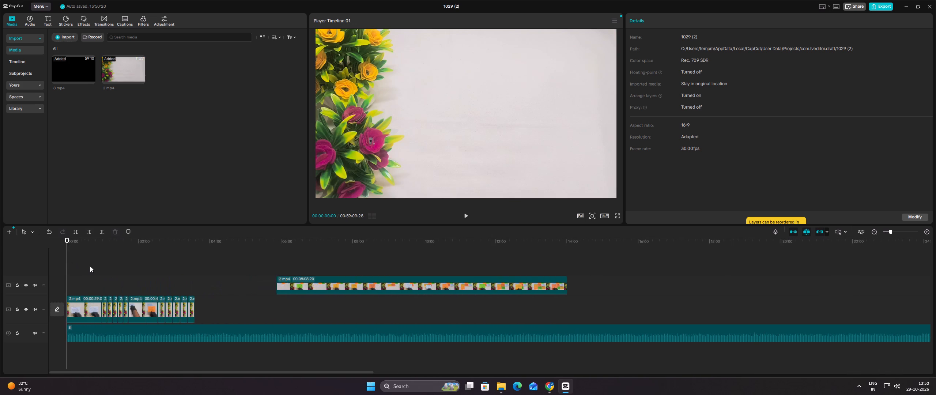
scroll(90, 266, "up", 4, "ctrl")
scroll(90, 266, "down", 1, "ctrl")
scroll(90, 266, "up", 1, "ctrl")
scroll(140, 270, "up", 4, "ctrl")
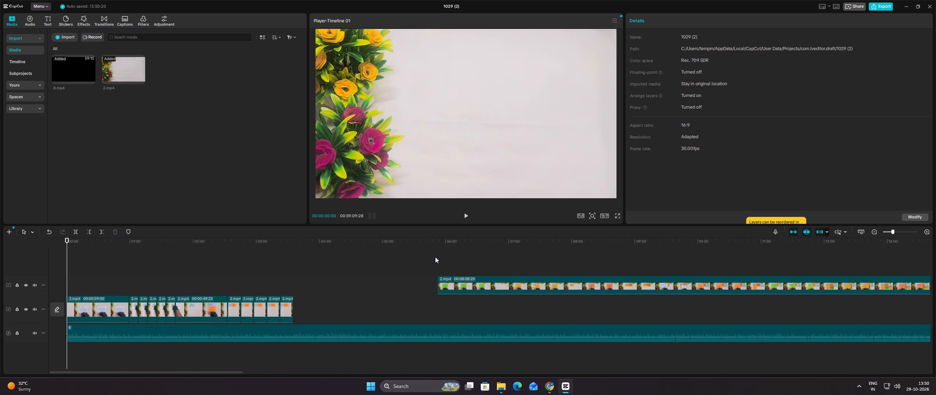
Split the remaining 2.mp4 clip at about 6:49, before the yellow note appears, and place its first part right after the main-track pieces' end.
left_click(436, 257)
left_click_drag(439, 258, 470, 256)
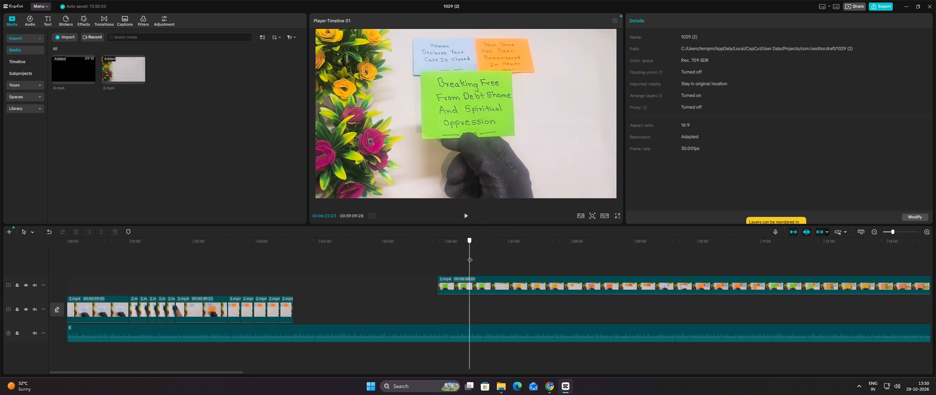
left_click_drag(470, 256, 484, 257)
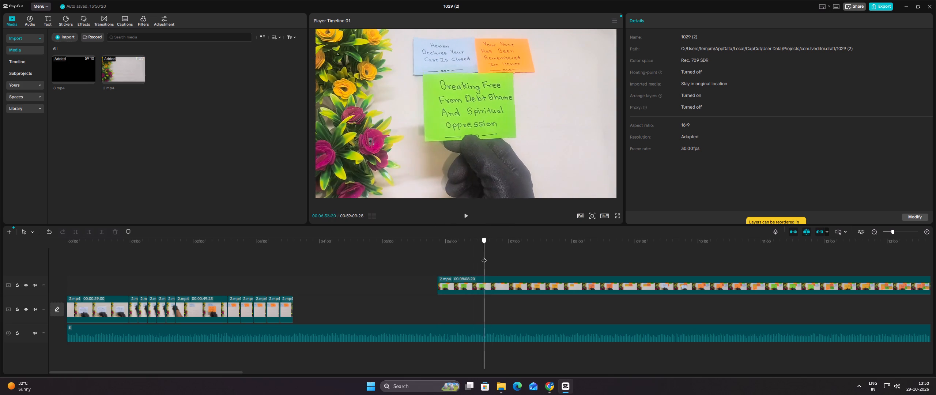
left_click_drag(484, 257, 487, 257)
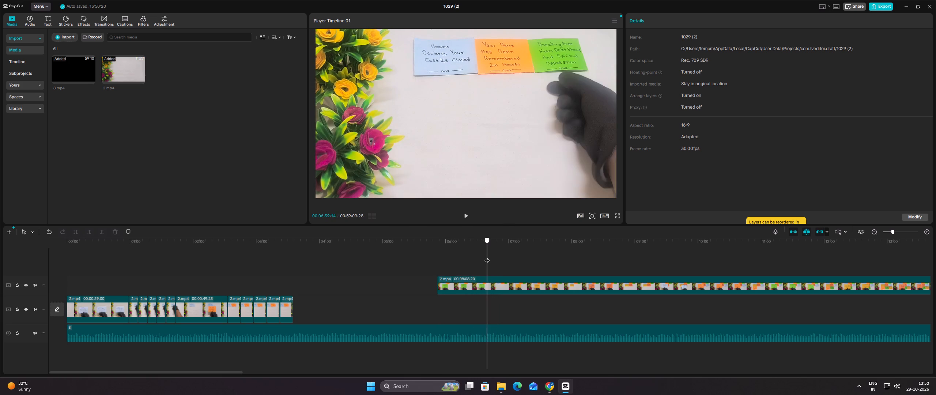
left_click_drag(487, 257, 501, 257)
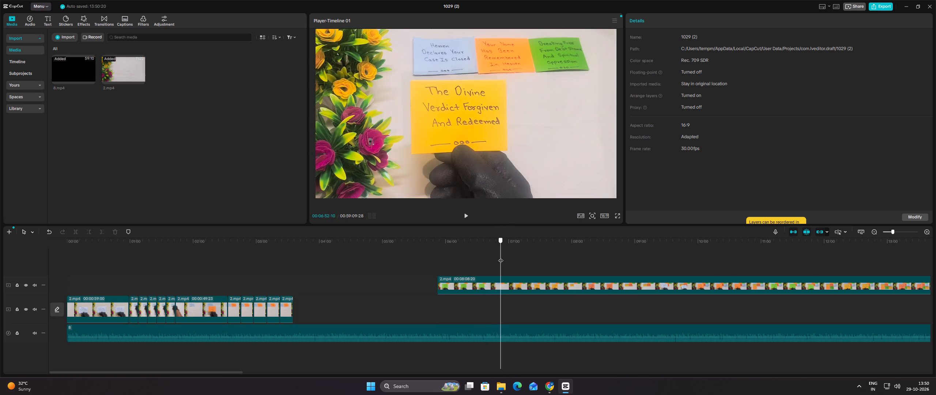
left_click_drag(501, 257, 498, 257)
left_click(501, 280)
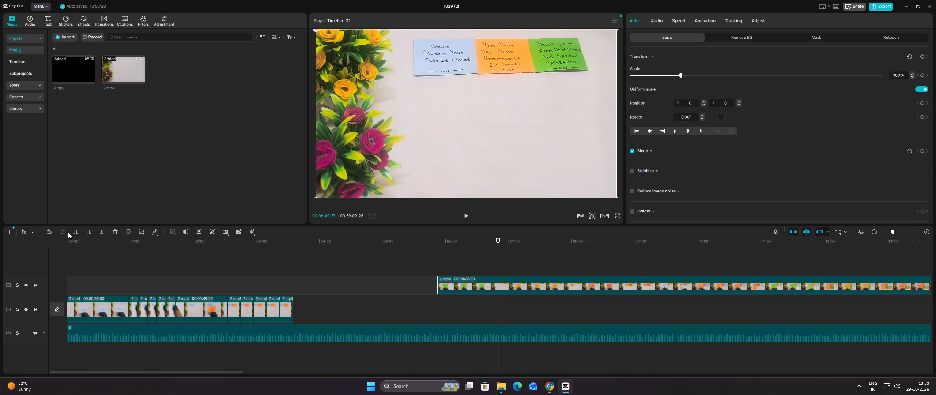
left_click(72, 231)
left_click_drag(465, 281, 322, 281)
Split the green-note section at about 4:24, after the hand leaves the frame, to separate its static closing piece.
left_click(318, 265)
left_click_drag(318, 264, 344, 263)
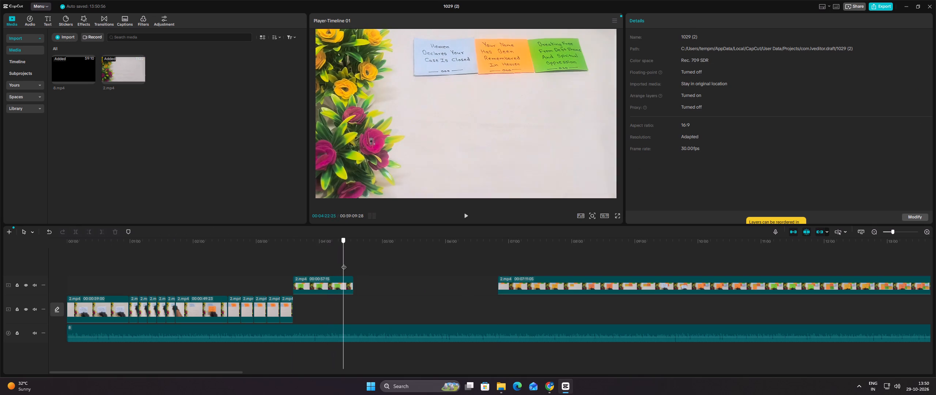
left_click_drag(344, 263, 345, 264)
left_click(340, 284)
left_click(77, 232)
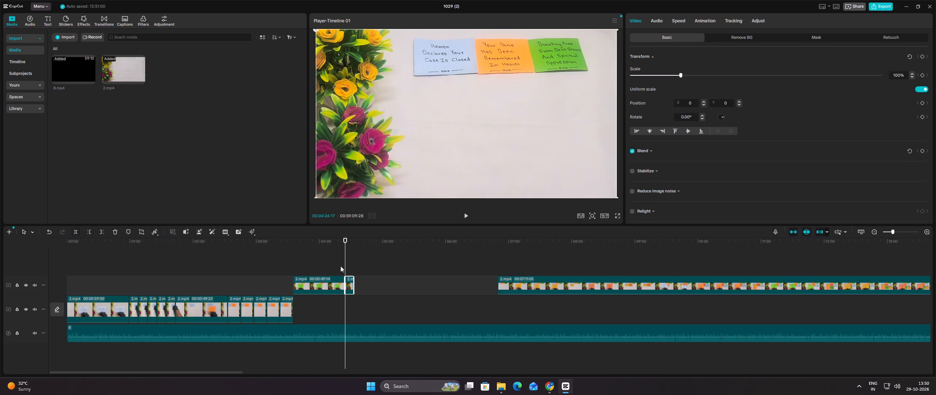
Copy the green-note section's closing piece and paste four copies end to end after it.
right_click(354, 285)
right_click(350, 280)
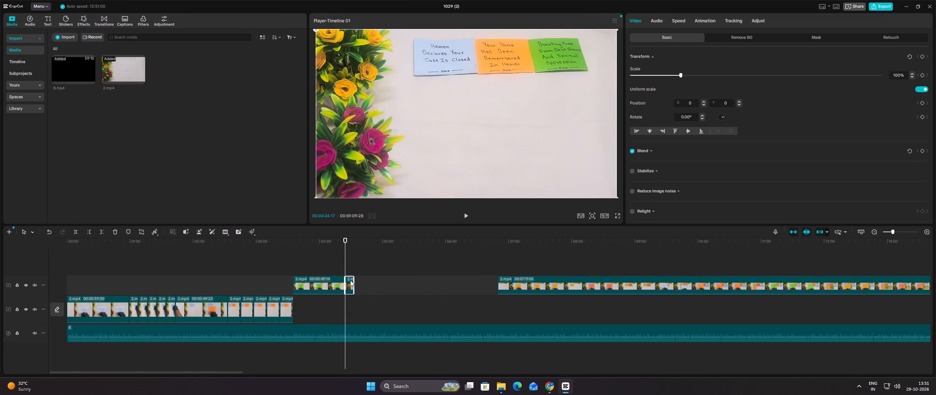
right_click(350, 280)
right_click(350, 280)
right_click(350, 280)
right_click(350, 280)
right_click(350, 280)
left_click(380, 112)
left_click(349, 262)
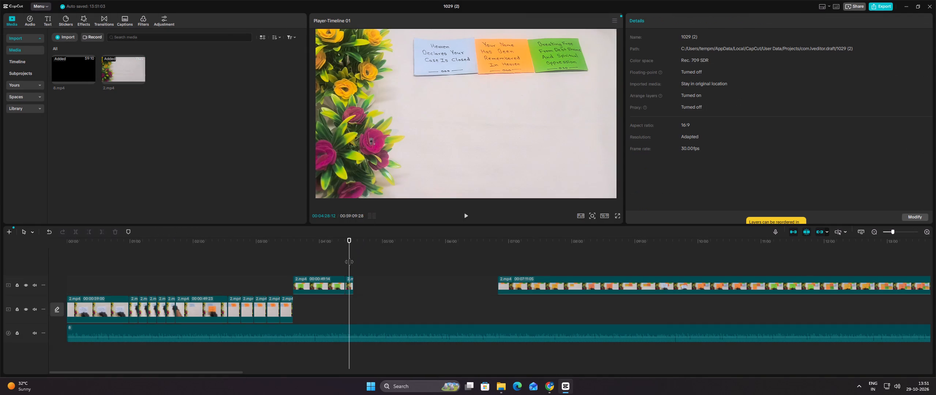
left_click_drag(349, 262, 353, 262)
key("ctrl+v")
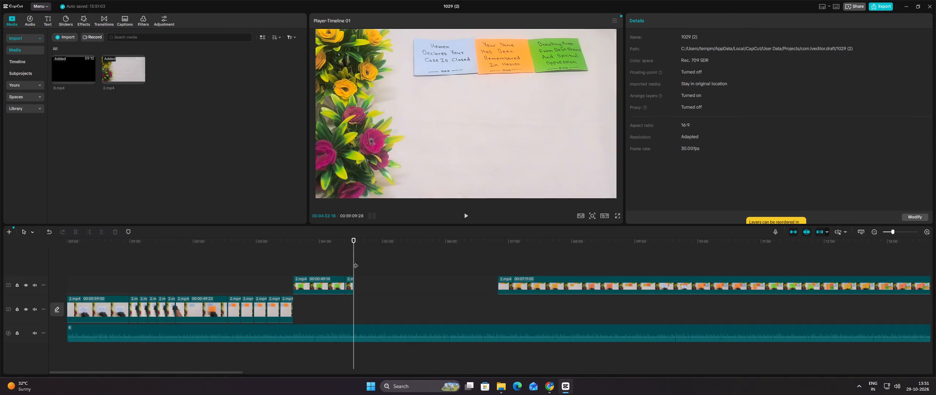
left_click(363, 264, "ctrl")
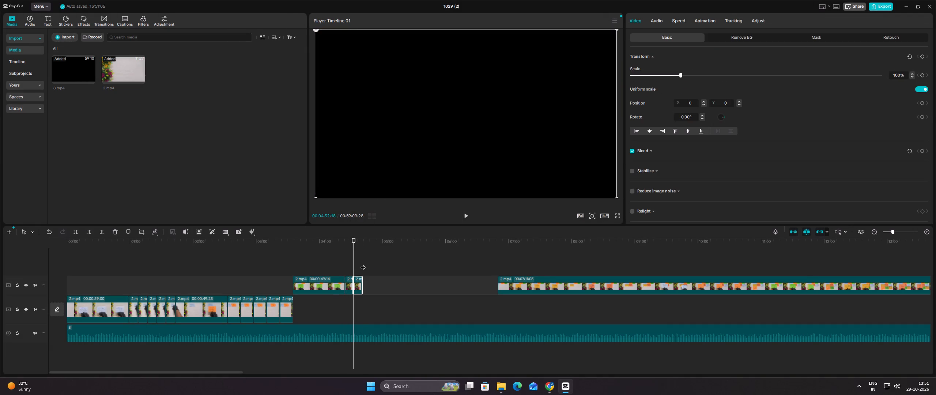
key("ctrl+v")
left_click(370, 264, "ctrl")
key("ctrl+v")
left_click(376, 263, "ctrl")
left_click(378, 263, "ctrl")
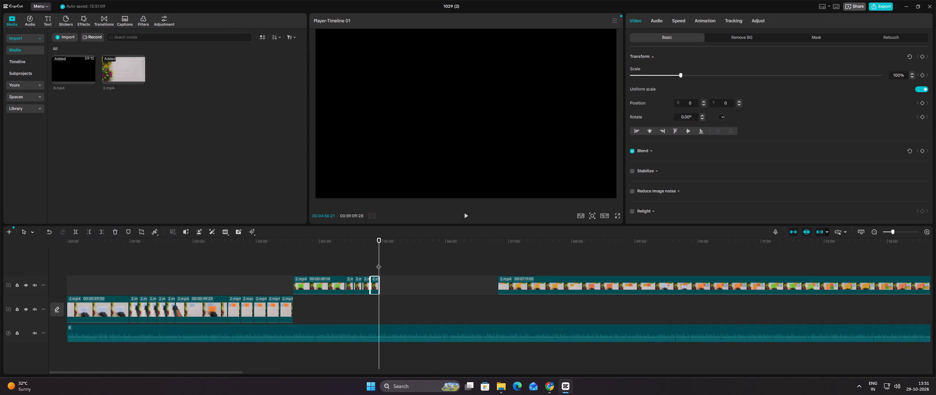
key("ctrl+v")
Move the green-note section with its repeated pieces onto the main track, directly after the orange-note section's pieces.
left_click_drag(393, 266, 331, 287)
left_click_drag(328, 286, 333, 307)
left_click(343, 272)
left_click_drag(343, 271, 384, 272)
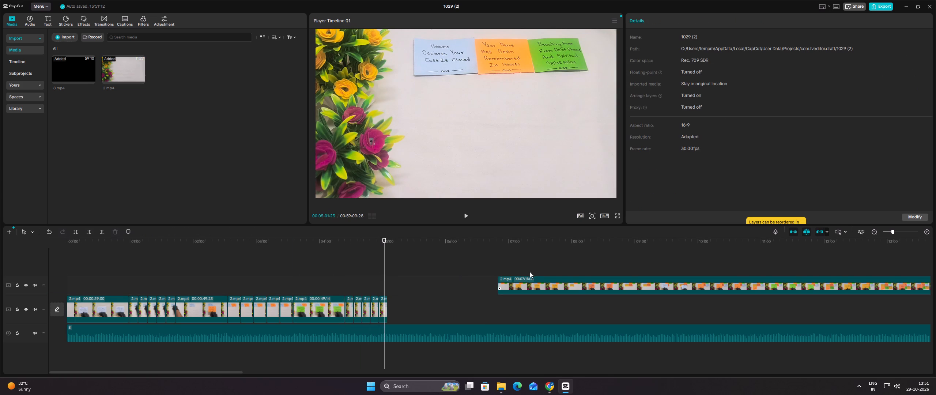
Split the remaining 2.mp4 clip at about 7:55, before the next orange note appears, and place its first part after the main-track pieces' end.
left_click(498, 267)
left_click_drag(498, 259, 539, 263)
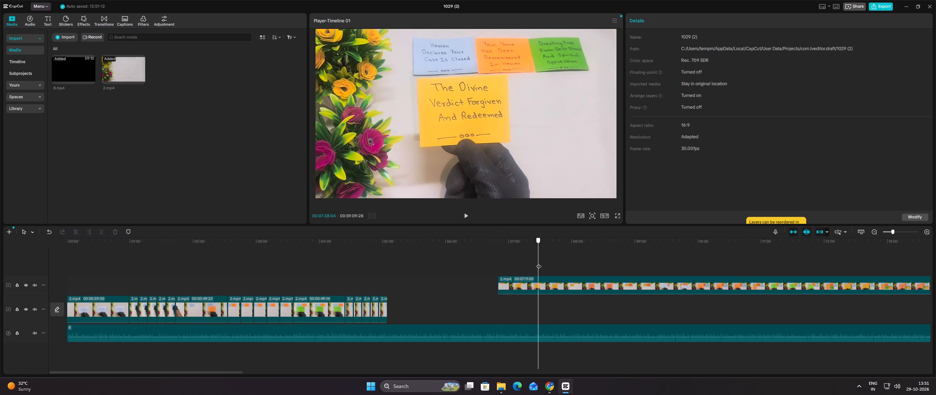
left_click_drag(539, 263, 544, 266)
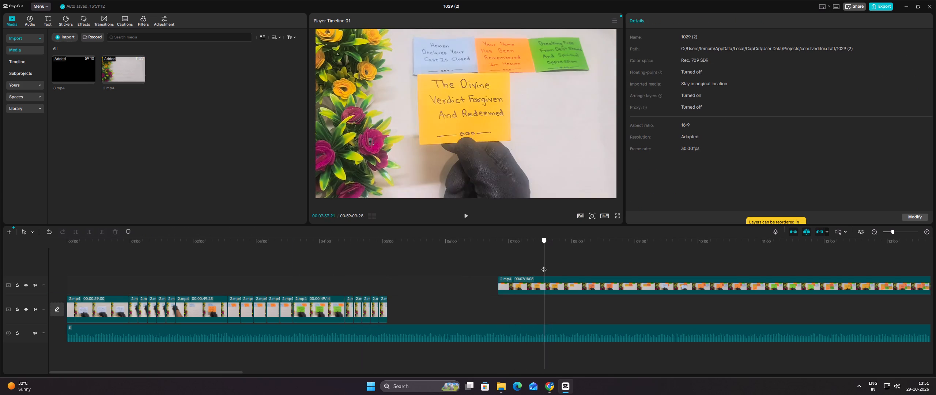
left_click_drag(544, 266, 569, 266)
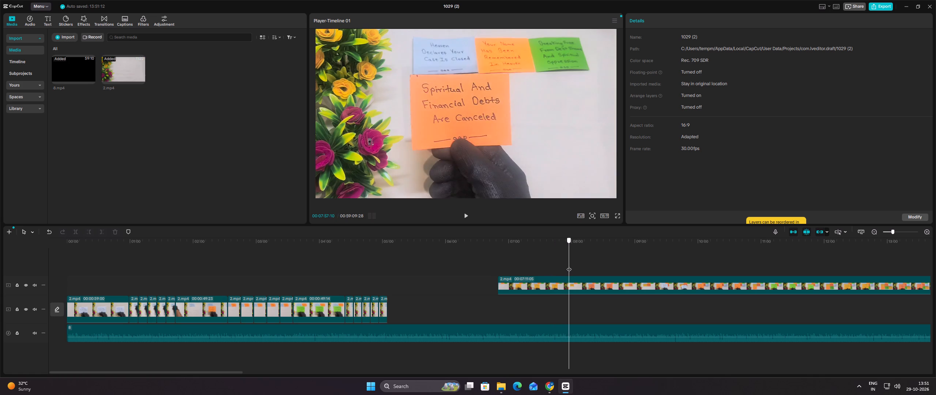
left_click_drag(569, 266, 567, 266)
left_click(563, 278)
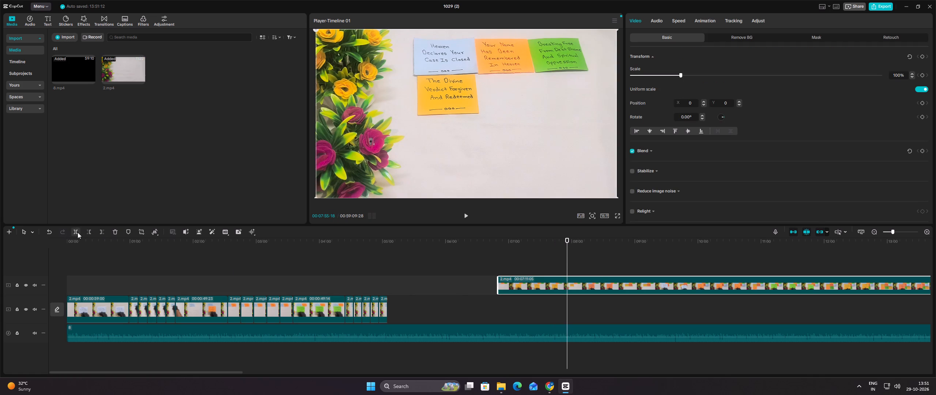
left_click(78, 232)
left_click_drag(533, 285, 424, 289)
Split the yellow-note section at about 5:57, after the hand leaves the frame, to separate its static closing piece.
left_click(424, 266)
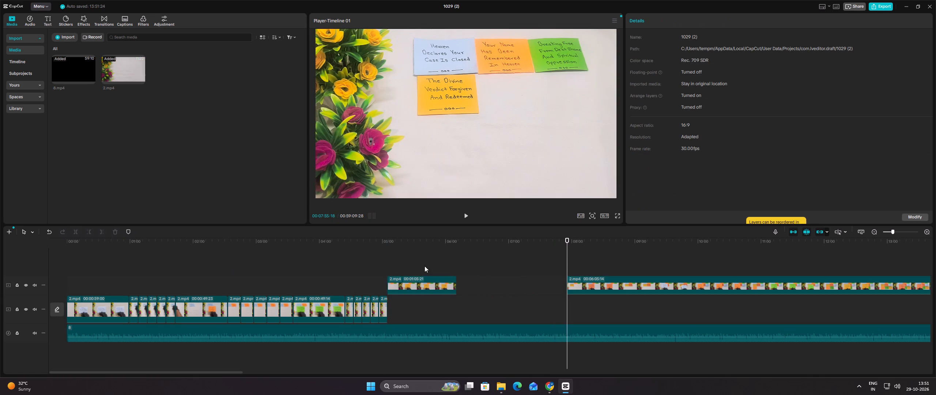
left_click_drag(426, 262, 441, 258)
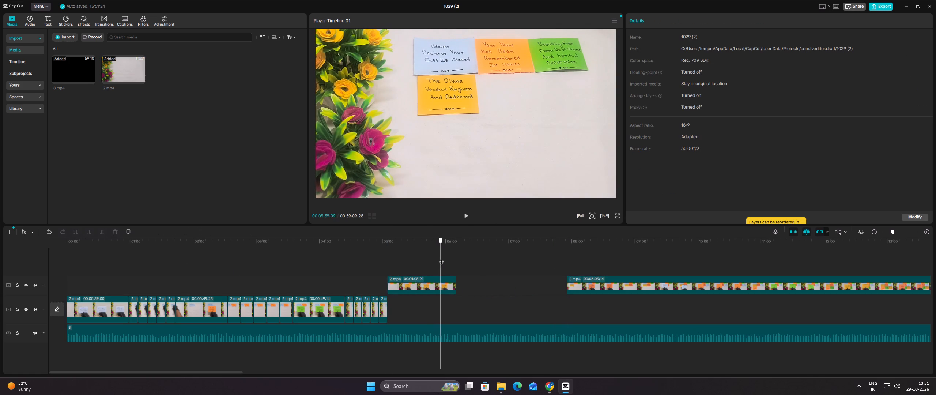
left_click_drag(441, 258, 443, 258)
left_click(445, 281)
left_click(75, 230)
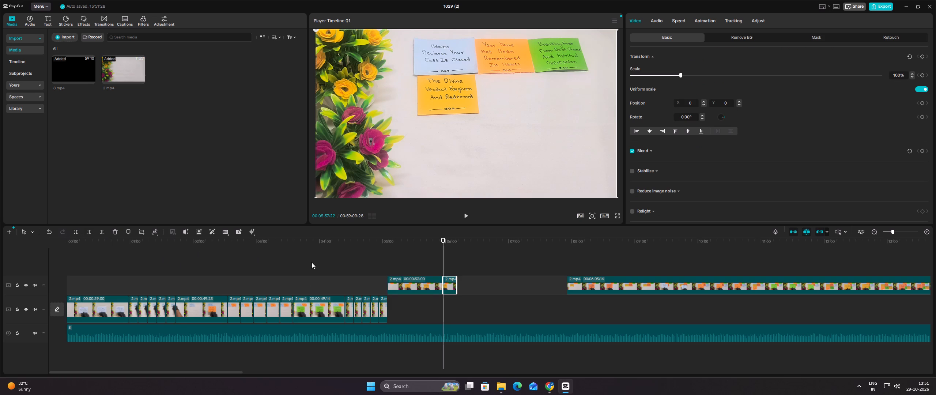
Paste four copies of the yellow-note section's closing piece end to end after it, shifting the remaining 2.mp4 clip further along to make room.
left_click(446, 261)
left_click_drag(446, 261, 456, 261)
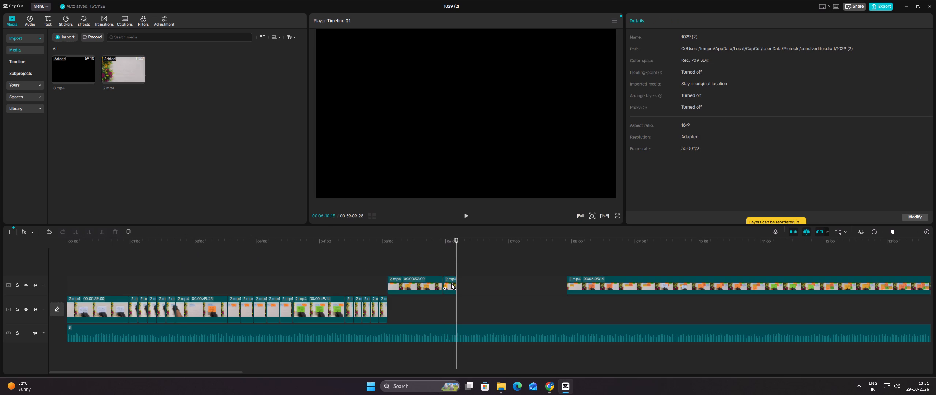
right_click(452, 289)
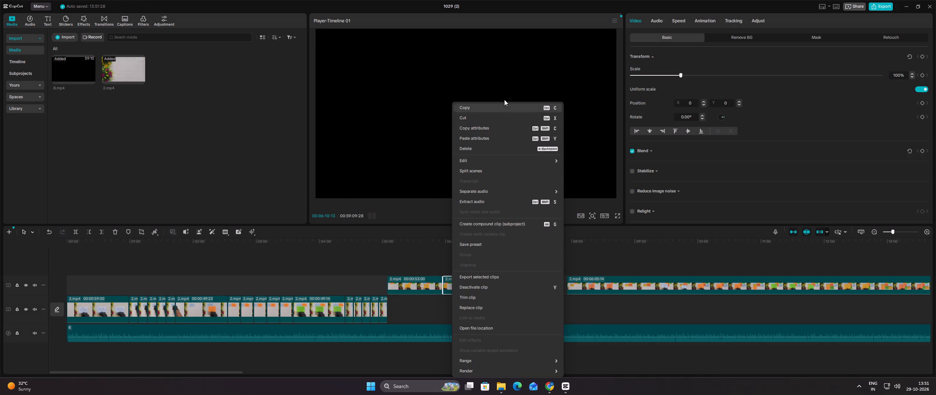
left_click(504, 106)
left_click_drag(598, 279, 732, 279)
key("ctrl+v")
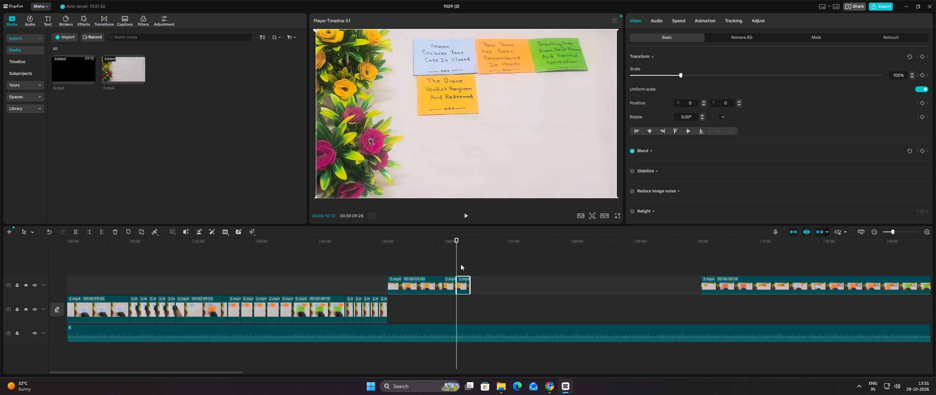
left_click(472, 264, "ctrl")
key("ctrl+v")
left_click(483, 262, "ctrl")
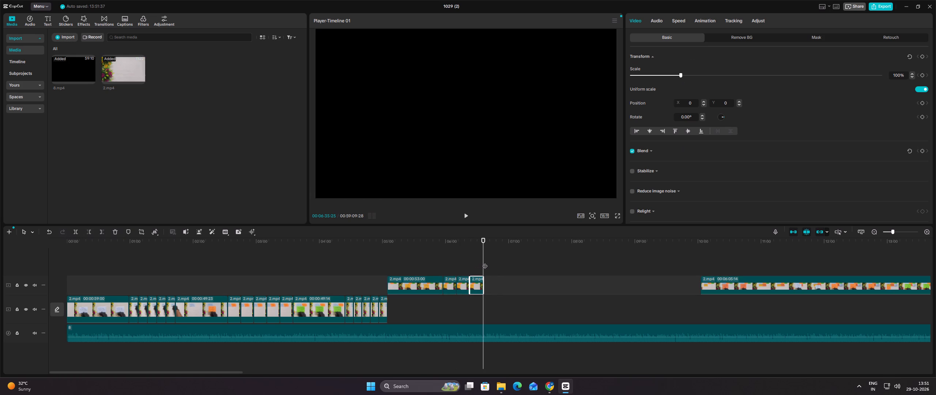
key("ctrl+v")
left_click(495, 262, "ctrl")
key("ctrl+v")
Move the yellow-note section with its repeated pieces onto the main track, directly after the green-note section's pieces.
left_click_drag(521, 264, 423, 285)
left_click_drag(422, 285, 427, 307)
left_click(415, 271)
left_click_drag(415, 271, 427, 270)
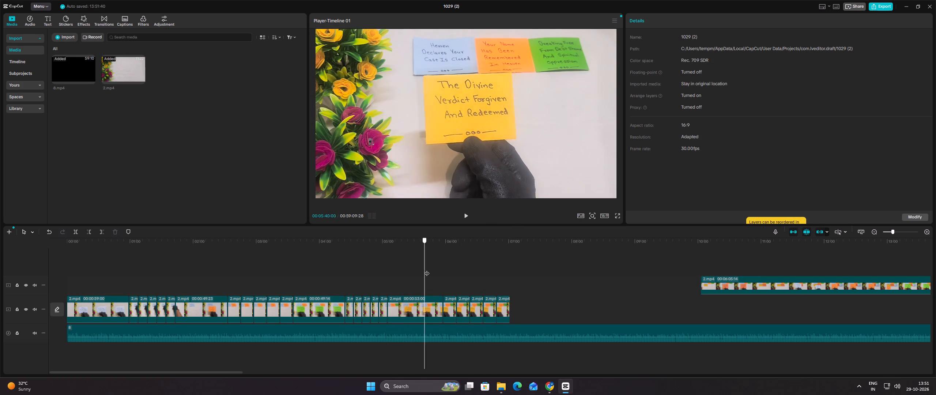
left_click_drag(427, 270, 499, 275)
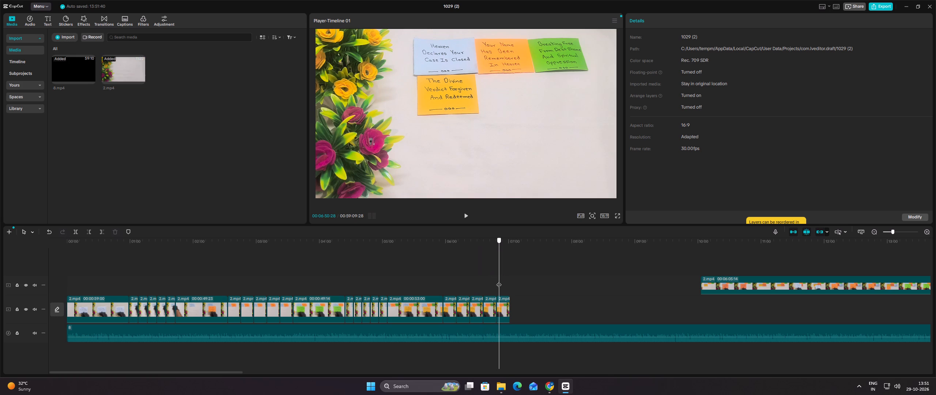
Shift the remaining 2.mp4 clip further along the upper track so it starts at about 11:16.
left_click(548, 260)
left_click_drag(549, 260, 935, 280)
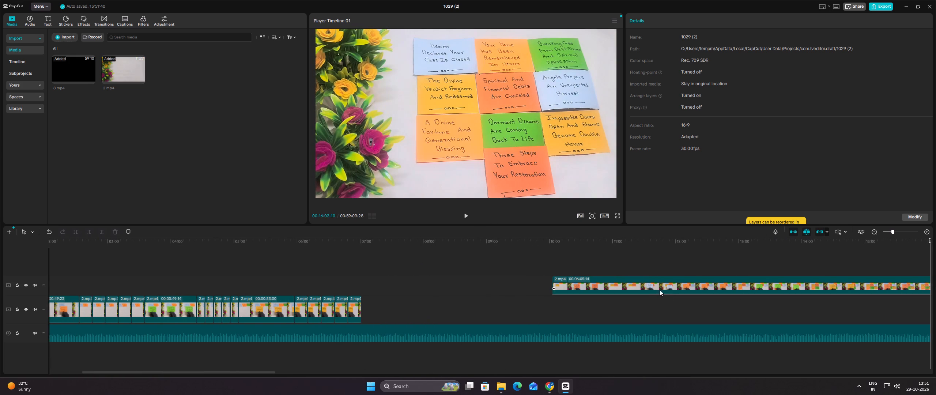
left_click_drag(654, 288, 732, 285)
Split the remaining 2.mp4 clip at about 12:29, once the orange "Spiritual And Financial Debts" note is placed and the hand is gone.
left_click(631, 263)
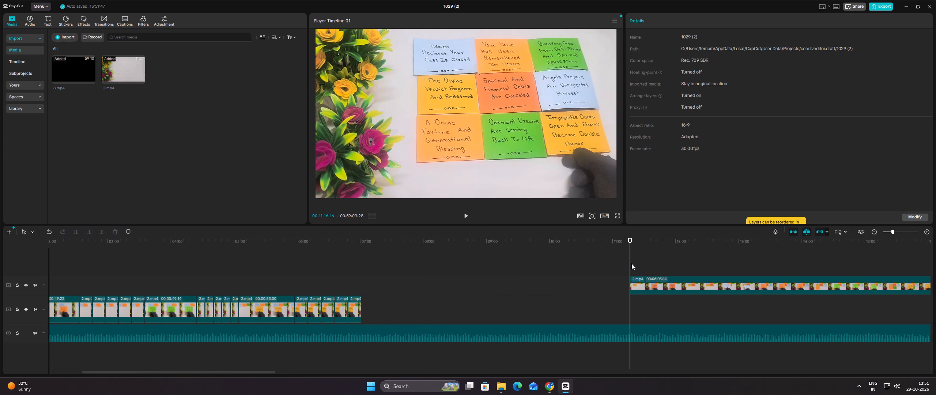
left_click(631, 263)
left_click_drag(629, 260, 631, 260)
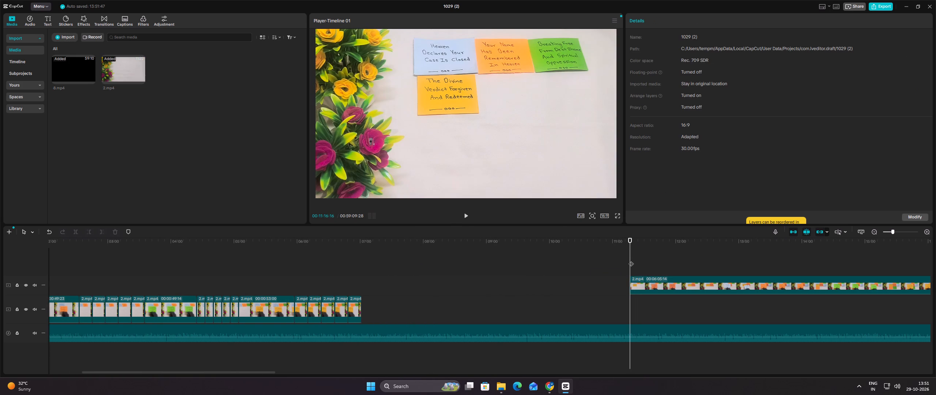
left_click_drag(631, 260, 672, 264)
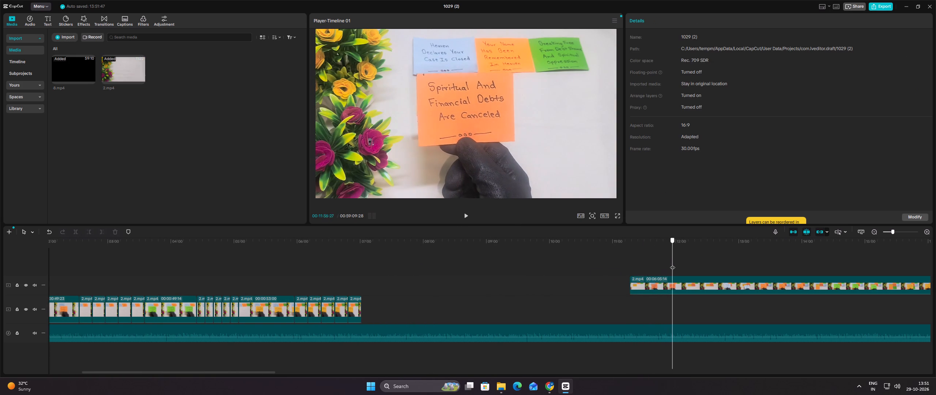
left_click_drag(672, 264, 642, 260)
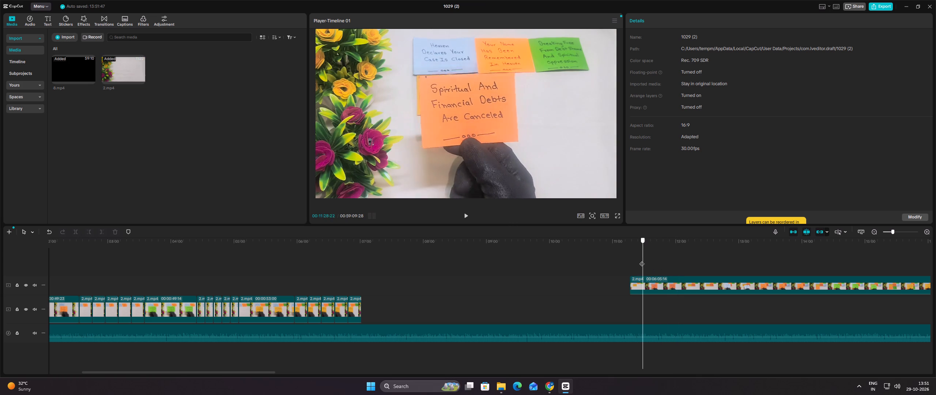
left_click_drag(642, 260, 634, 259)
left_click_drag(634, 259, 676, 265)
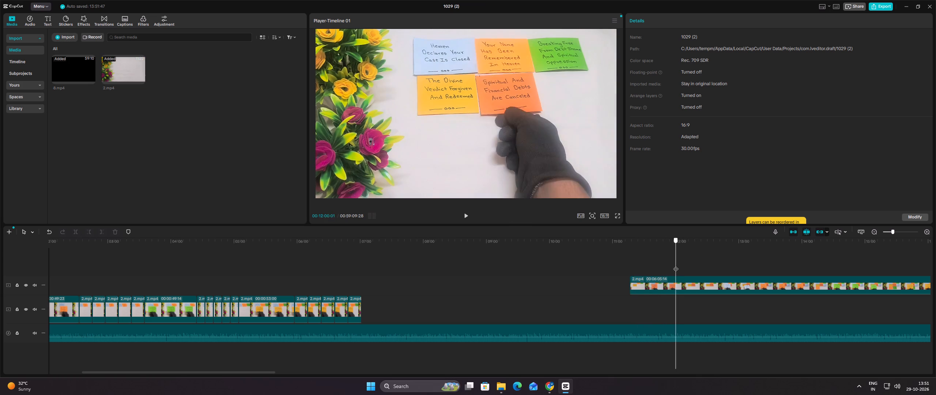
left_click_drag(676, 265, 700, 268)
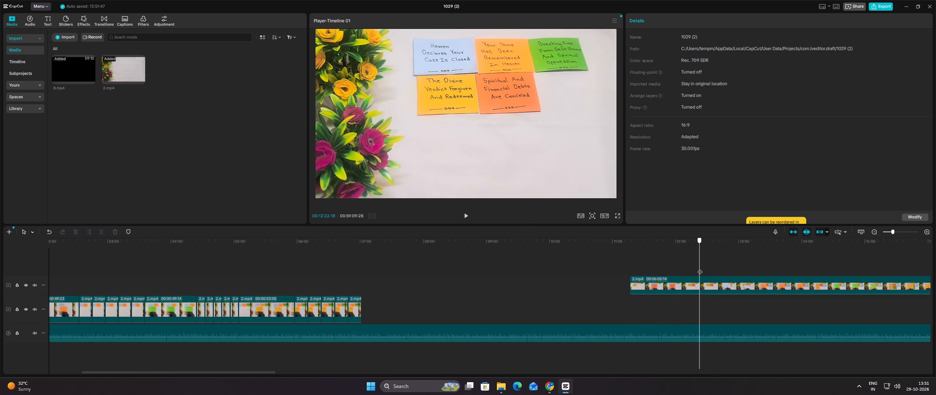
left_click_drag(700, 268, 707, 269)
left_click(709, 283)
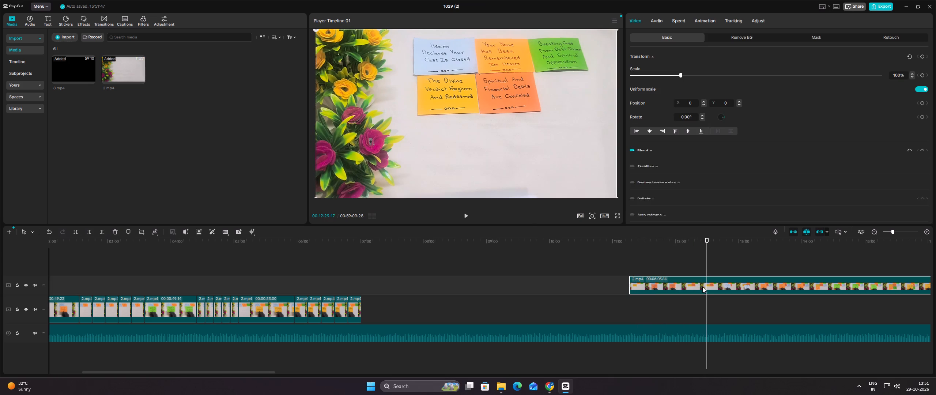
left_click(75, 233)
Move the "Spiritual And Financial Debts" section back along the upper track to start where the main track's pieces end.
left_click_drag(651, 286, 514, 287)
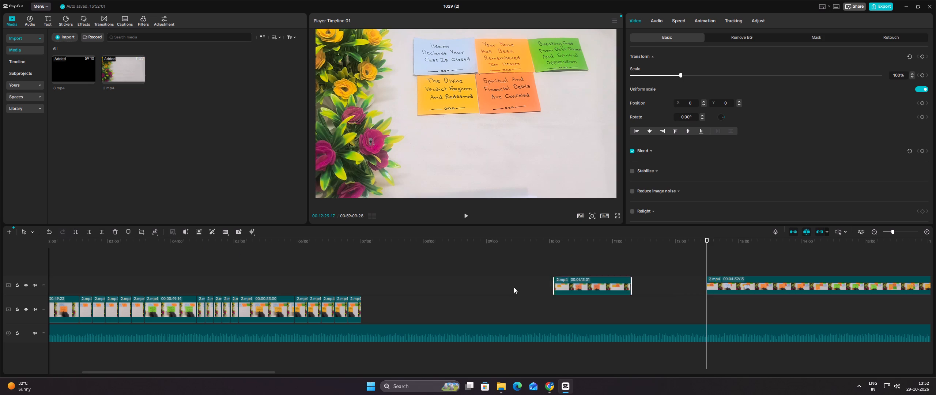
left_click_drag(514, 287, 484, 287)
left_click_drag(480, 287, 476, 287)
left_click_drag(472, 287, 468, 287)
left_click_drag(460, 287, 367, 289)
Split the "Spiritual And Financial Debts" section at about 7:52, after the hand leaves the frame, to separate its static closing piece.
left_click(365, 269)
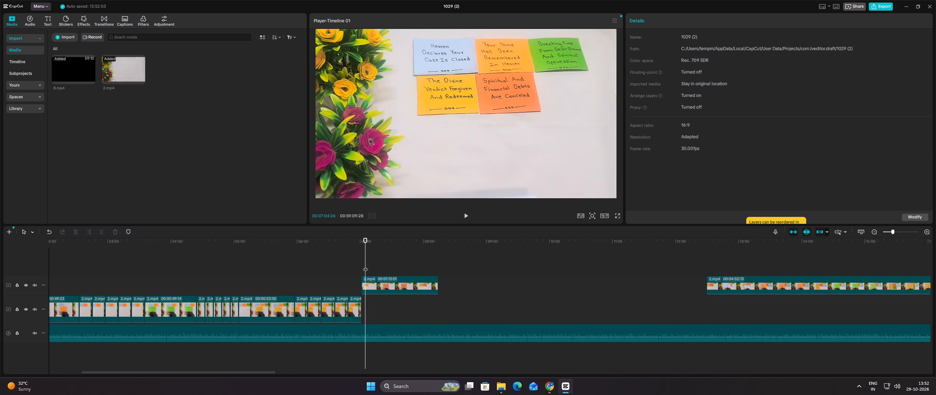
left_click_drag(365, 262, 408, 265)
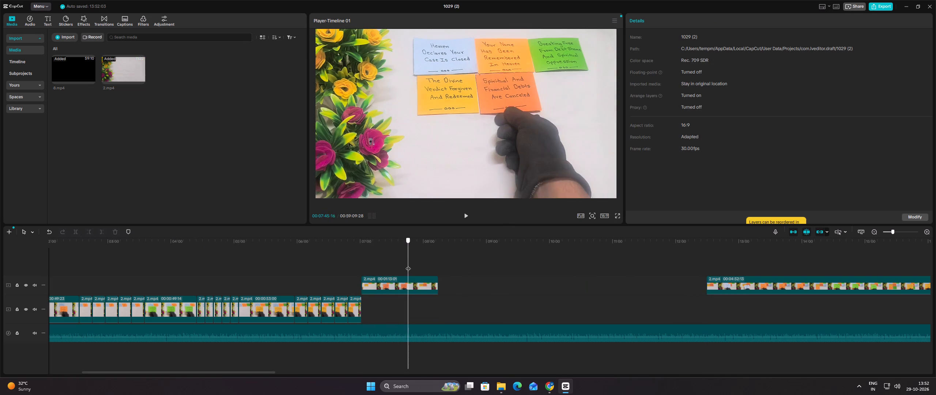
left_click_drag(408, 265, 417, 262)
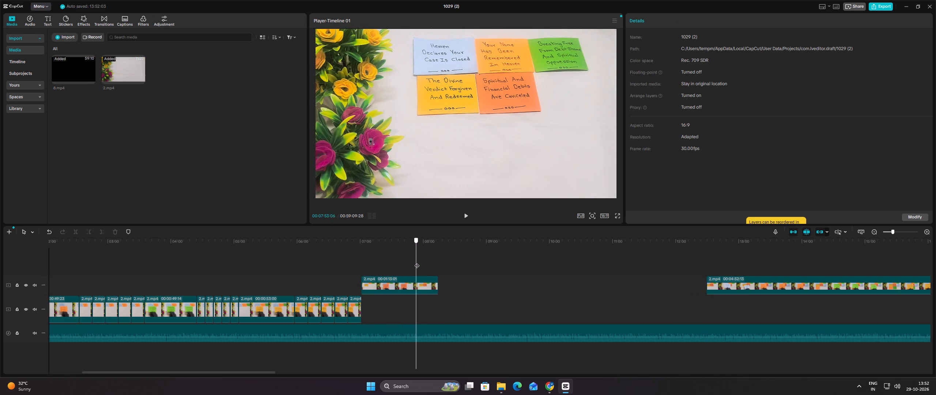
left_click_drag(417, 262, 418, 261)
left_click(419, 286)
left_click(76, 233)
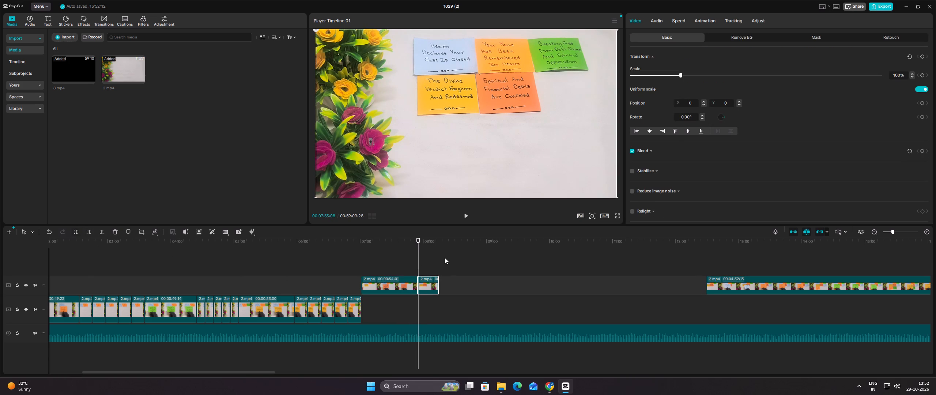
Copy the "Spiritual And Financial Debts" section's closing piece and paste four copies end to end after it on the upper track.
left_click(430, 261)
left_click(426, 261)
left_click_drag(426, 261, 431, 261)
right_click(429, 286)
right_click(429, 286)
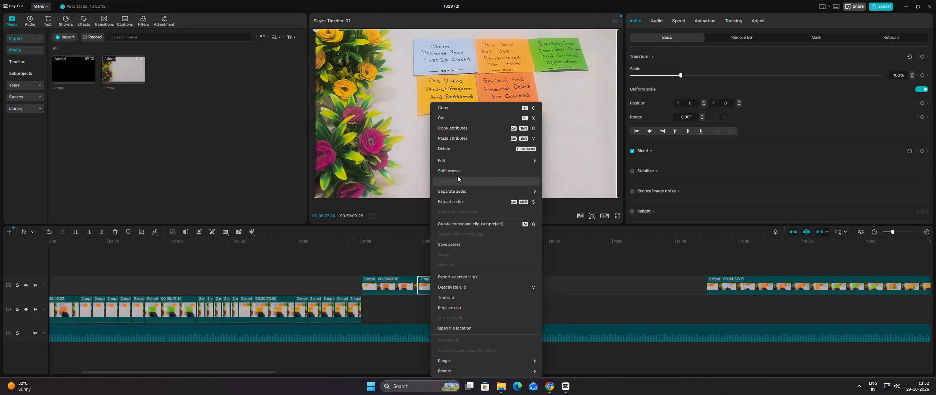
left_click(454, 110)
left_click(438, 261)
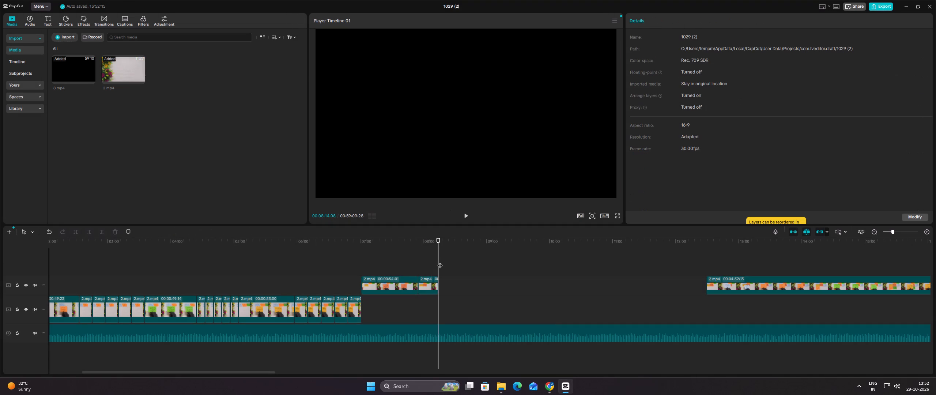
key("ctrl+v")
left_click(460, 264, "ctrl")
key("ctrl+v")
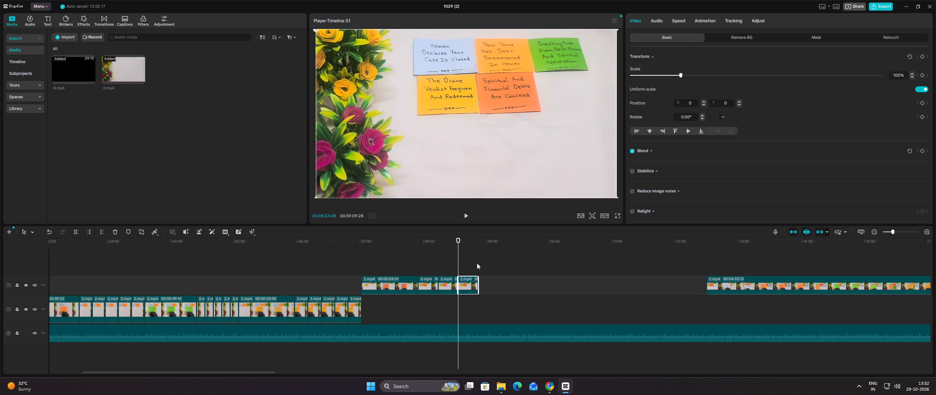
left_click(478, 263, "ctrl")
key("ctrl+v")
left_click(497, 262, "ctrl")
key("ctrl+v")
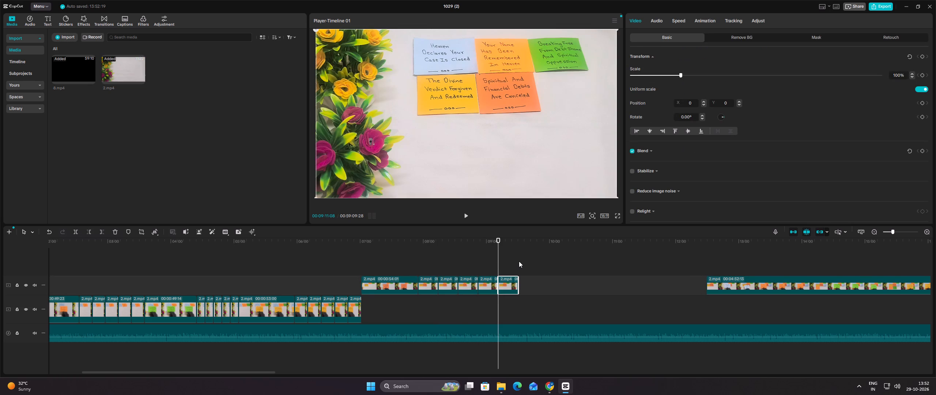
Move the "Spiritual And Financial Debts" section with its repeated pieces onto the main track, directly after the yellow-note pieces.
left_click_drag(523, 260, 401, 285)
left_click_drag(401, 284, 405, 308)
left_click(448, 273)
left_click_drag(449, 270, 461, 270)
Delete the last repeated piece of the "Spiritual And Financial Debts" section and check the section's playback.
left_click(510, 306)
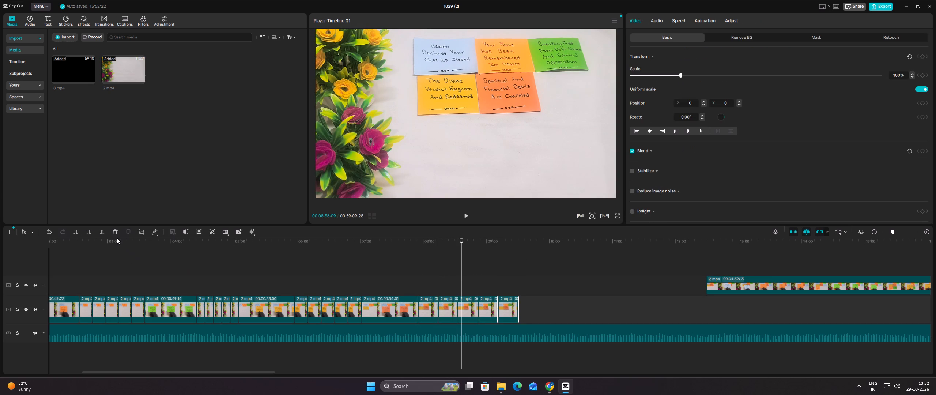
left_click(111, 233)
left_click(399, 271)
left_click_drag(399, 271, 452, 271)
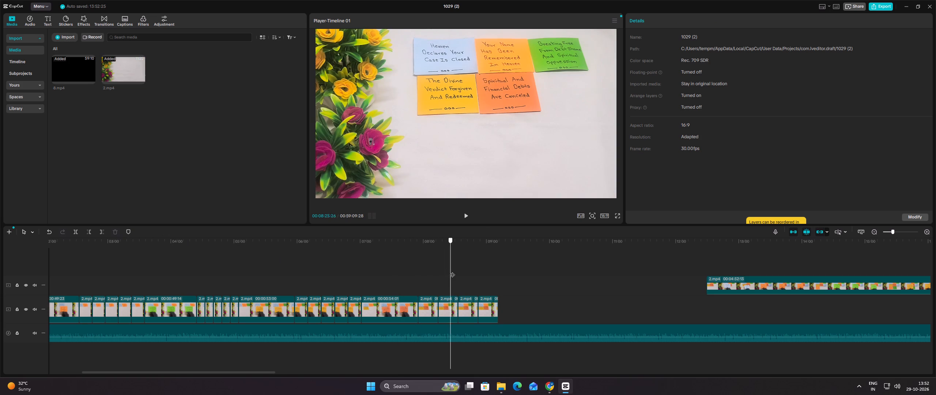
left_click_drag(452, 271, 401, 269)
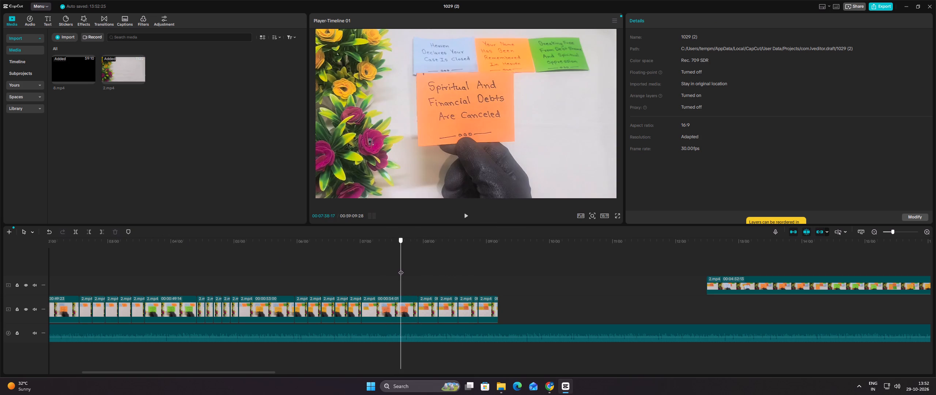
left_click_drag(401, 269, 491, 271)
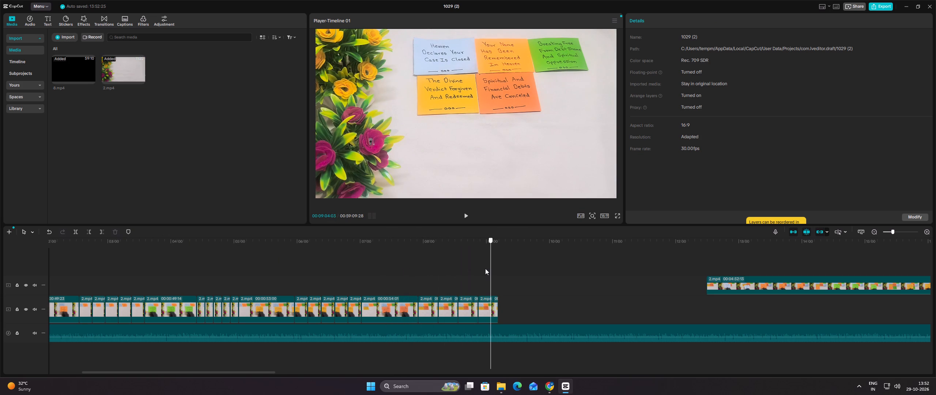
Split the remaining 2.mp4 clip at about 13:13, after the "Angels Prepare An Unexpected Harvest" note is placed and the hand is gone.
left_click(708, 267)
left_click_drag(708, 265, 732, 262)
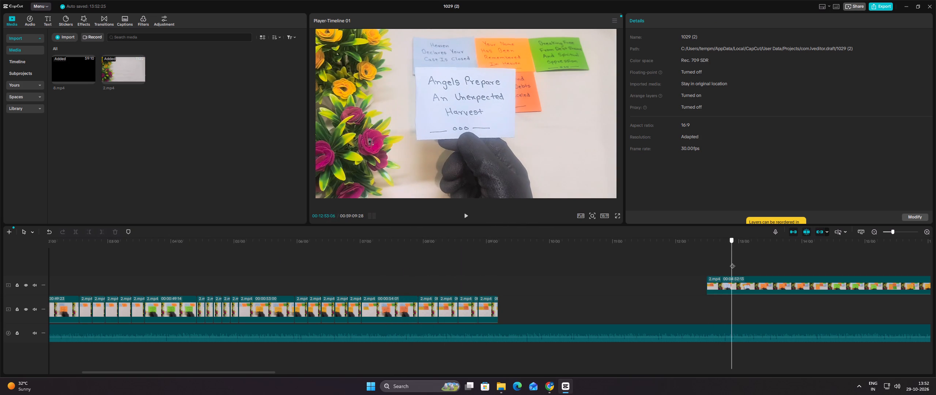
left_click_drag(732, 262, 758, 266)
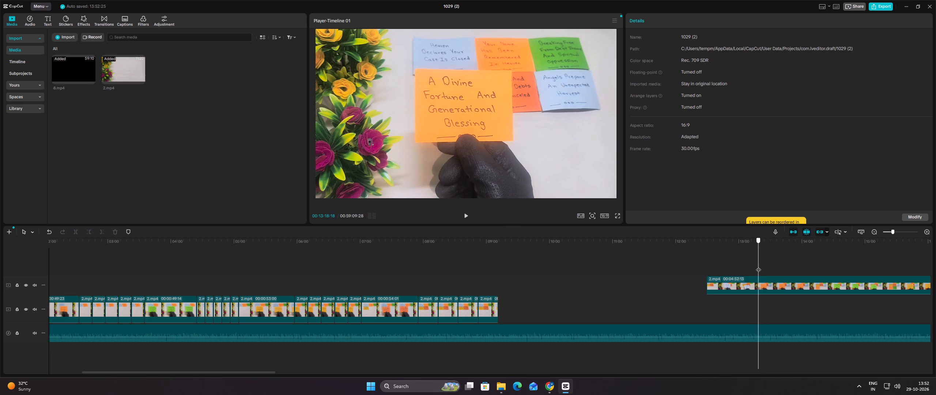
left_click_drag(758, 266, 753, 265)
left_click(753, 265)
left_click(758, 285)
left_click(71, 231)
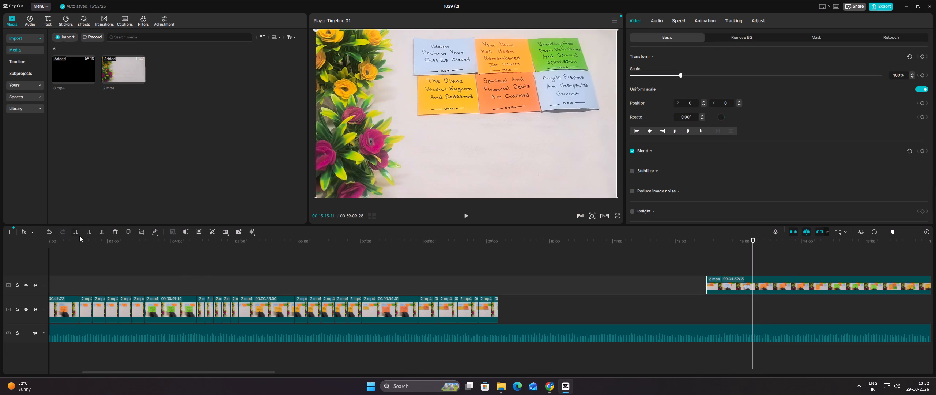
left_click(80, 236)
left_click(78, 233)
Move the "Angels Prepare An Unexpected Harvest" section back along the upper track to start where the main track's pieces end.
left_click_drag(727, 285, 652, 290)
left_click_drag(636, 290, 553, 291)
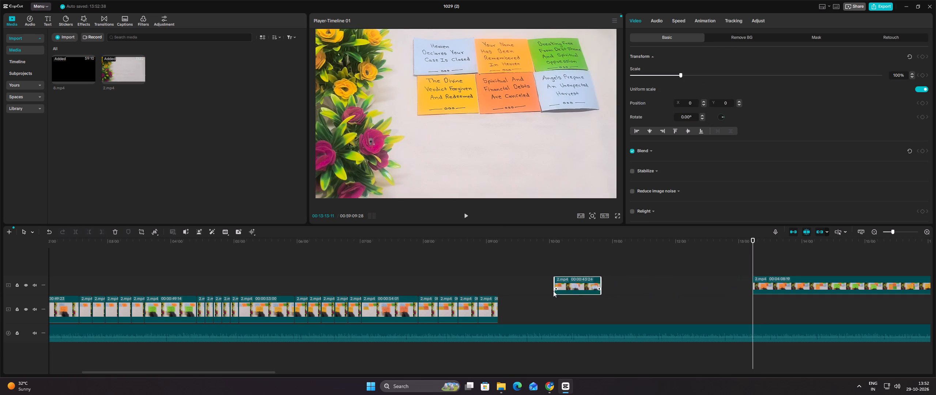
left_click_drag(553, 291, 503, 293)
Split the "Angels Prepare An Unexpected Harvest" section at about 9:45, after the hand leaves the frame, to separate its static closing piece.
left_click(503, 272)
left_click_drag(503, 262, 521, 262)
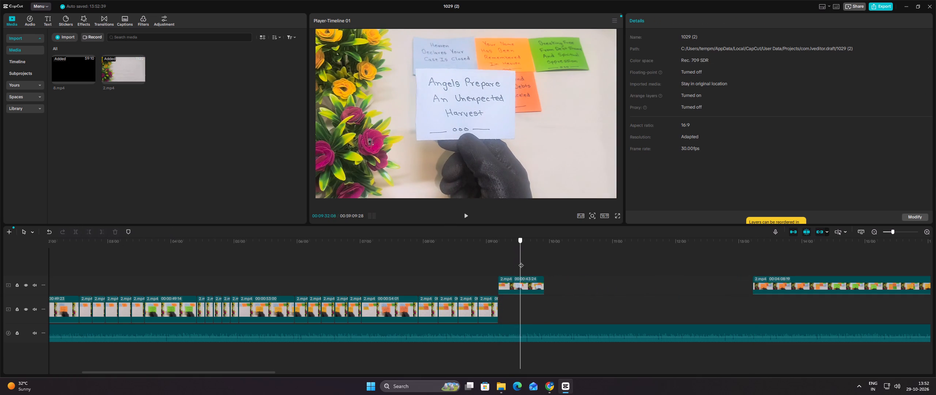
left_click_drag(521, 262, 534, 265)
left_click(526, 285)
left_click(75, 233)
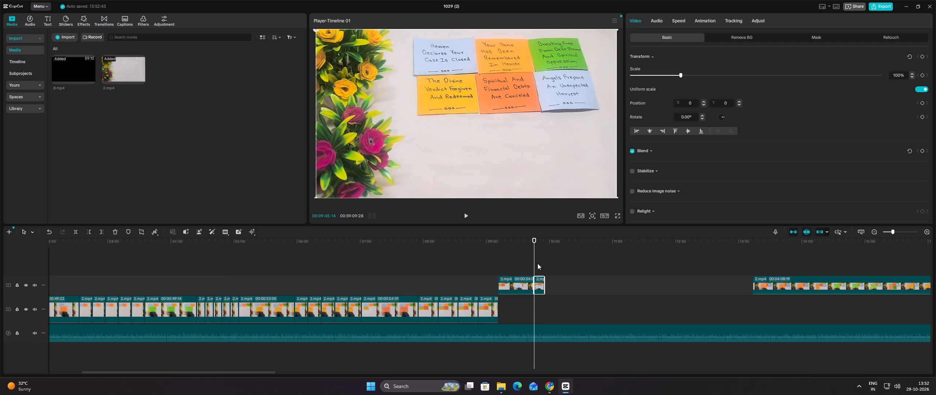
Copy the "Angels Prepare An Unexpected Harvest" section's closing piece and paste four copies end to end after it on the upper track.
left_click(537, 263)
left_click_drag(537, 263, 541, 263)
left_click(541, 263)
right_click(541, 279)
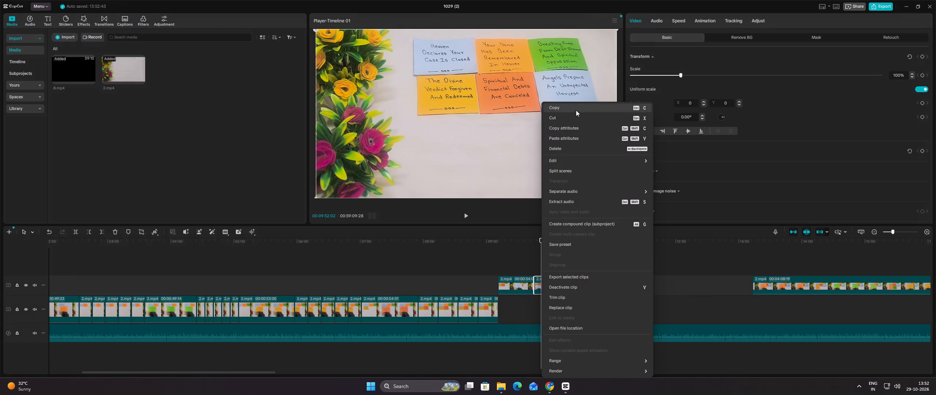
left_click(576, 110)
left_click(542, 257)
key("ctrl+v")
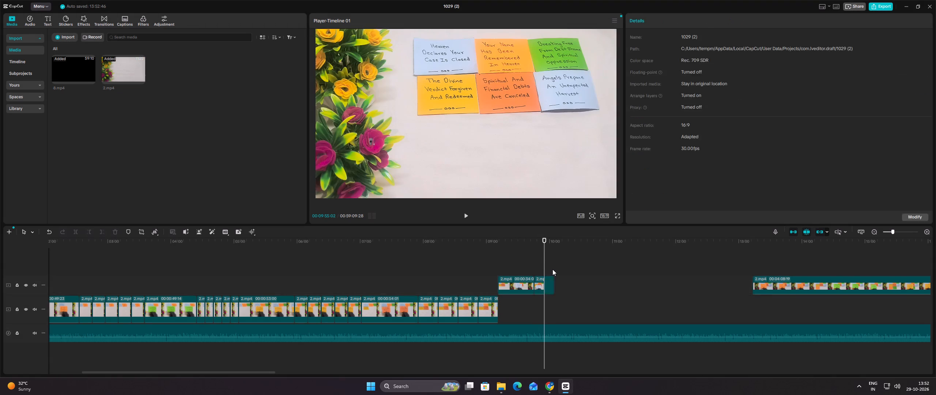
left_click(554, 264, "ctrl")
key("ctrl+v")
left_click(564, 265, "ctrl")
key("ctrl+v")
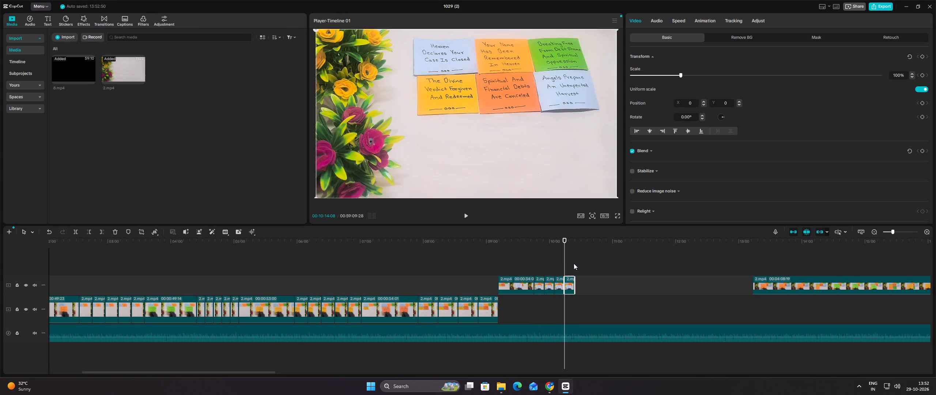
left_click(574, 263, "ctrl")
key("ctrl+v")
Move the "Angels Prepare An Unexpected Harvest" section with its repeated pieces onto the main track, directly after the existing clips.
left_click_drag(591, 263, 505, 284, "ctrl")
left_click_drag(505, 284, 510, 305)
left_click(540, 268)
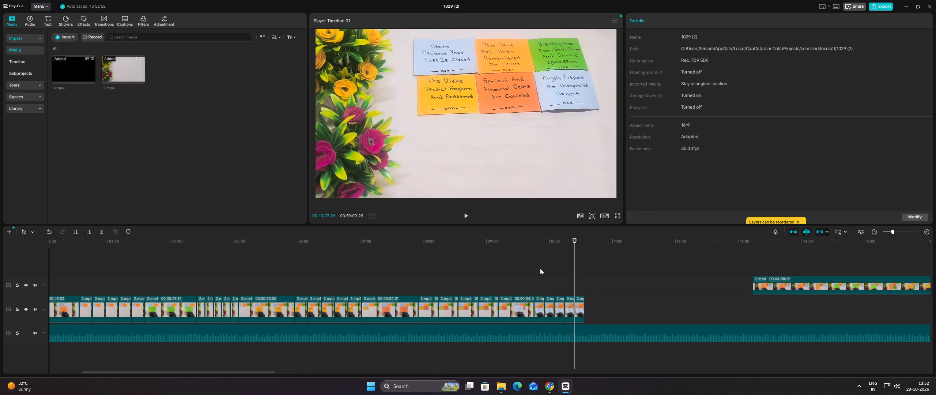
left_click_drag(540, 268, 577, 270)
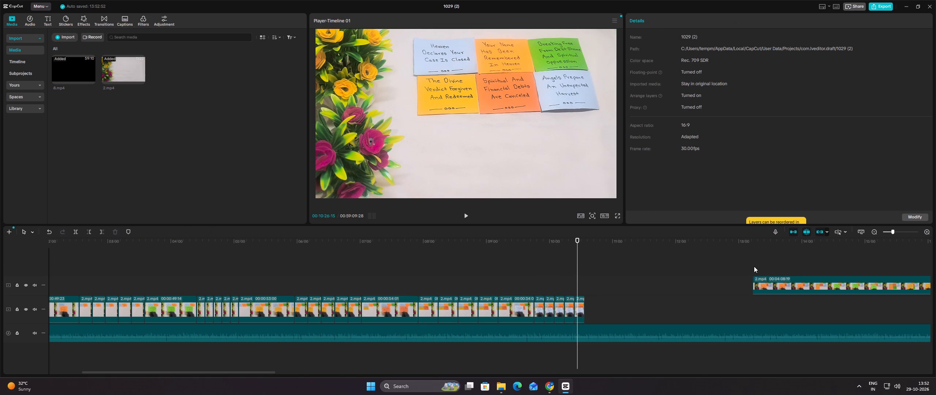
Split the remaining 2.mp4 clip at about 14:14, after the "A Divine Fortune And Generational Blessing" note is placed and the hand is gone.
left_click(753, 266)
left_click_drag(755, 257, 796, 259)
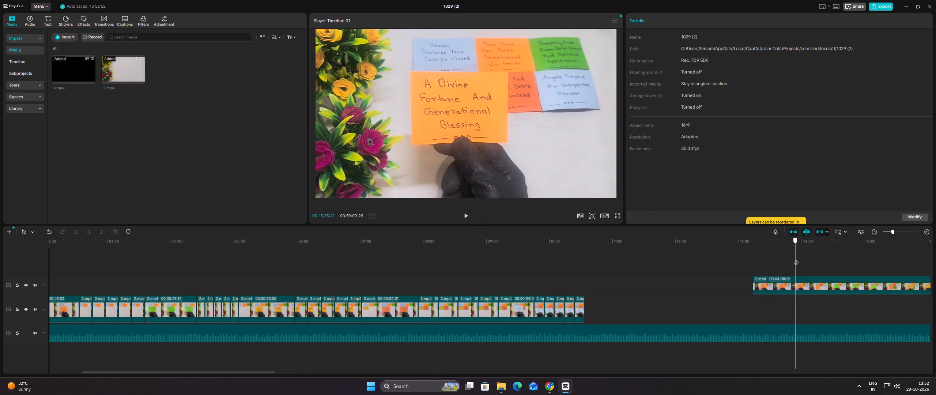
left_click_drag(796, 259, 818, 265)
left_click(814, 286)
left_click(78, 231)
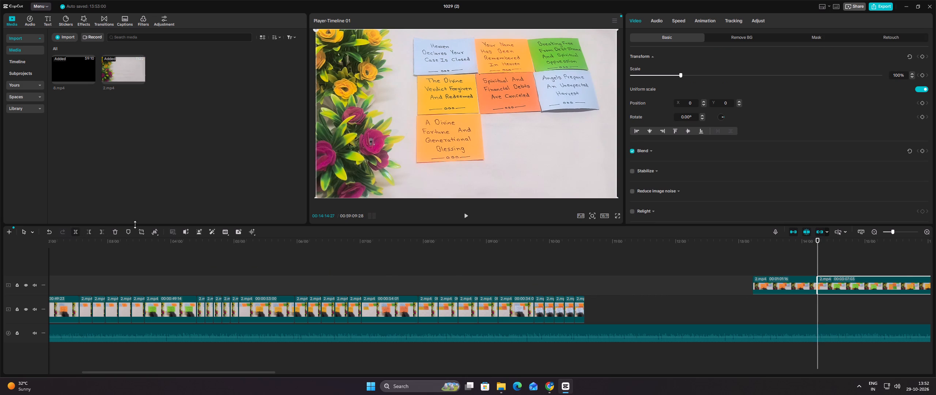
Move the "A Divine Fortune And Generational Blessing" section back along the upper track to start where the main track's pieces end.
left_click_drag(788, 285, 621, 286)
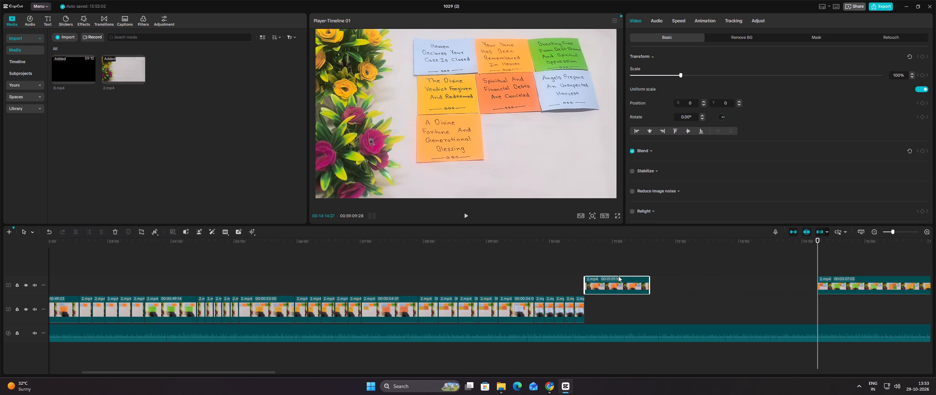
Split the "A Divine Fortune And Generational Blessing" section at about 11:23, where the note is placed and the hand is gone.
left_click(610, 266)
left_click_drag(610, 266, 633, 266)
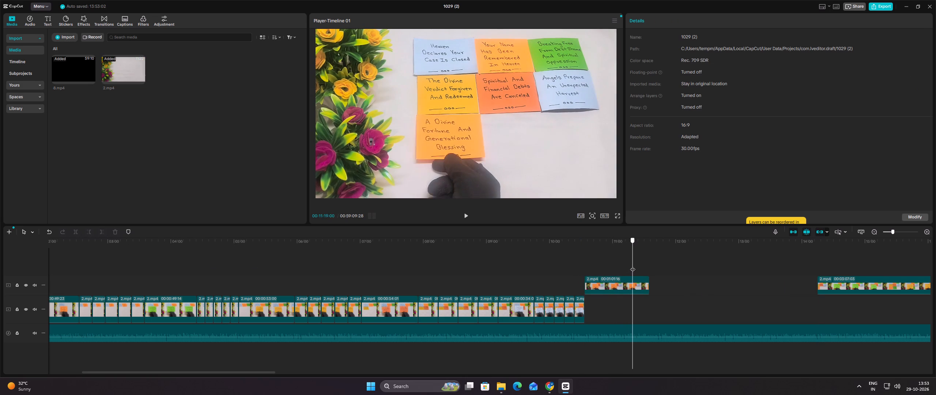
left_click_drag(633, 266, 637, 266)
left_click(631, 288)
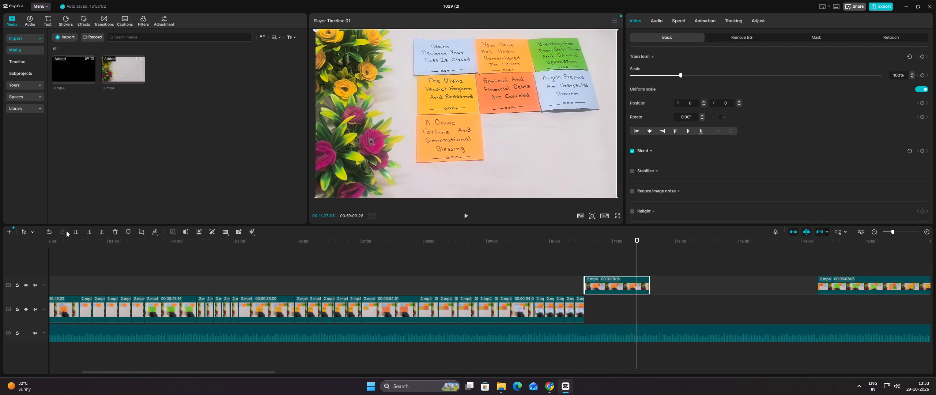
left_click(78, 234)
Copy the "A Divine Fortune And Generational Blessing" section's closing piece and paste four copies end to end after it on the upper track.
left_click(640, 267)
left_click_drag(640, 265, 646, 263)
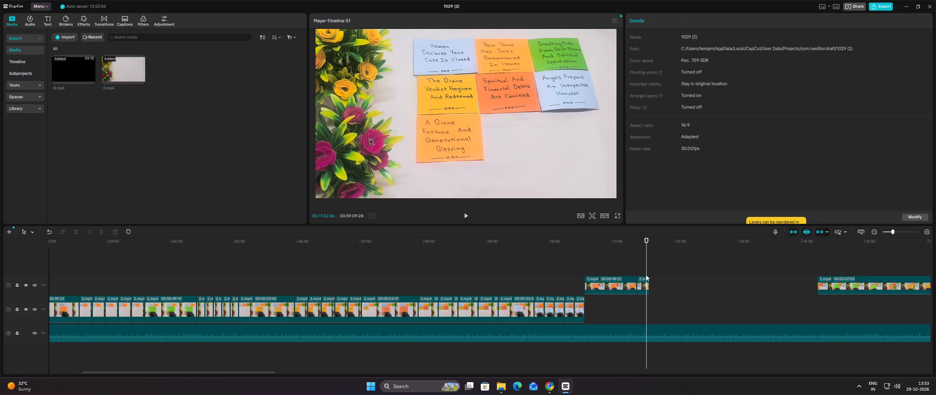
right_click(643, 282)
right_click(643, 282)
left_click(670, 109)
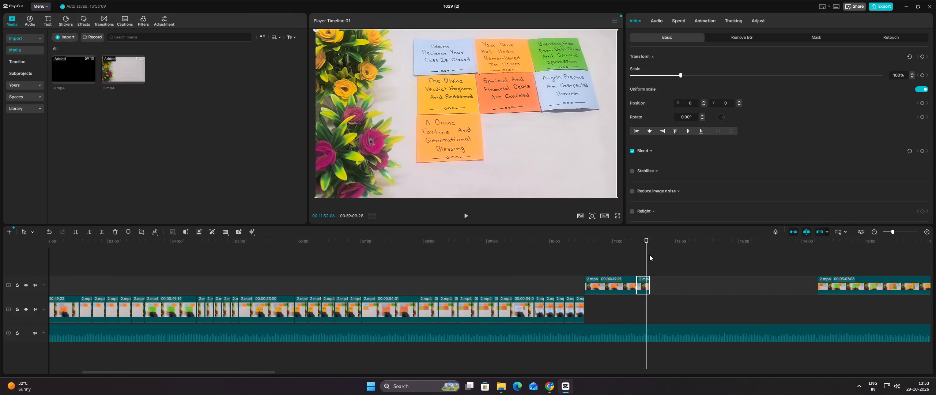
left_click(649, 255)
key("ctrl+v")
left_click(663, 263, "ctrl")
key("ctrl+v")
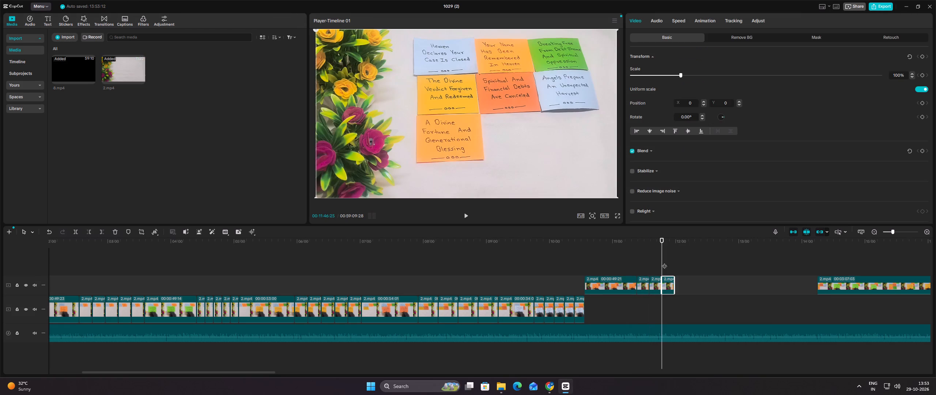
left_click(677, 259, "ctrl")
double_click(676, 262, "ctrl")
key("ctrl+v")
triple_click(684, 263, "ctrl")
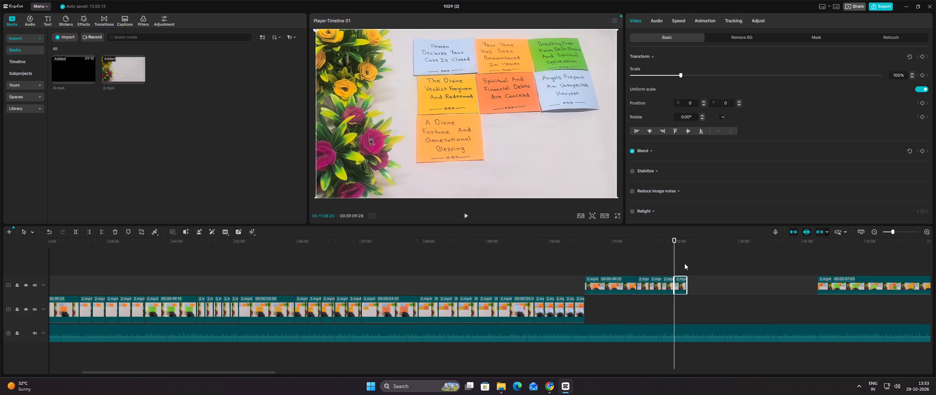
key("ctrl+v")
left_click(696, 263)
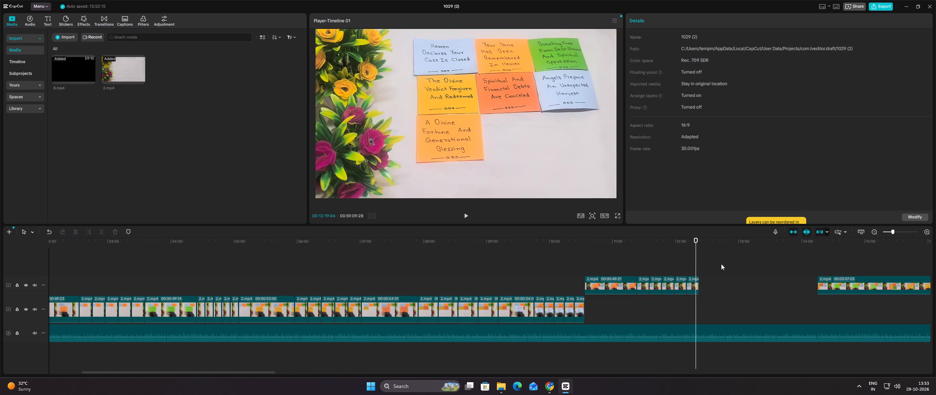
Move the "A Divine Fortune And Generational Blessing" section with its repeated pieces onto the main track, directly after the existing clips.
left_click(711, 263)
left_click_drag(711, 263, 711, 267)
left_click_drag(704, 259, 622, 283)
left_click_drag(622, 283, 624, 303)
Scrub through the "A Divine Fortune And Generational Blessing" pieces on the main track to check the repeated footage.
left_click(639, 270)
left_click_drag(639, 270, 691, 270)
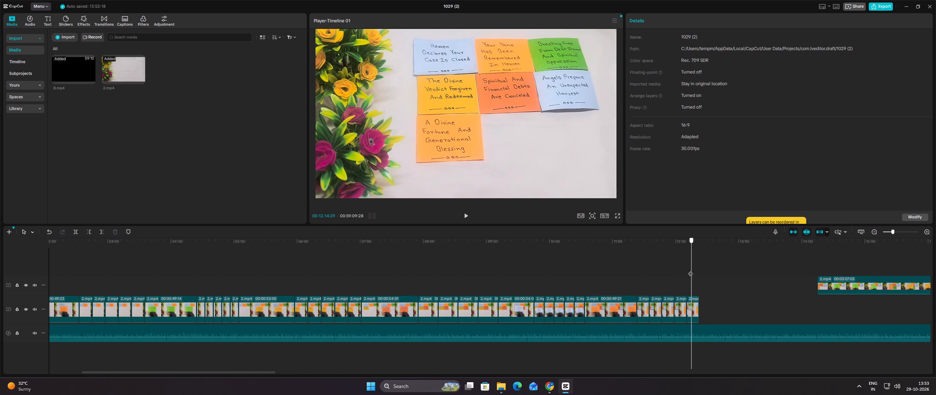
scroll(680, 262, "up", 1, "ctrl")
scroll(680, 262, "down", 1, "ctrl")
scroll(680, 262, "up", 1, "ctrl")
scroll(680, 262, "down", 14, "ctrl")
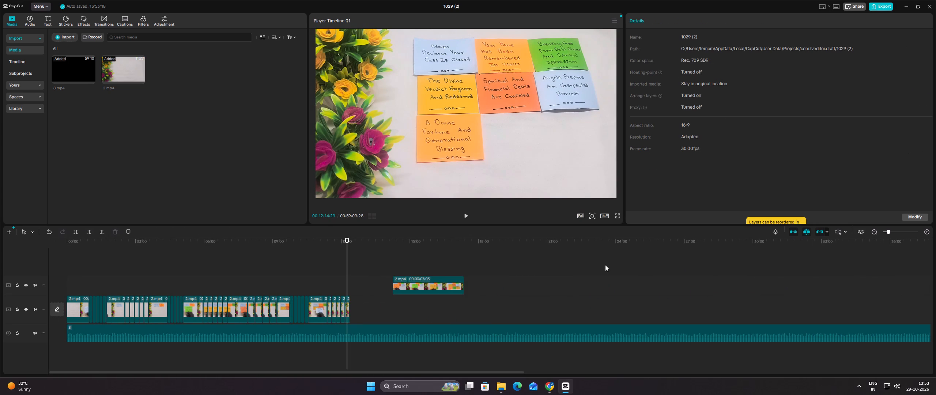
left_click(313, 276)
left_click_drag(315, 274, 337, 276)
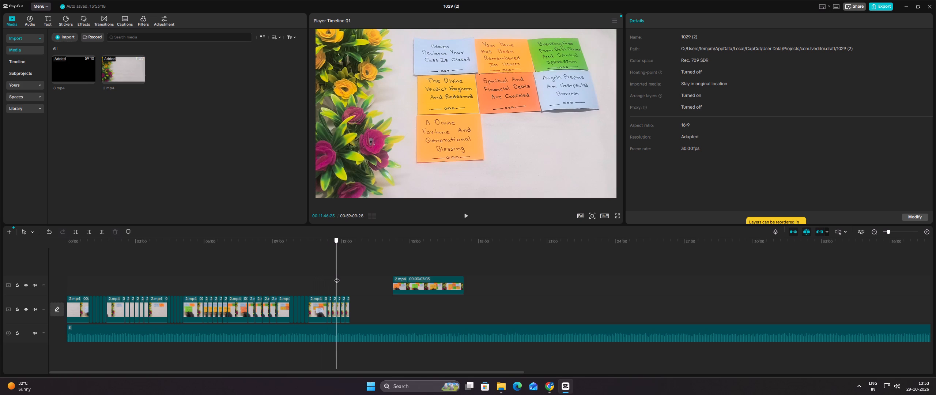
left_click_drag(337, 276, 339, 275)
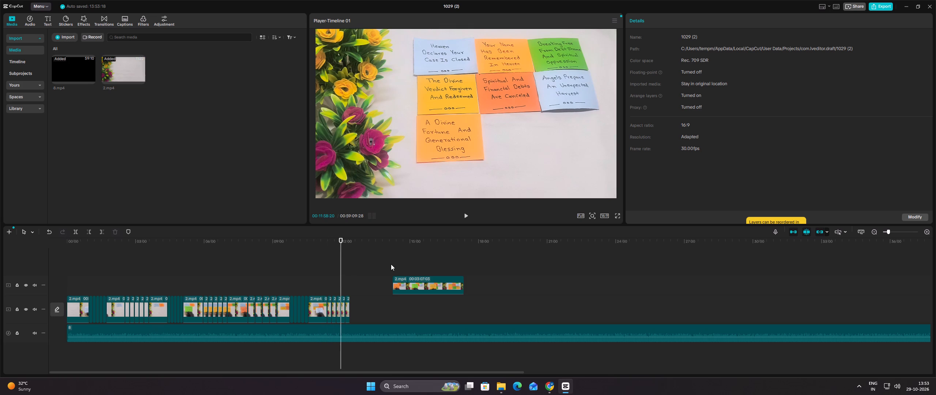
Split the remaining 2.mp4 clip at about 15:19, after the "Dormant Dreams Are Coming Back To Life" note is placed and the hand is gone.
left_click(392, 263)
scroll(420, 260, "up", 6, "ctrl")
scroll(434, 261, "down", 1, "ctrl")
scroll(434, 261, "up", 9, "ctrl")
scroll(434, 261, "down", 1, "ctrl")
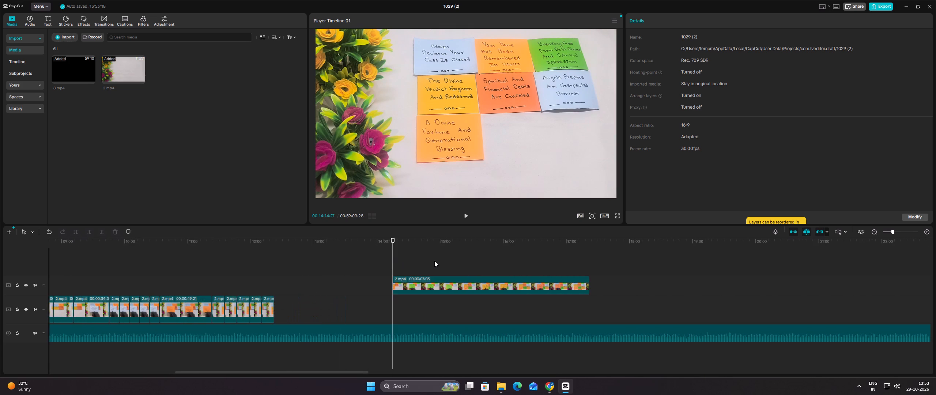
scroll(434, 261, "up", 5, "ctrl")
left_click_drag(392, 262, 393, 262)
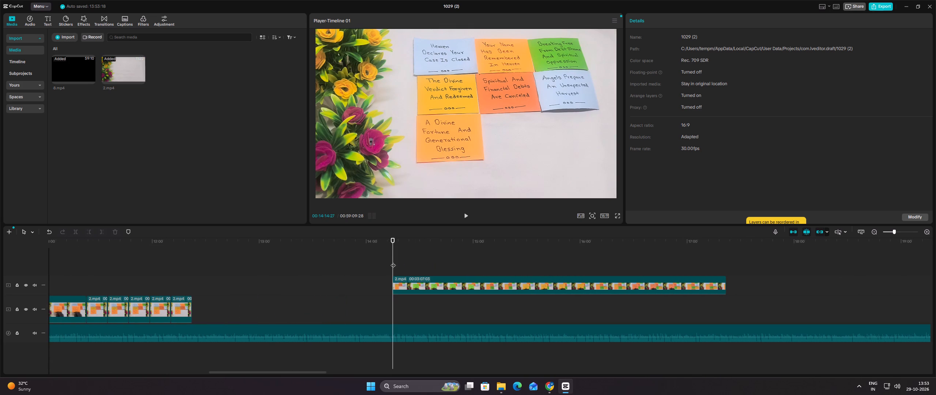
left_click_drag(393, 262, 467, 266)
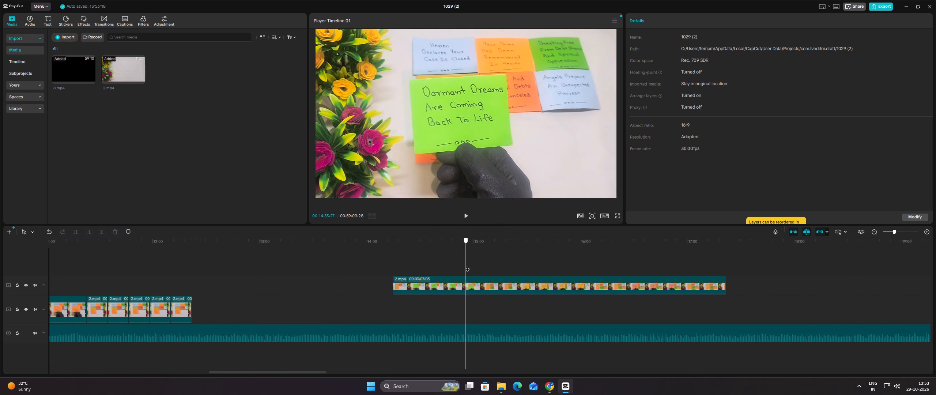
left_click_drag(467, 266, 503, 272)
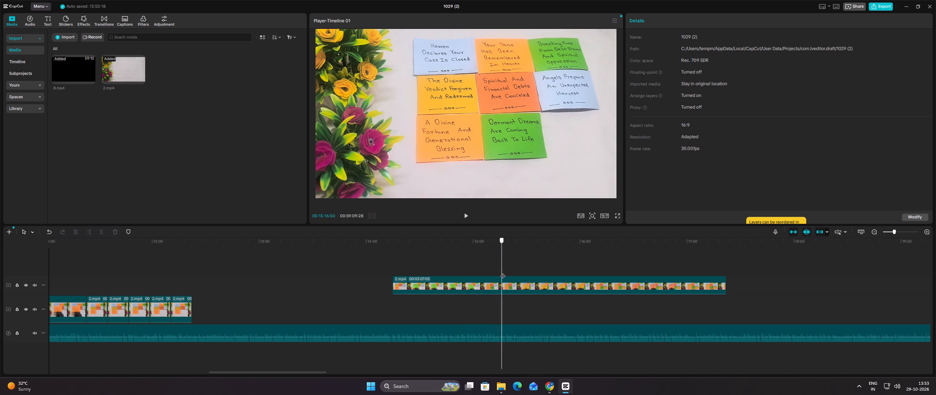
left_click_drag(503, 272, 508, 272)
left_click(506, 286)
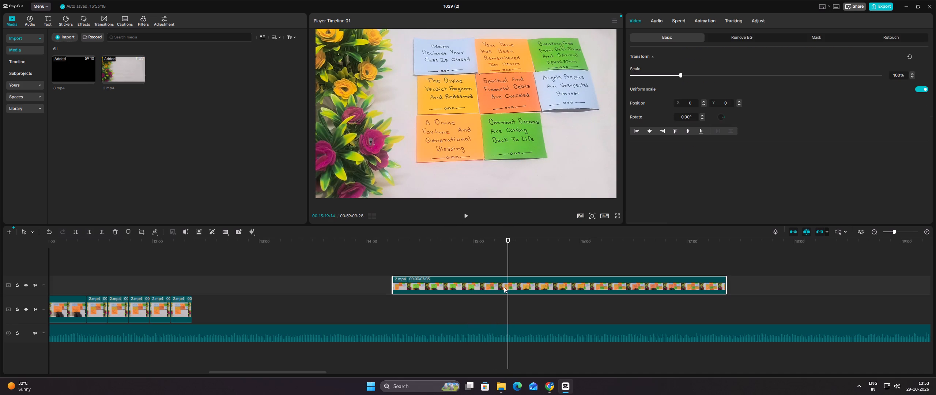
left_click(78, 231)
Move the "Dormant Dreams Are Coming Back To Life" section back along the upper track to start near where the main track's pieces end.
left_click_drag(430, 279, 316, 275)
left_click_drag(311, 274, 306, 274)
left_click_drag(294, 272, 277, 270)
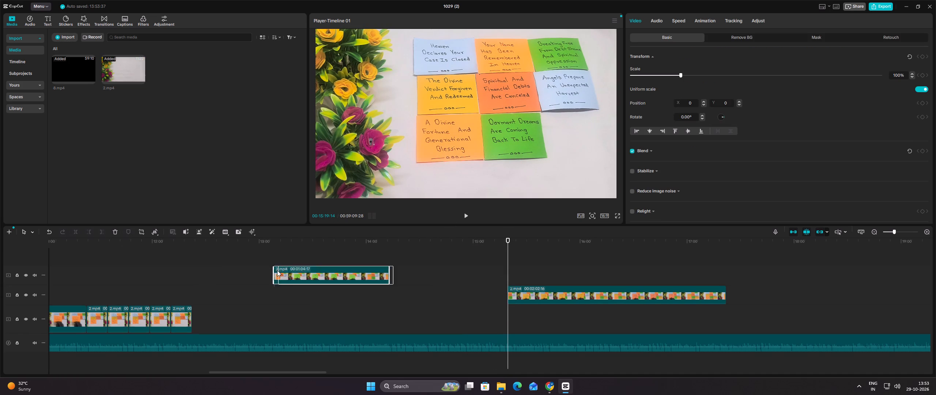
left_click_drag(277, 270, 218, 292)
Split the "Dormant Dreams Are Coming Back To Life" section at about 13:13, where the note is placed and the hand is gone.
left_click(224, 264)
left_click(242, 261)
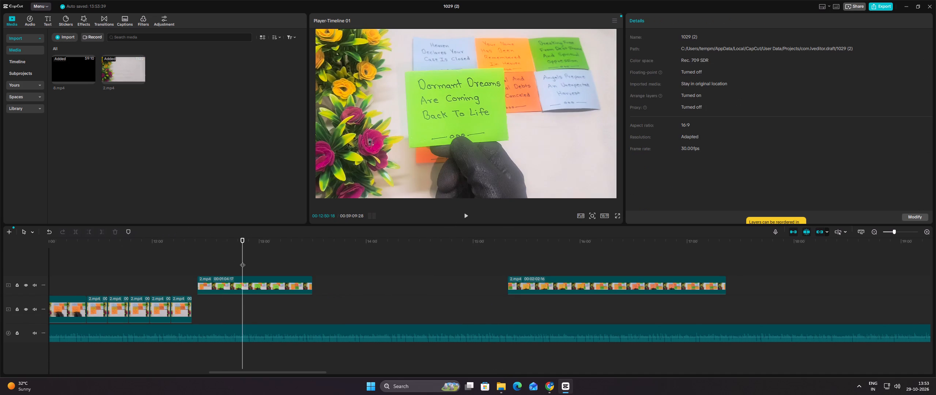
left_click_drag(242, 261, 284, 265)
left_click(288, 294)
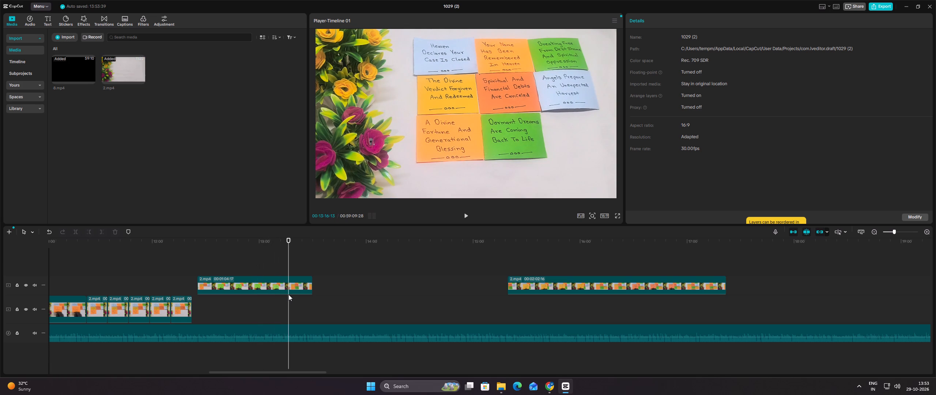
left_click(279, 267)
left_click_drag(279, 267, 284, 267)
left_click(285, 287)
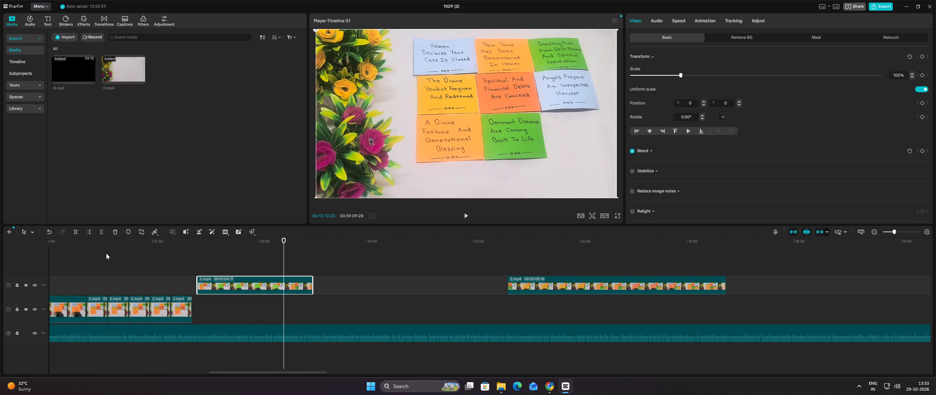
left_click(73, 233)
Copy the closing static piece of the "Dormant Dreams Are Coming Back To Life" section.
left_click(292, 257)
left_click_drag(292, 257, 307, 259)
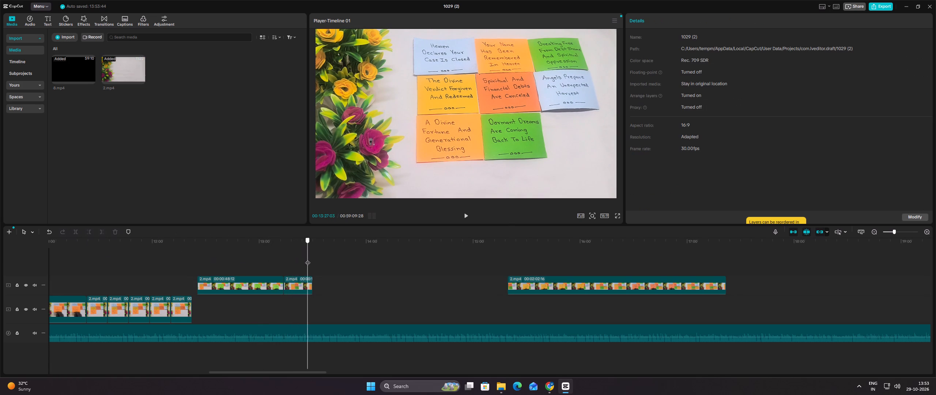
left_click_drag(307, 259, 311, 257)
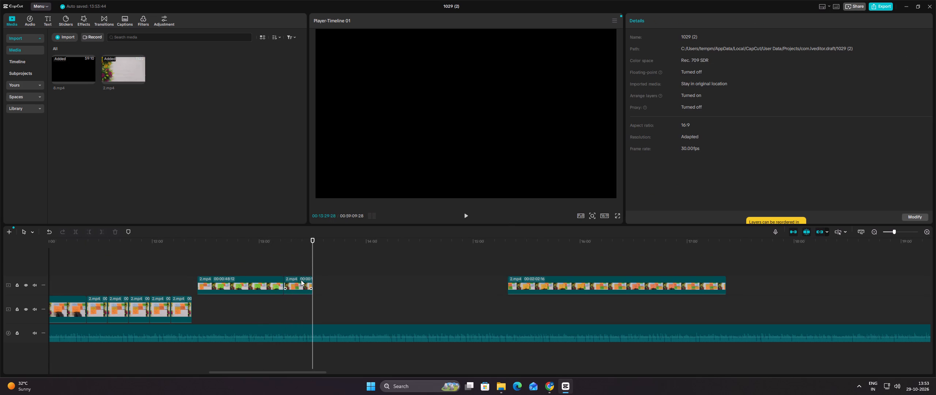
right_click(296, 281)
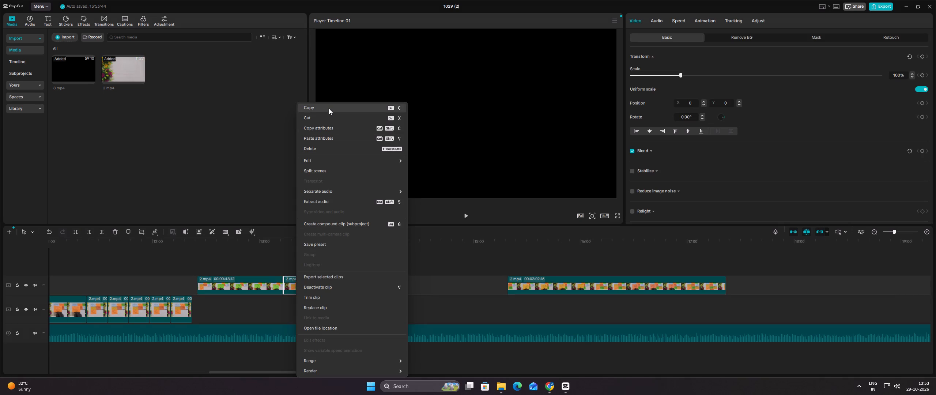
left_click(329, 108)
Move both pieces of the "Dormant Dreams Are Coming Back To Life" section onto the main track, directly after the existing clips.
left_click_drag(239, 256, 318, 282)
left_click_drag(267, 279, 267, 287)
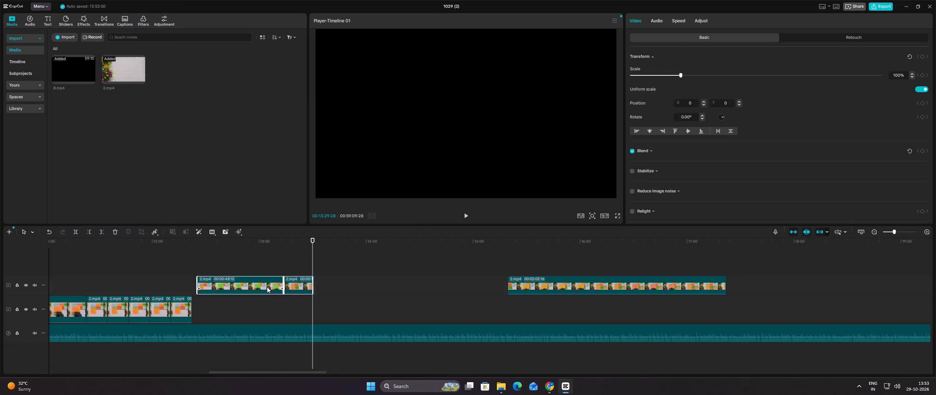
left_click_drag(267, 287, 261, 306)
Paste three copies of the "Dormant Dreams" closing piece end to end on the upper track, starting where the main track ends.
left_click(266, 273)
left_click_drag(266, 272, 263, 269)
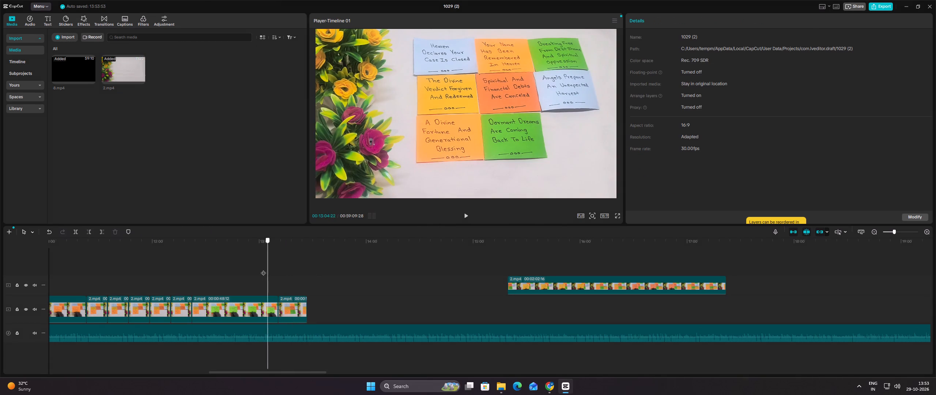
left_click_drag(263, 269, 306, 271)
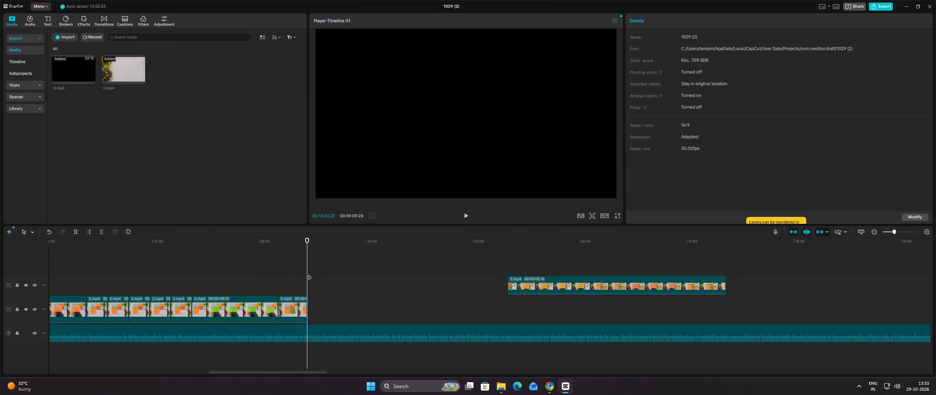
key("ctrl+v")
left_click(336, 263, "ctrl")
key("ctrl+v")
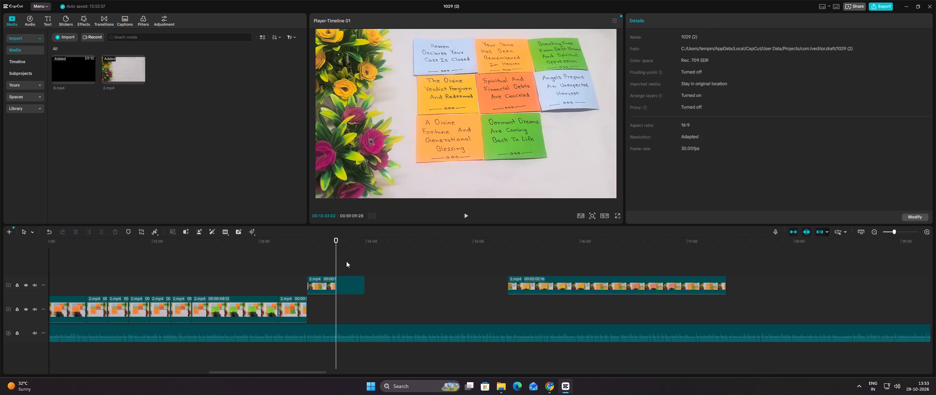
left_click(363, 265, "ctrl")
key("ctrl+v")
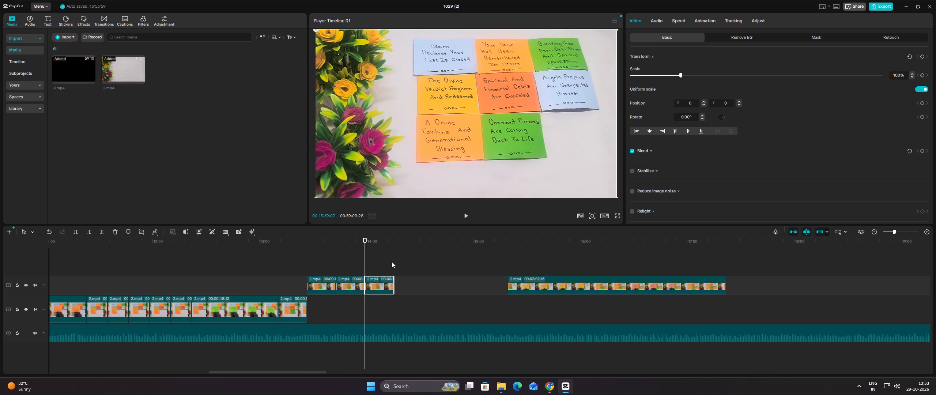
Move the three pasted "Dormant Dreams" pieces onto the main track, directly after that section's closing piece.
left_click_drag(400, 261, 316, 283, "ctrl")
left_click_drag(315, 283, 314, 306)
Scrub through the "Dormant Dreams Are Coming Back To Life" section and its repeated pieces on the main track to check playback.
left_click(318, 277)
left_click_drag(317, 277, 246, 262)
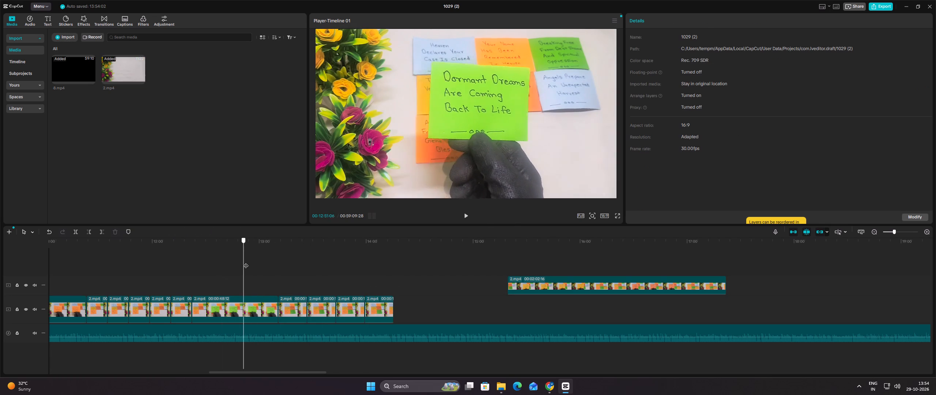
left_click_drag(246, 262, 202, 266)
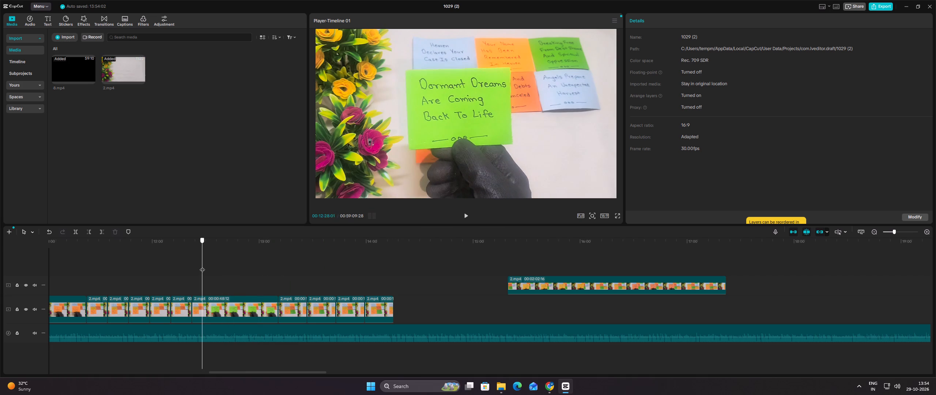
left_click_drag(202, 266, 233, 270)
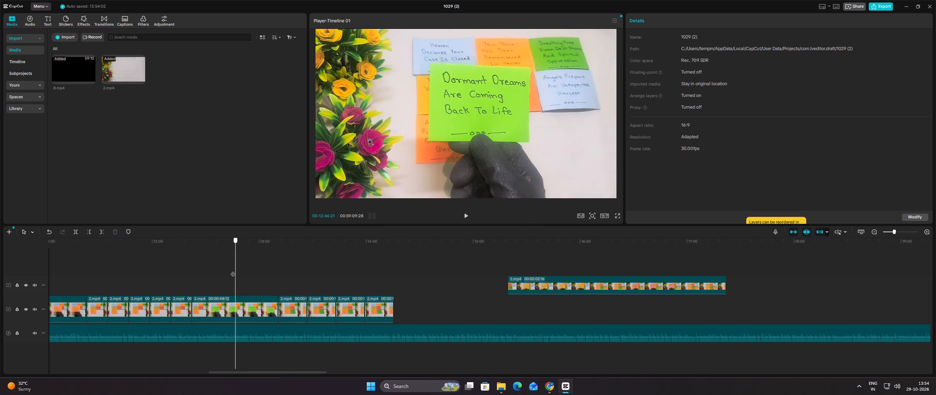
left_click_drag(233, 270, 247, 267)
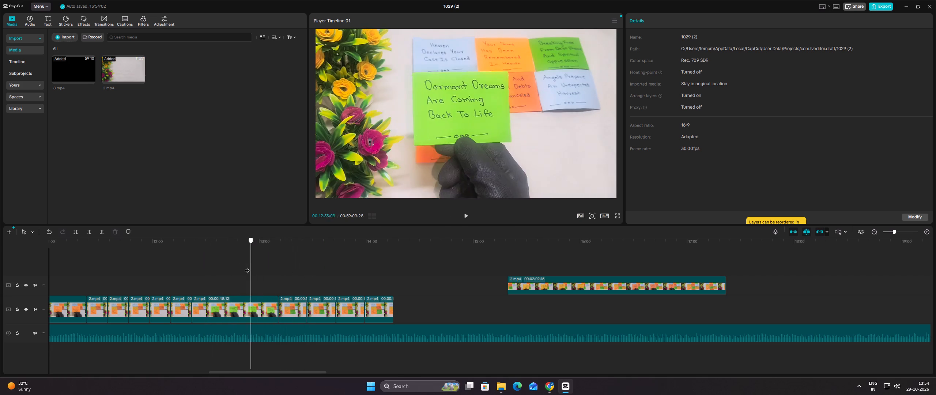
left_click_drag(247, 267, 298, 264)
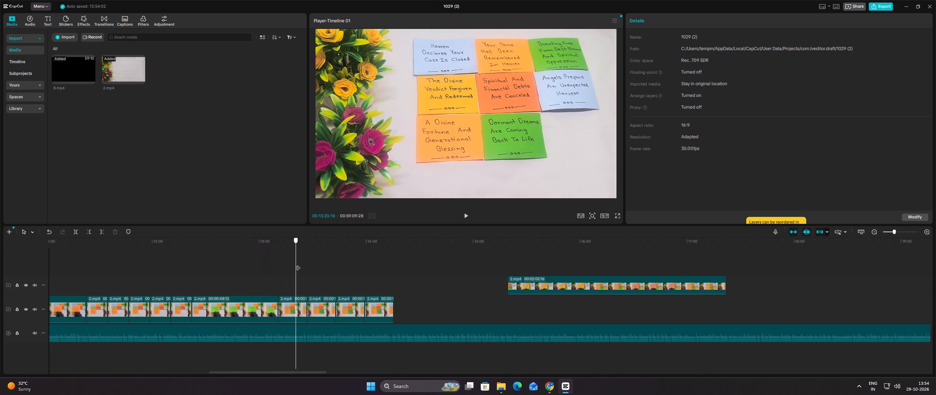
left_click_drag(298, 264, 340, 263)
left_click(357, 264)
left_click_drag(357, 264, 388, 267)
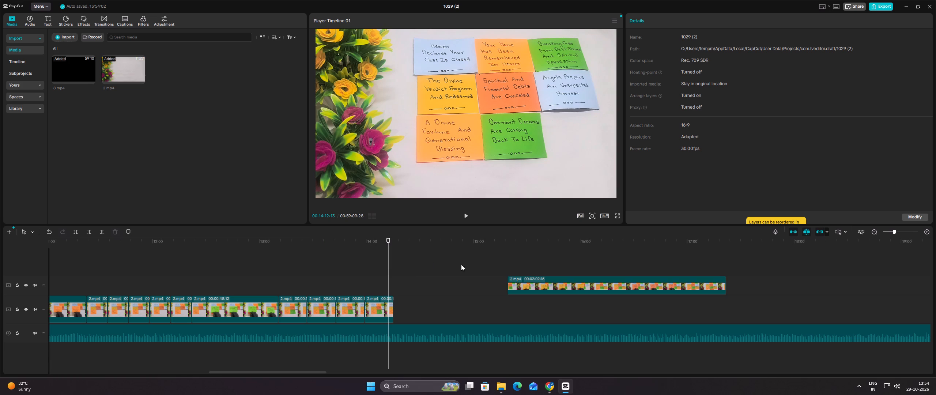
Split the upper-track 2.mp4 clip at about 16:22, separating the "Impossible Doors Open And Shame Become Double Honor" section from the remaining footage.
left_click(507, 261)
left_click_drag(508, 257, 522, 258)
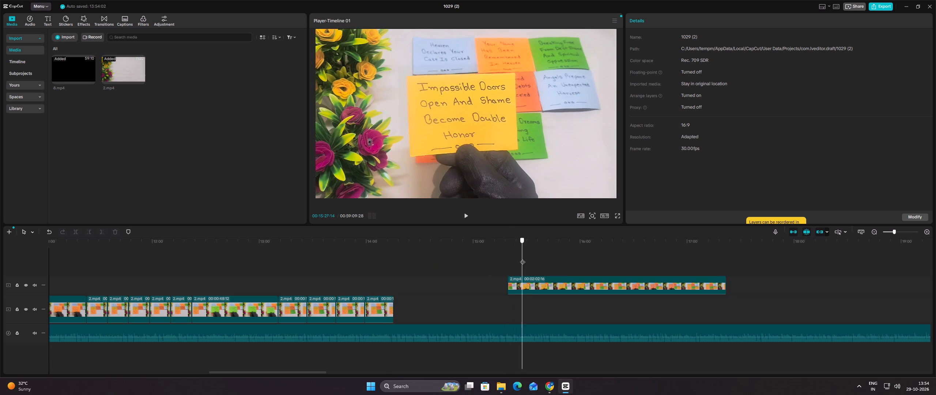
left_click_drag(522, 258, 584, 257)
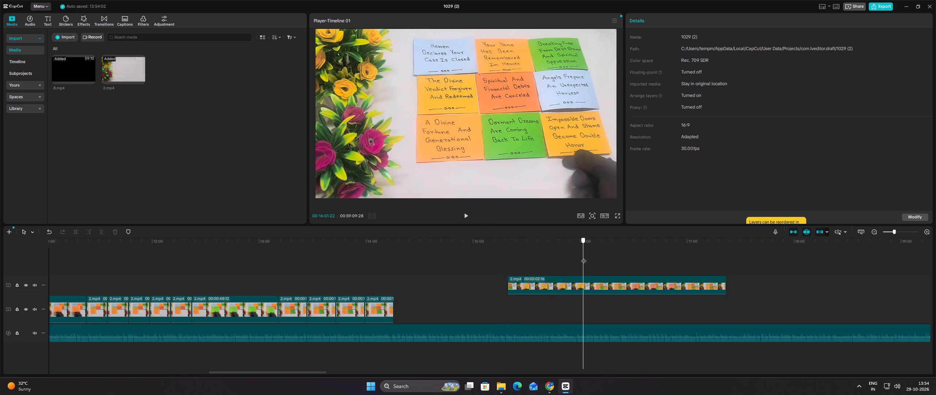
left_click_drag(584, 257, 611, 260)
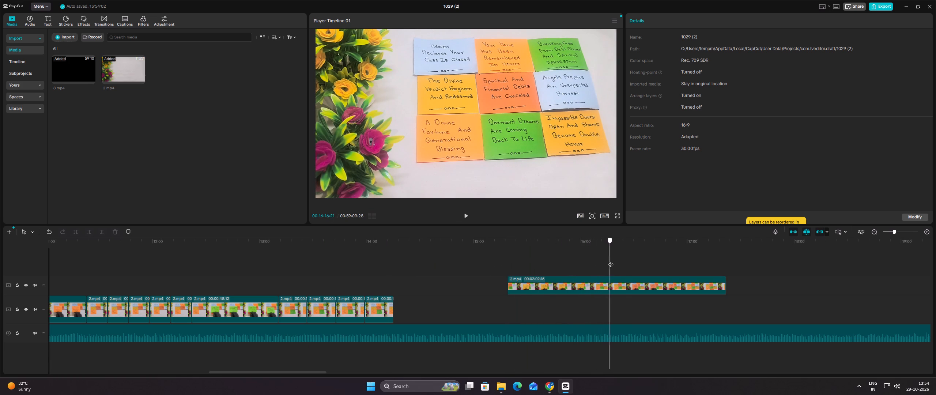
left_click_drag(611, 260, 620, 260)
left_click(607, 278)
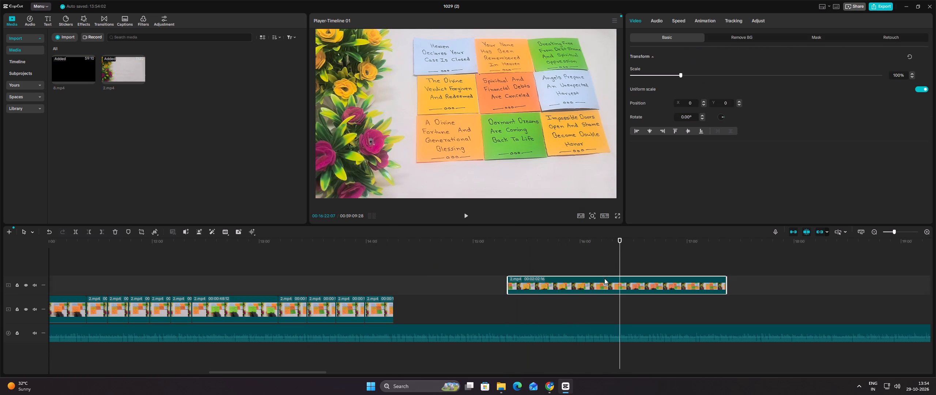
left_click(80, 230)
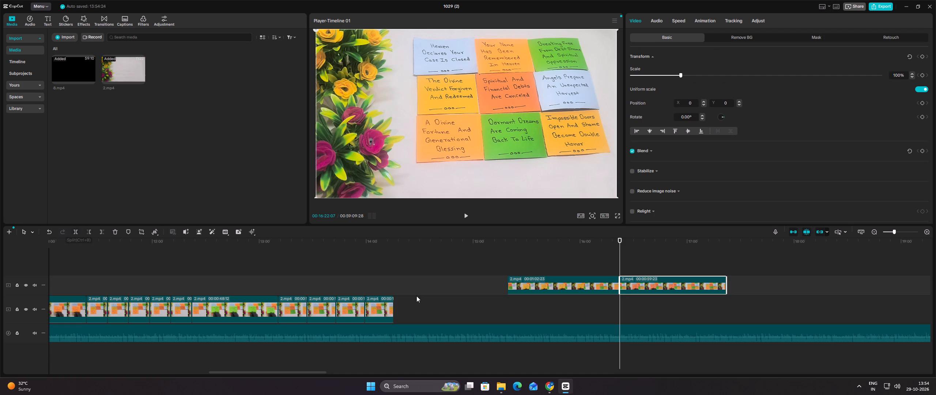
Move the "Impossible Doors" section along the upper track so it starts where the main track ends.
left_click_drag(530, 286, 413, 289)
left_click(414, 289)
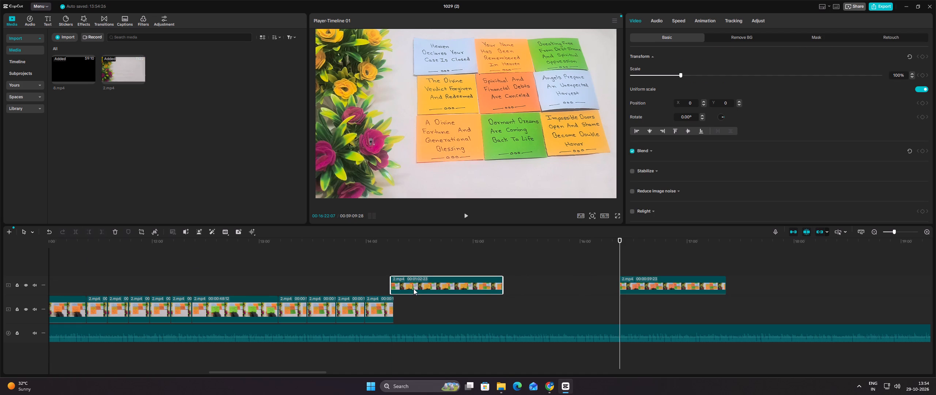
left_click_drag(414, 289, 418, 287)
Split the "Impossible Doors" section at about 15:01, after the hand has left the frame, to isolate a static closing piece.
left_click(414, 269)
left_click(427, 265)
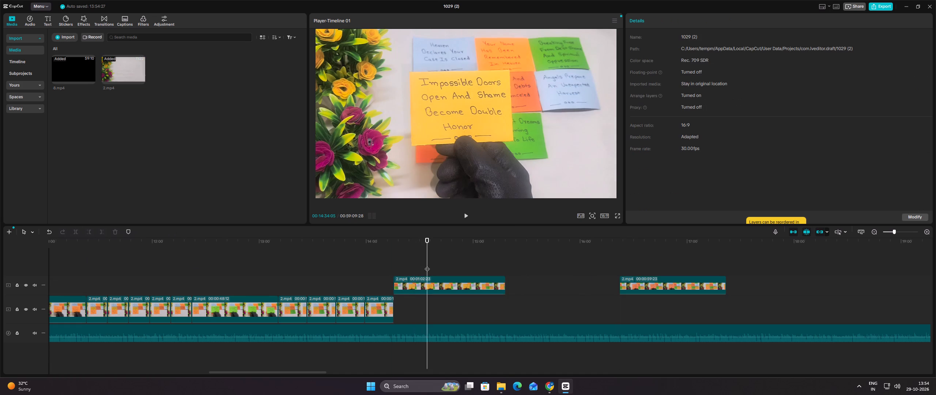
left_click_drag(430, 264, 473, 266)
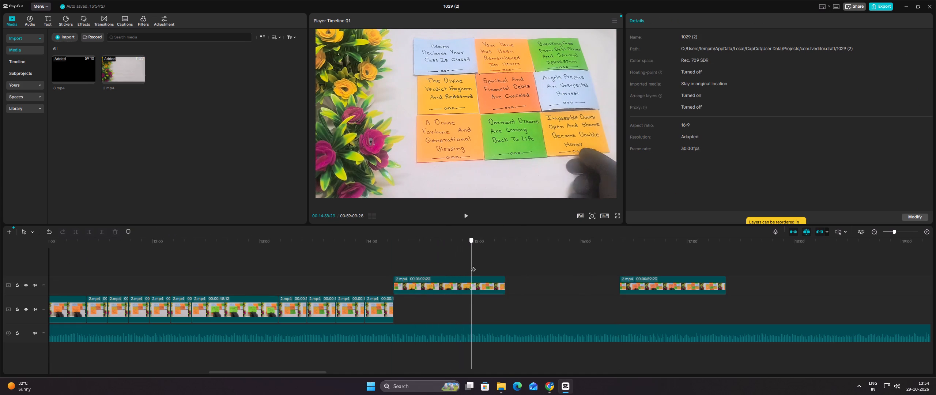
left_click_drag(473, 266, 475, 267)
left_click(472, 284)
left_click(77, 234)
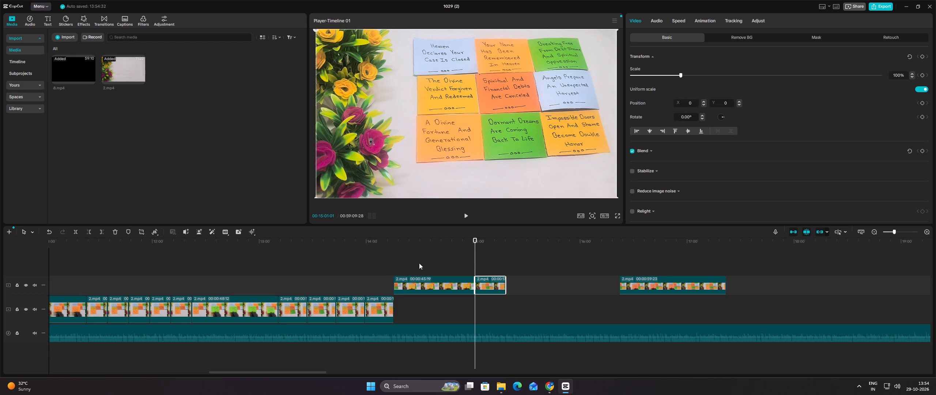
Trim the end of the "Impossible Doors" closing piece back to about 15:15.
left_click(484, 260)
left_click_drag(484, 260, 501, 260)
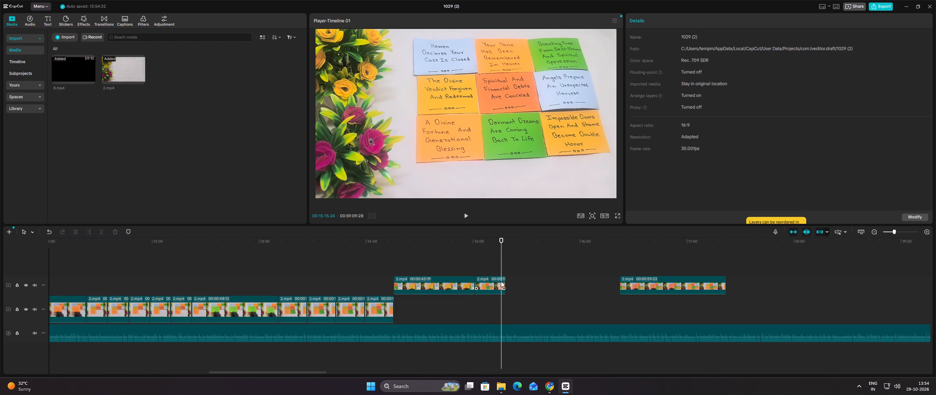
left_click(501, 281)
left_click(505, 281)
left_click(487, 267)
left_click_drag(487, 264, 487, 264)
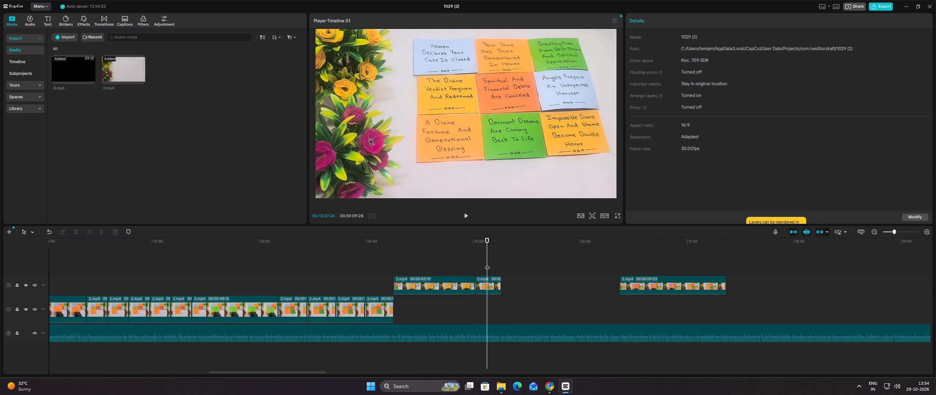
left_click_drag(487, 264, 479, 261)
Copy the "Impossible Doors" closing piece and paste three copies end to end after it on the upper track.
right_click(488, 276)
right_click(488, 276)
right_click(488, 276)
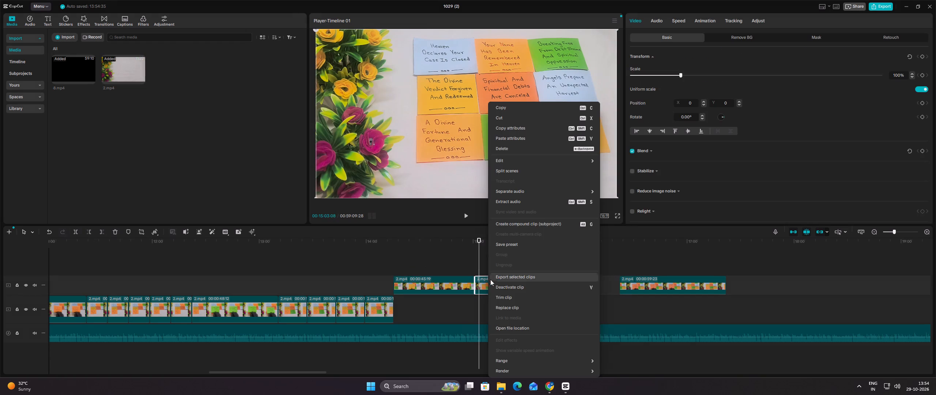
left_click(513, 109)
left_click(501, 262)
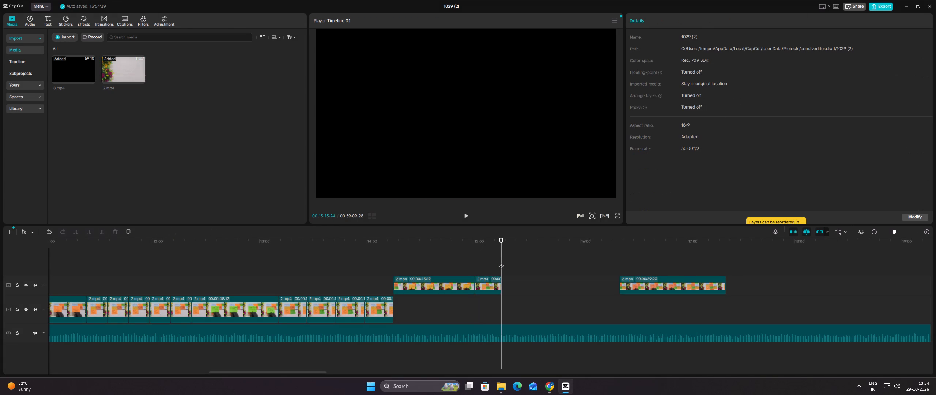
key("ctrl+v")
left_click(530, 264, "ctrl")
key("ctrl+v")
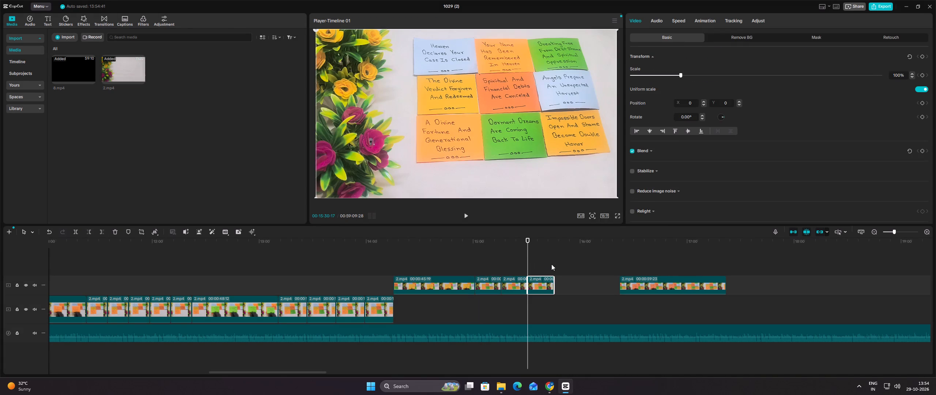
left_click(553, 264, "ctrl")
key("ctrl+v")
Move the "Impossible Doors" section with its closing piece and three copies onto the main track after the existing clips, and scrub through it.
left_click_drag(585, 263, 465, 288)
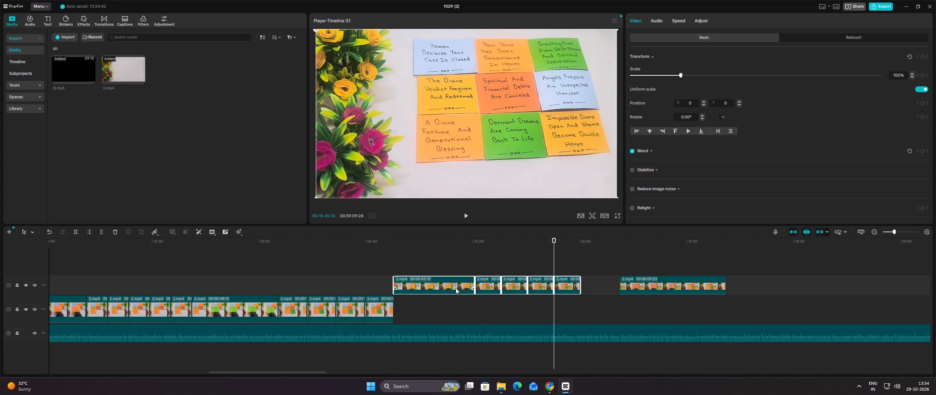
left_click_drag(452, 287, 457, 308)
left_click(475, 278)
left_click_drag(476, 274, 408, 270)
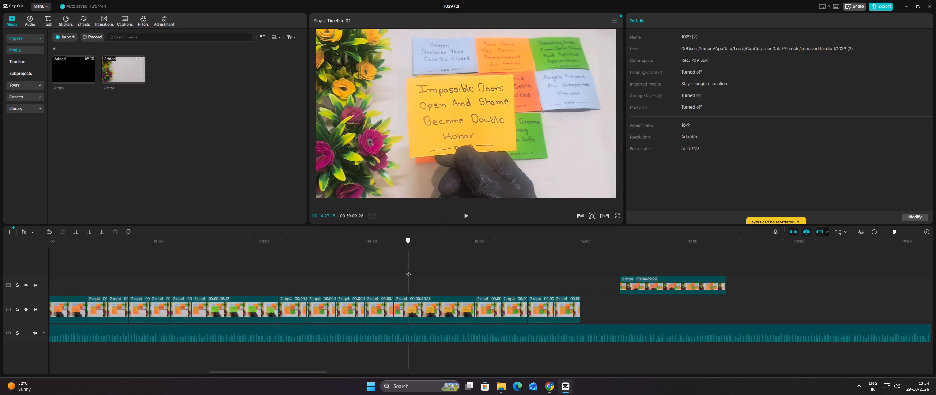
left_click_drag(408, 270, 496, 257)
double_click(496, 257)
Shift the remaining "Three Steps To Embrace Your Restoration" clip slightly later on the upper track and trim its end to a 58-second length.
left_click_drag(680, 287, 699, 285)
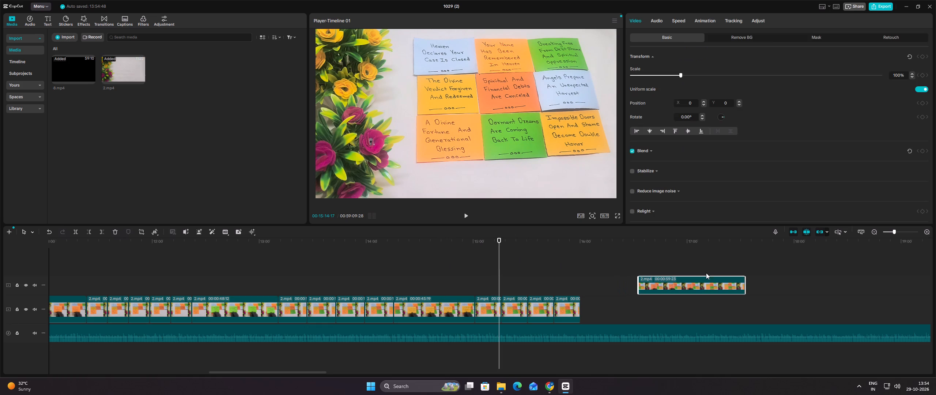
left_click(704, 268)
left_click(714, 280)
left_click(744, 281)
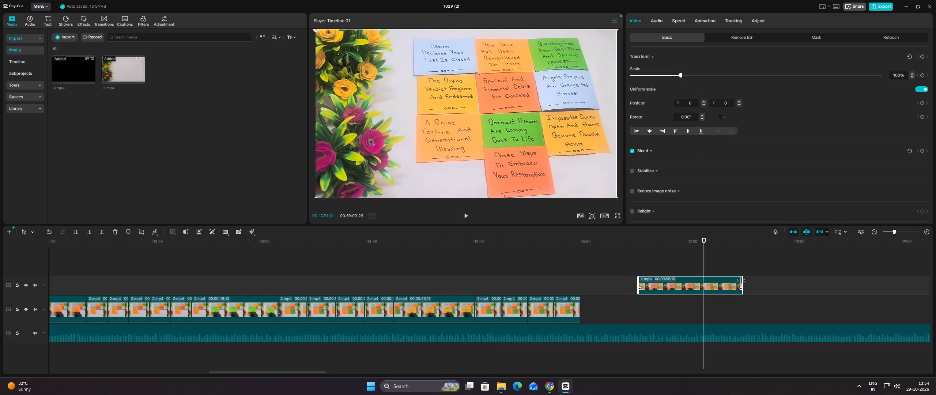
Split the "Three Steps To Embrace Your Restoration" clip at about 17:16, after the hand has left the frame, to isolate a static closing piece.
left_click(667, 259)
left_click_drag(667, 259, 703, 259)
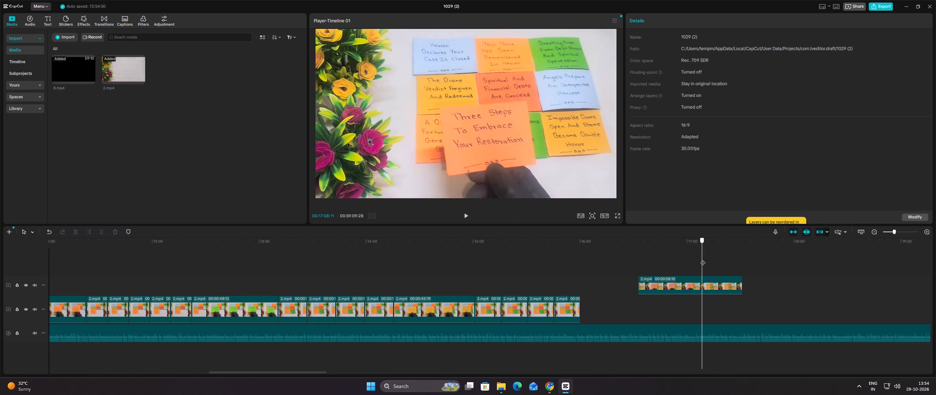
left_click_drag(703, 259, 737, 265)
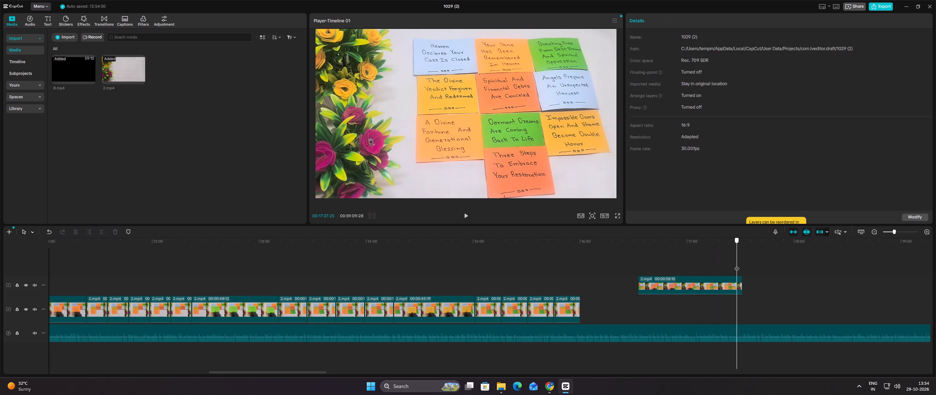
left_click_drag(737, 265, 716, 257)
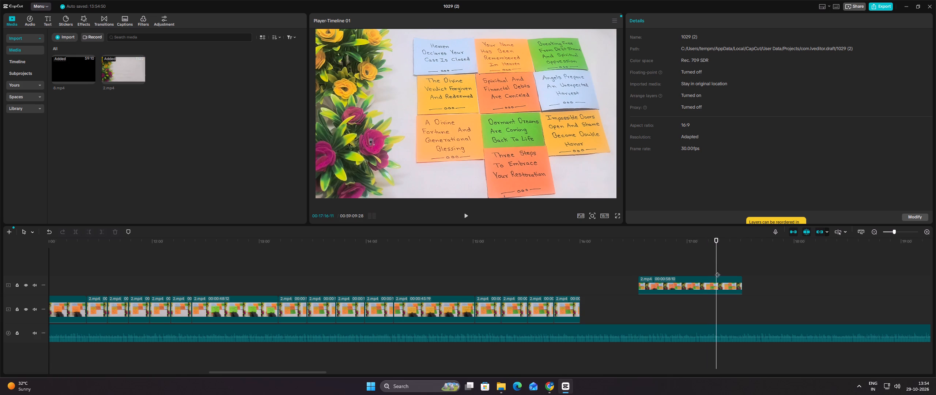
left_click(718, 282)
left_click(76, 236)
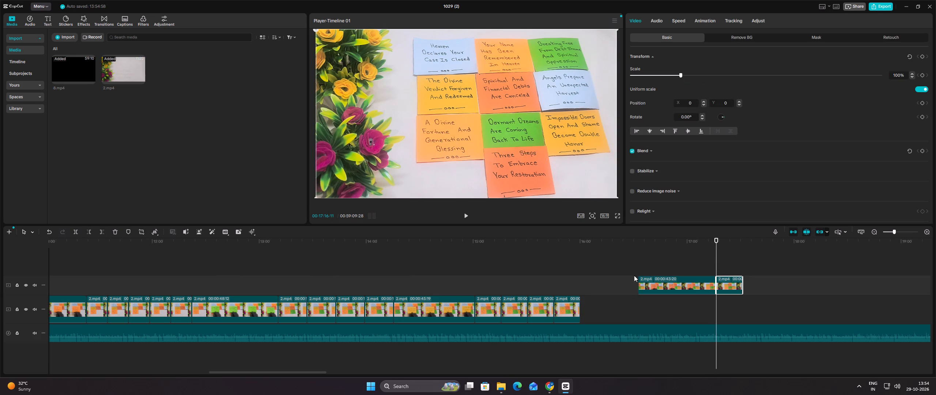
Copy the "Three Steps" closing piece and paste seven copies end to end after it on the upper track.
left_click(726, 263)
left_click_drag(726, 263, 736, 262)
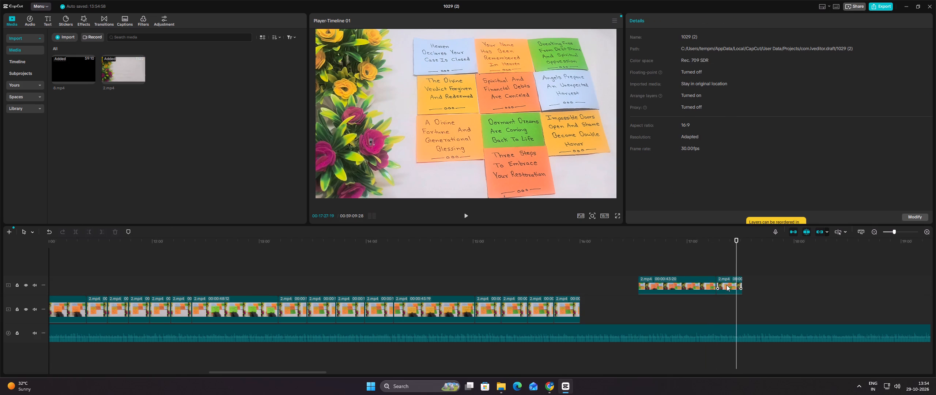
right_click(726, 285)
left_click(756, 106)
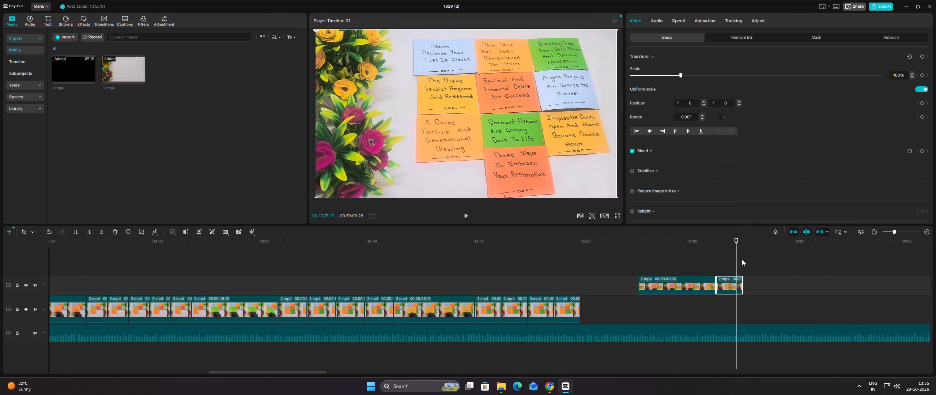
left_click(742, 259)
key("ctrl+v")
double_click(766, 260, "ctrl")
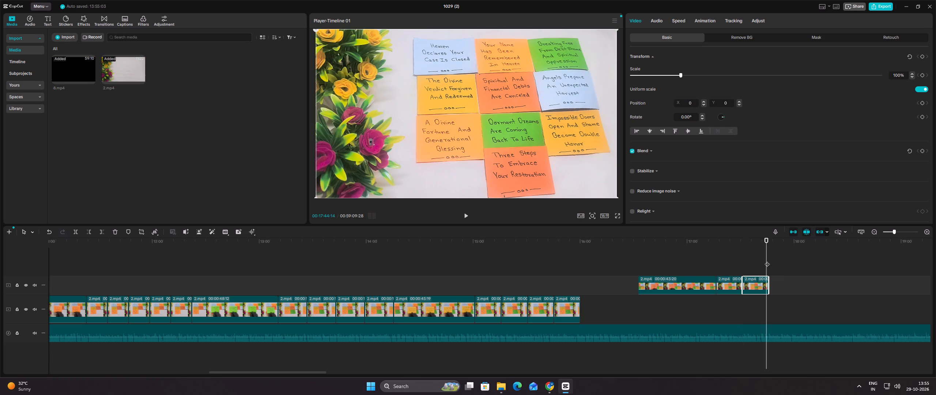
key("ctrl+v")
left_click(793, 260, "ctrl")
key("ctrl+v")
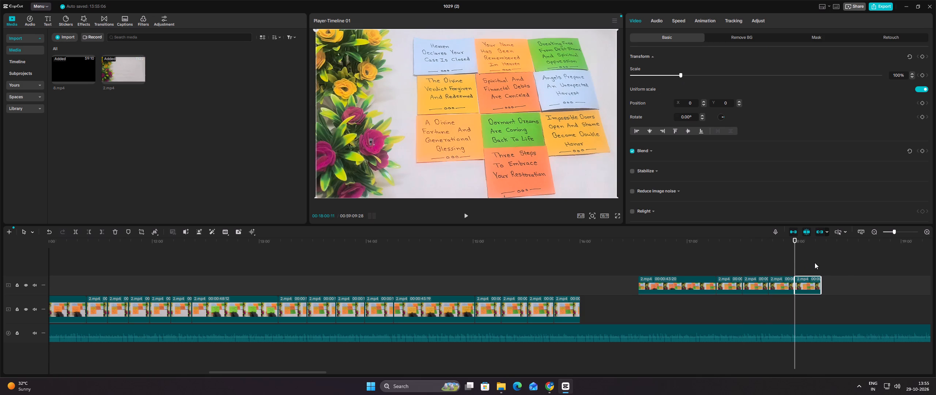
left_click(821, 263, "ctrl")
key("ctrl+v")
left_click(848, 263, "ctrl")
key("ctrl+v")
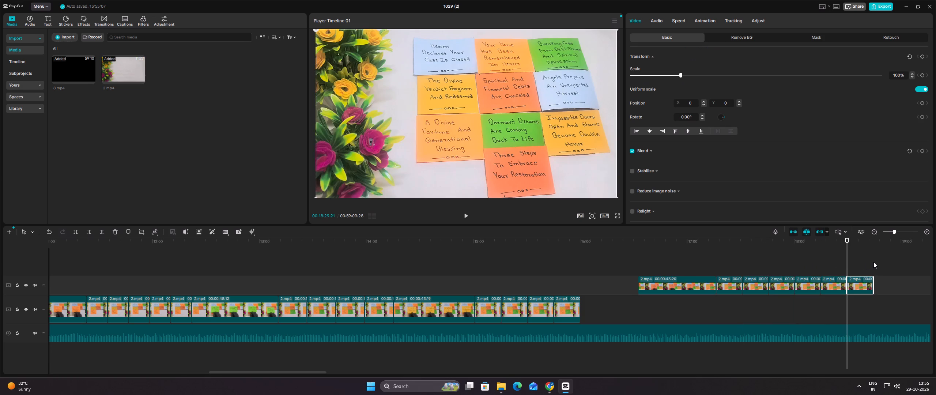
left_click(873, 262, "ctrl")
key("ctrl+v")
left_click(897, 260, "ctrl")
key("ctrl+v")
Move the opening piece of the "Three Steps" section onto the main track, directly after the existing clips.
left_click_drag(912, 264, 907, 286)
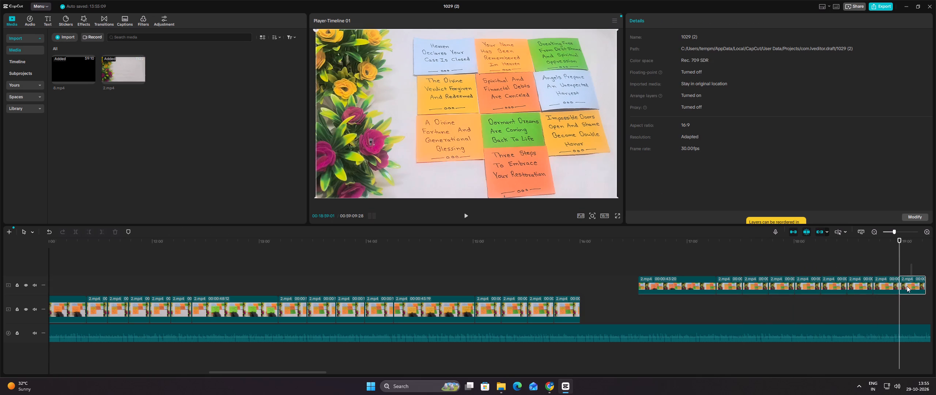
left_click_drag(907, 286, 704, 285)
left_click(704, 285)
left_click_drag(693, 286, 677, 300)
left_click_drag(675, 301, 652, 306)
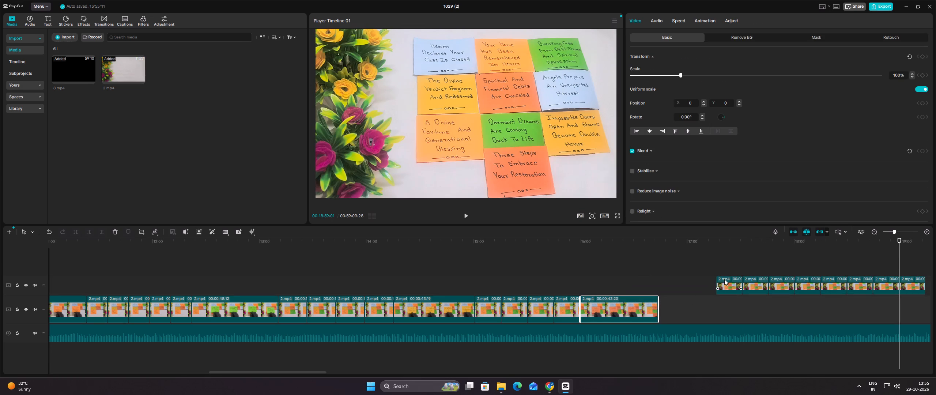
Move the "Three Steps" closing piece and its seven copies together onto the main track, directly after the section's opening piece.
left_click_drag(686, 284, 935, 286)
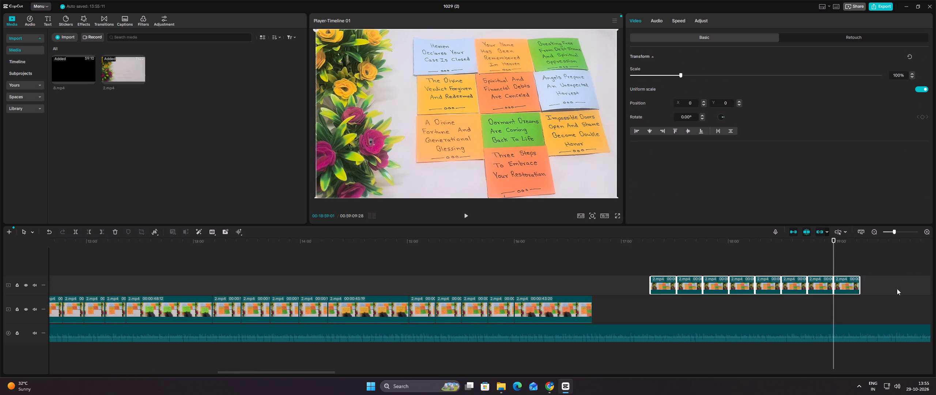
left_click_drag(664, 287, 605, 308)
left_click(605, 308)
Paste two more copies of the "Three Steps" closing piece end to end, starting where the main track ends.
left_click(799, 271)
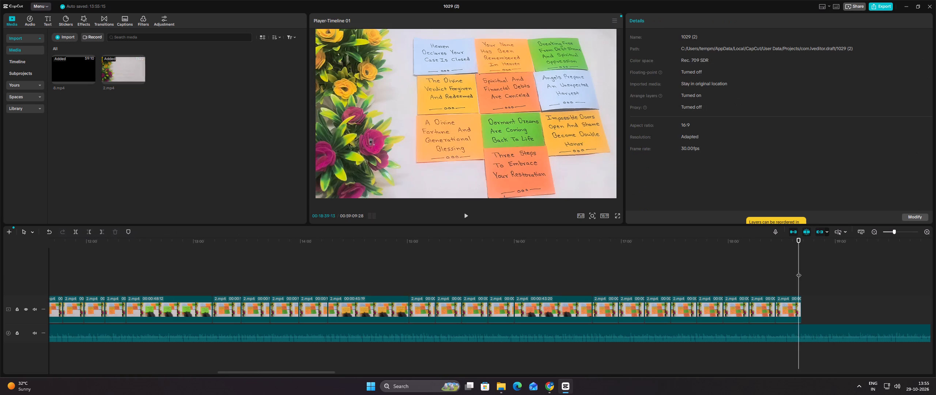
left_click_drag(800, 272, 803, 272)
key("ctrl+v")
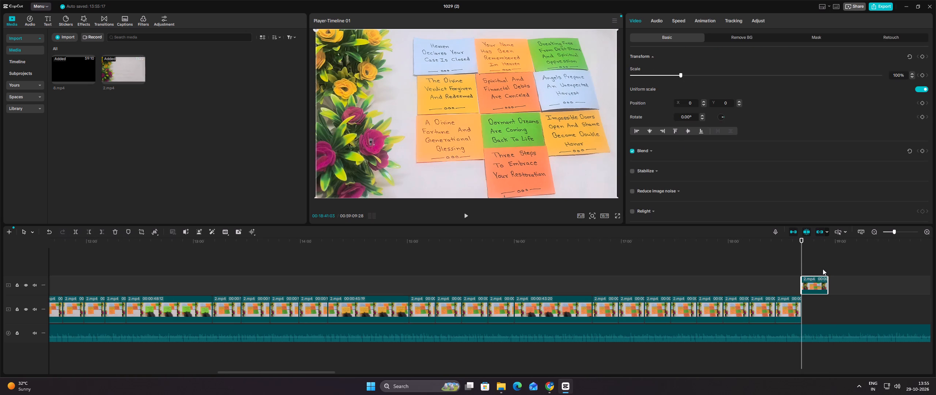
left_click(829, 266)
key("ctrl+v")
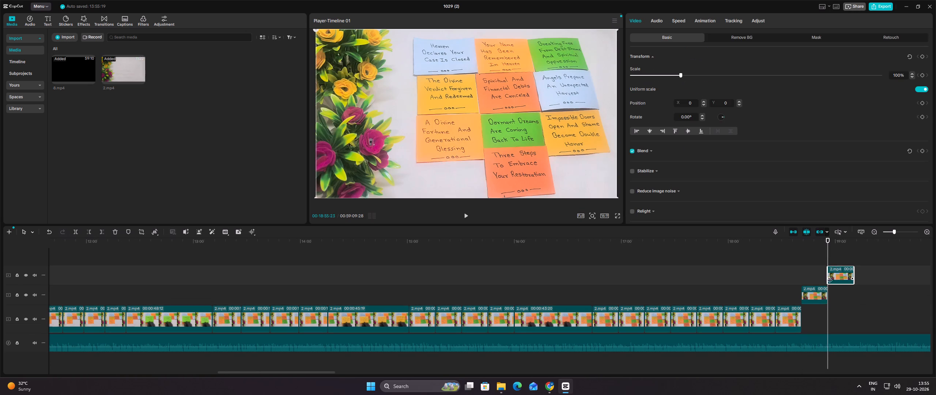
Move the two newly pasted "Three Steps" pieces onto the end of the main track, one after the other.
left_click_drag(818, 291, 816, 315)
left_click(816, 315)
left_click_drag(839, 280, 836, 303)
double_click(836, 303)
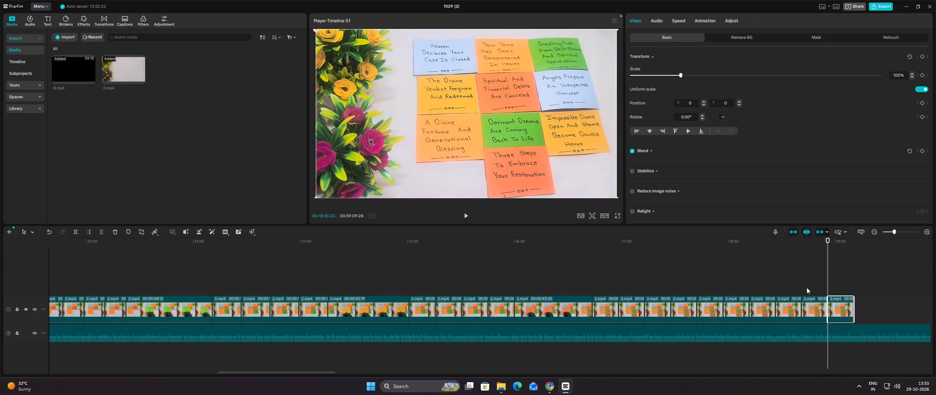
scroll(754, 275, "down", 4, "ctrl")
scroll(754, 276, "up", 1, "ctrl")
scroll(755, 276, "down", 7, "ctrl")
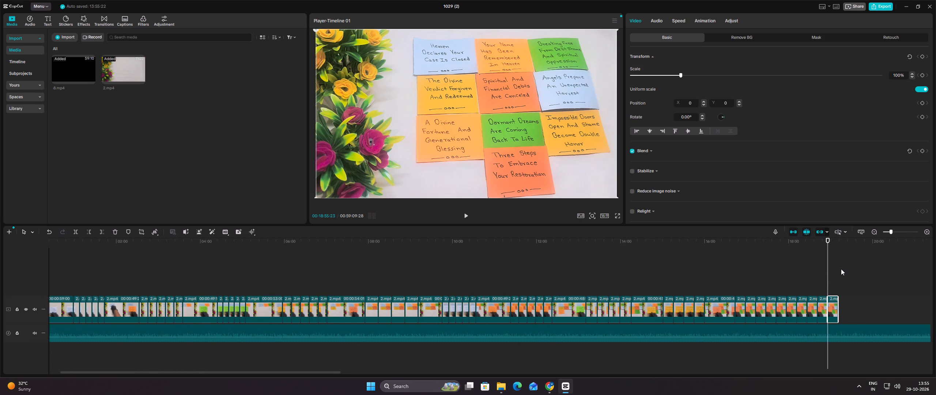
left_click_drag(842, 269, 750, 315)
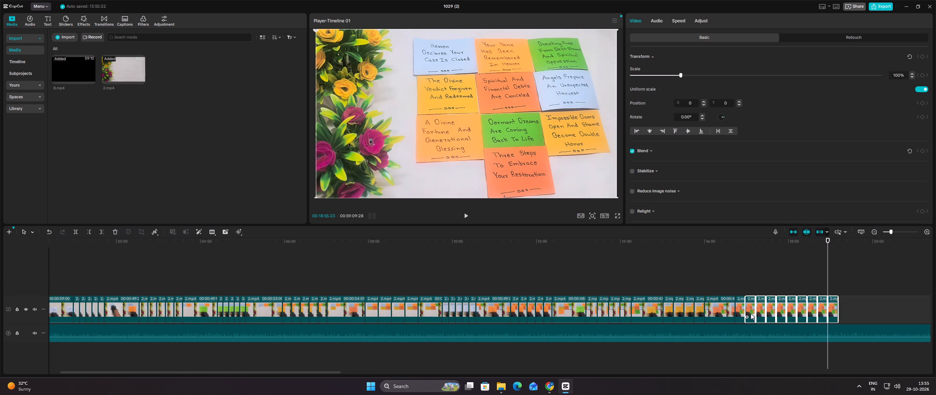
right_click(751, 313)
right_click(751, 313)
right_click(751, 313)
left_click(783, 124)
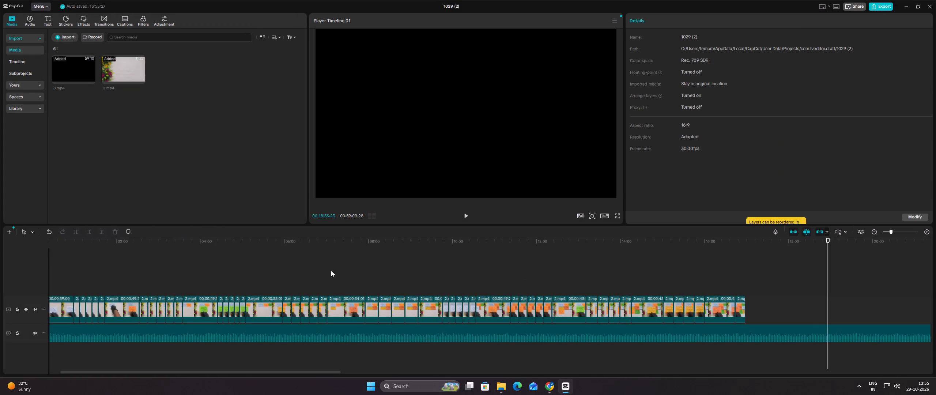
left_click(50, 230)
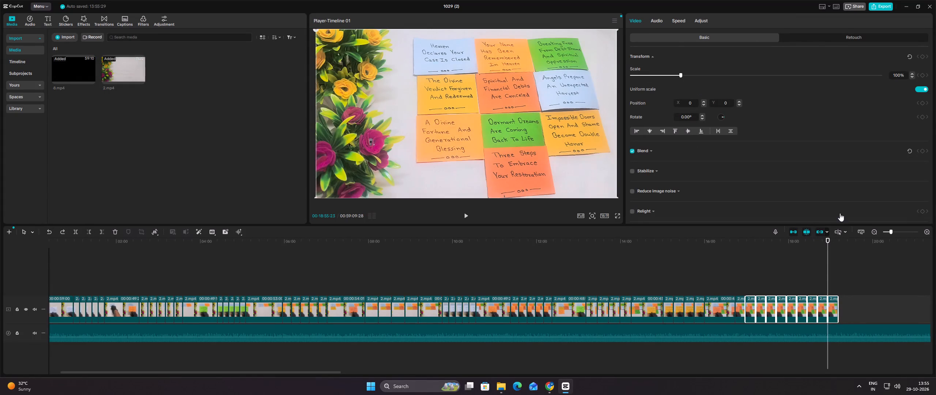
Copy the last nine "Three Steps" closing pieces and paste the set on the track above, starting where the main track ends.
right_click(792, 310)
right_click(792, 310)
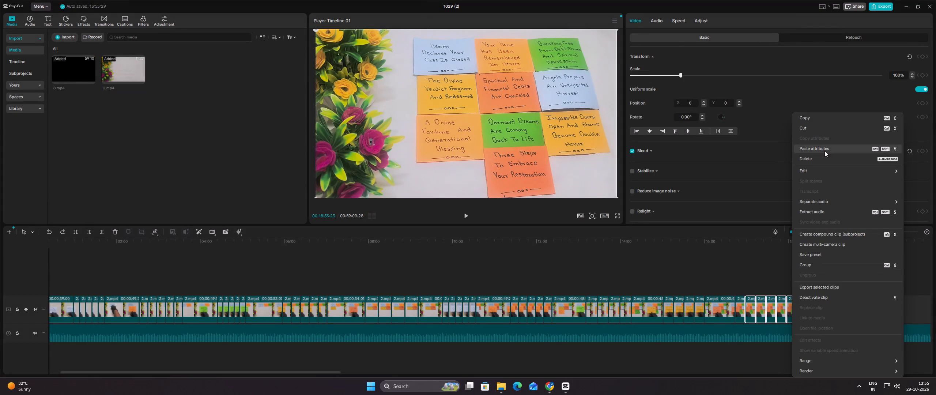
left_click(812, 116)
double_click(835, 280)
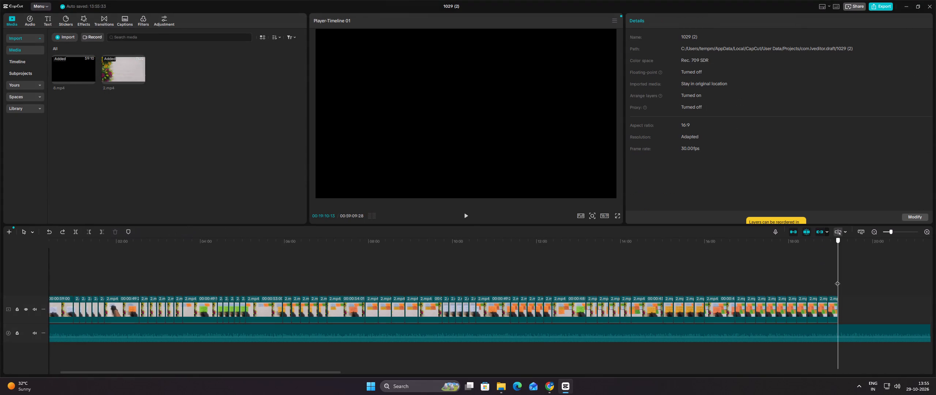
key("ctrl+v")
left_click(815, 271, "ctrl")
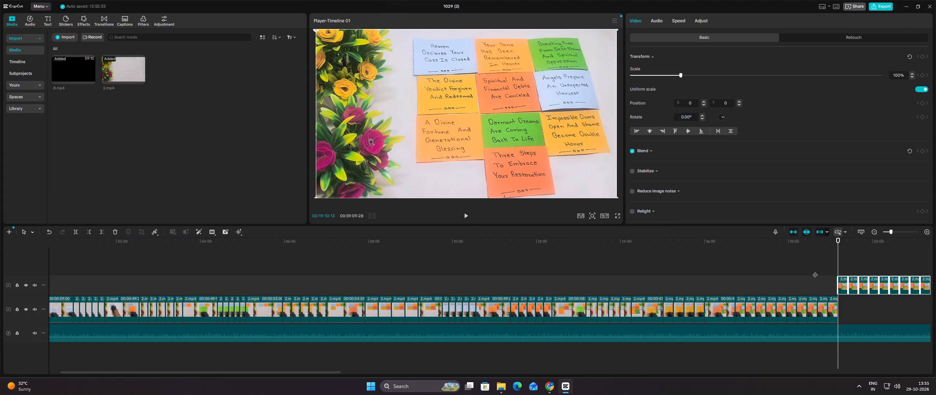
Paste five more copies of the nine-piece set end to end after the first pasted set.
left_click_drag(815, 271, 841, 265, "ctrl")
left_click_drag(845, 265, 935, 268, "ctrl")
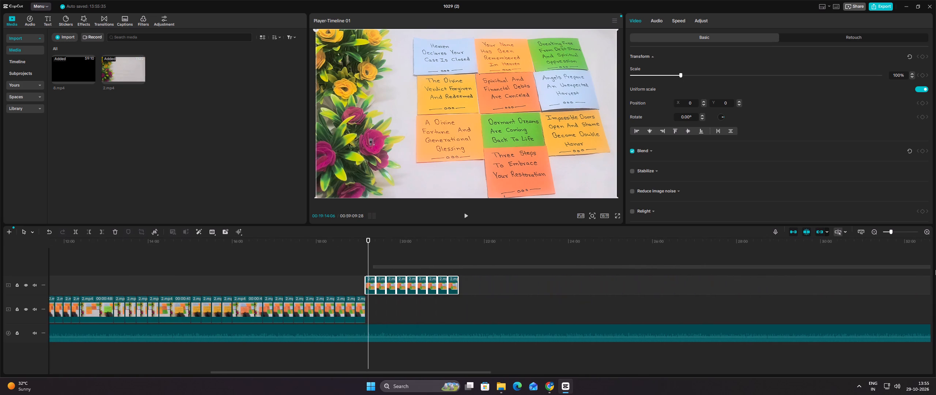
left_click(459, 265)
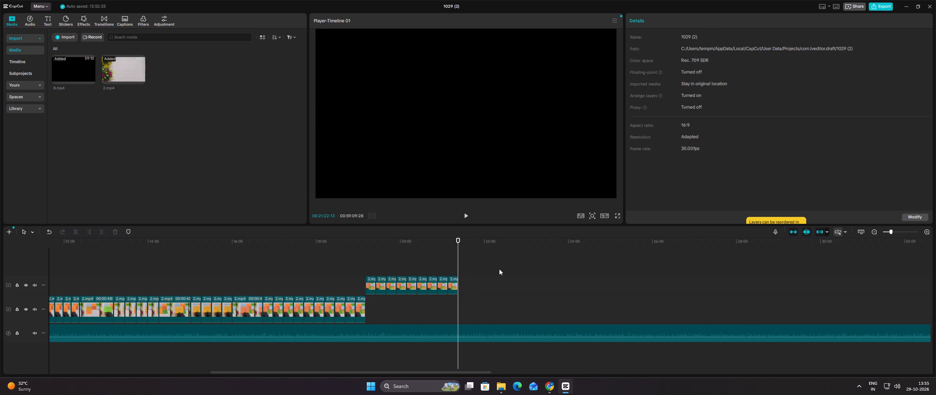
key("ctrl+v")
left_click(551, 261, "ctrl")
key("ctrl+v")
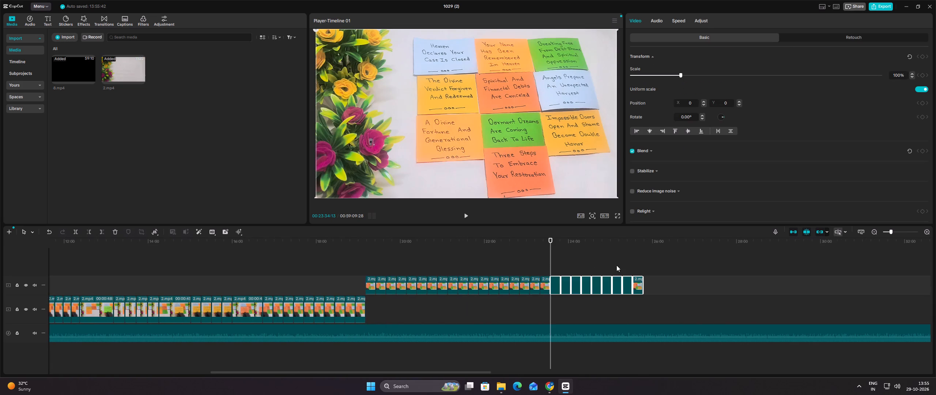
left_click(643, 263, "ctrl")
key("ctrl+v")
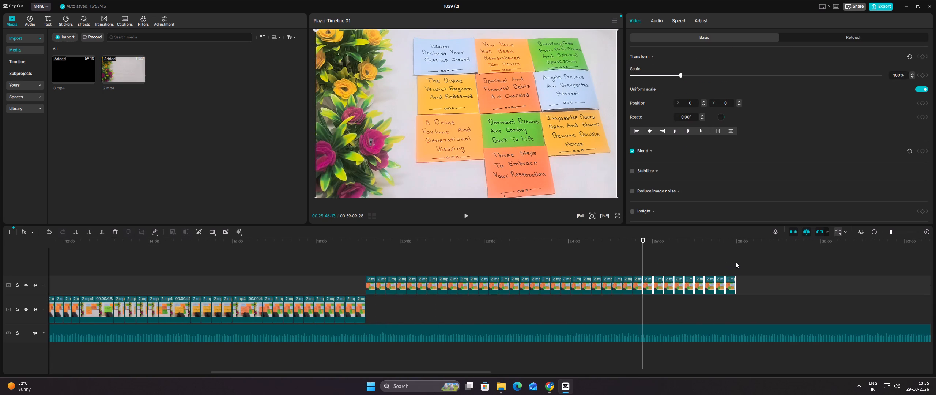
left_click(736, 262, "ctrl")
key("ctrl+v")
left_click(830, 263, "ctrl")
key("ctrl+v")
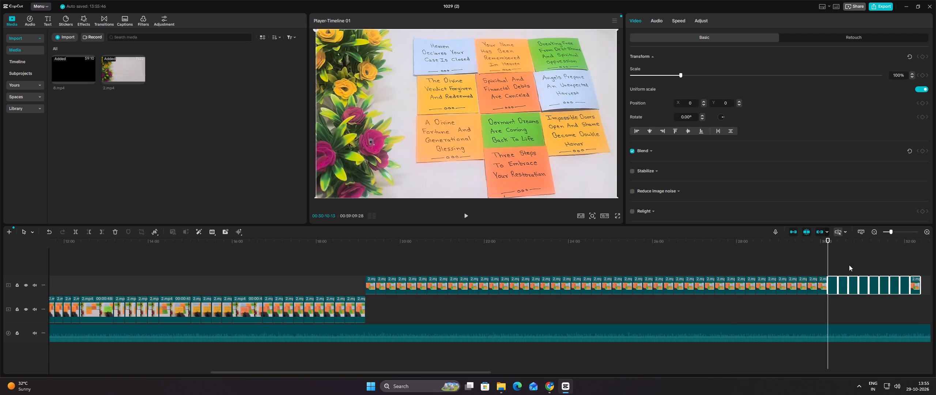
Copy all the "Three Steps" pieces on the upper track together and paste the block directly after them.
left_click_drag(340, 264, 792, 257)
left_click(793, 257)
left_click_drag(797, 257, 813, 261)
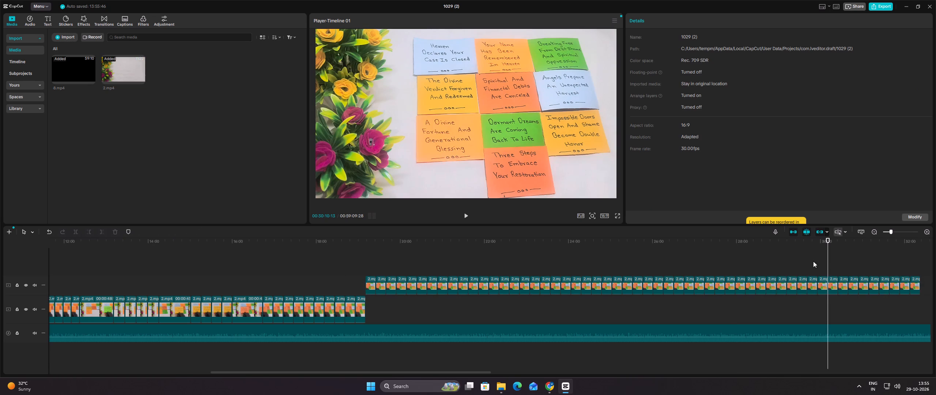
left_click_drag(813, 261, 856, 270)
left_click_drag(856, 270, 864, 270)
left_click_drag(864, 270, 901, 274)
left_click(547, 292)
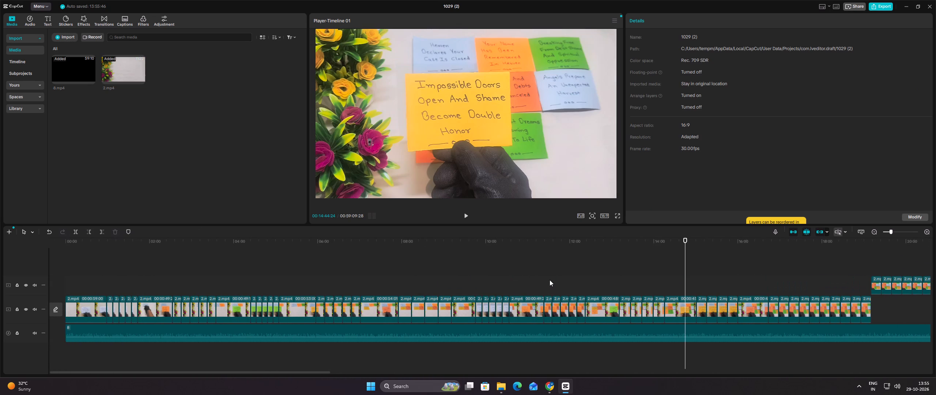
double_click(479, 263)
left_click_drag(479, 263, 935, 272)
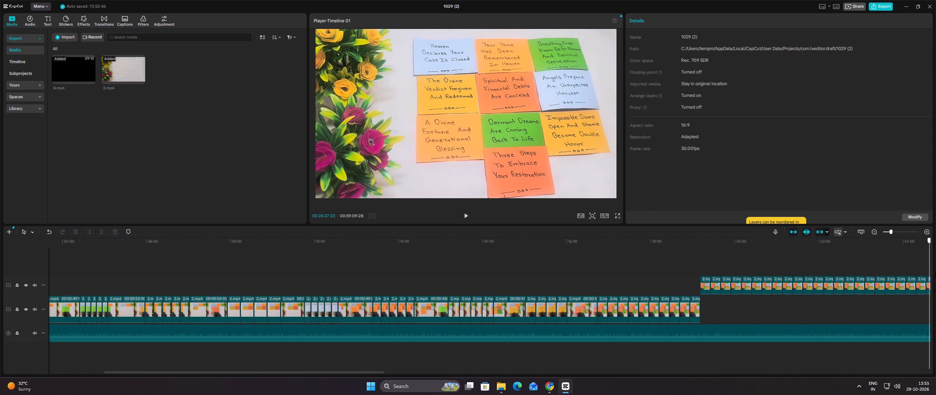
left_click_drag(935, 272, 935, 269)
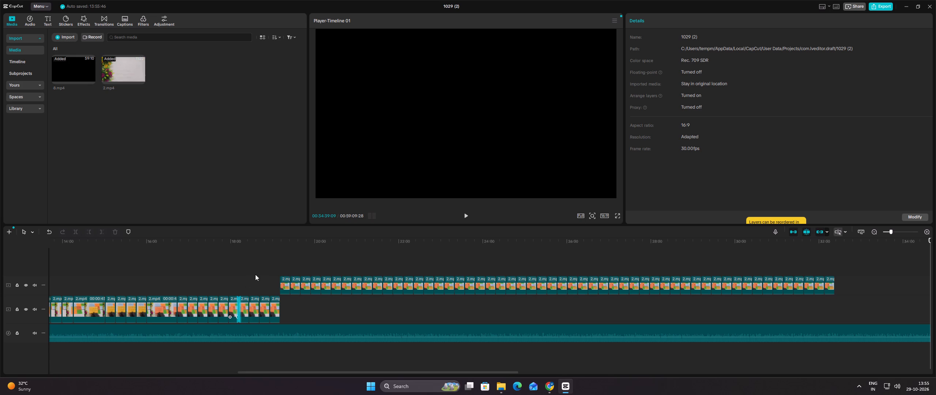
left_click_drag(256, 274, 848, 290)
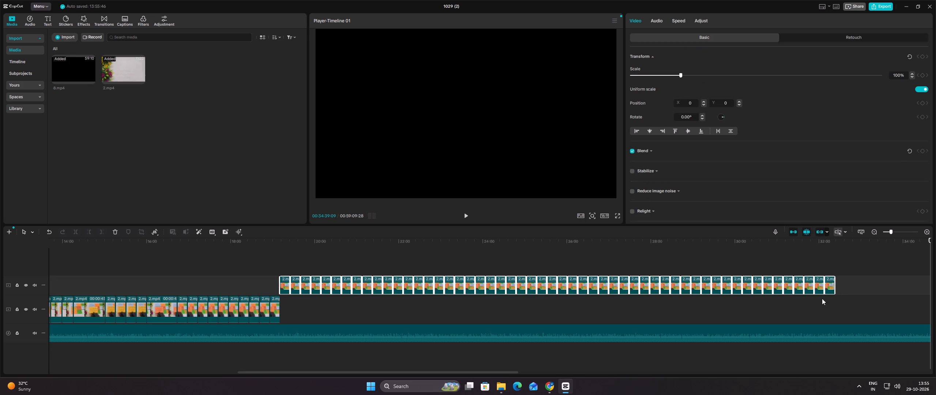
right_click(707, 285)
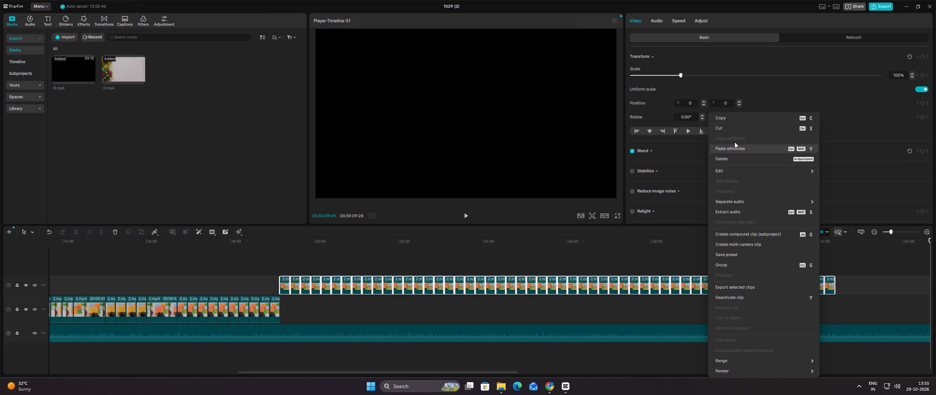
left_click(733, 121)
left_click(837, 258)
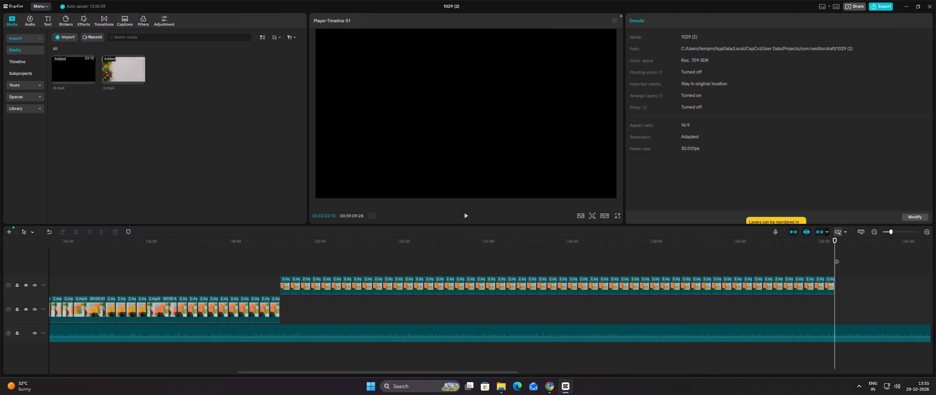
key("ctrl+v")
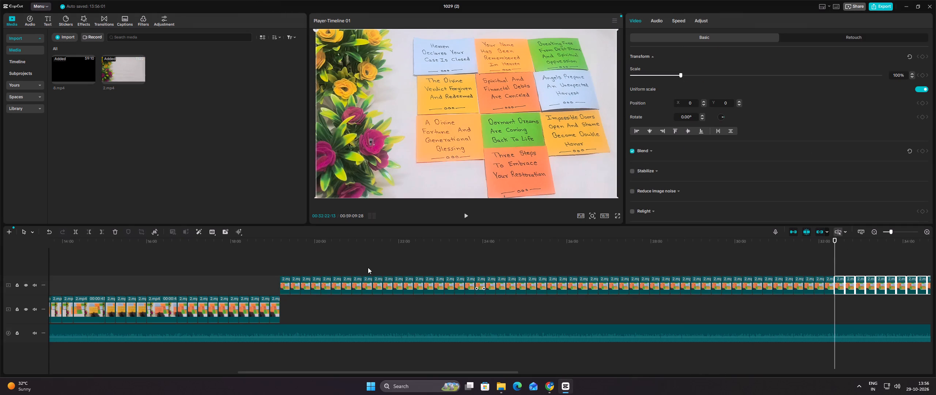
Paste the copied block two more times end to end on the upper track, so the pieces run past the end of 8.mp4's audio.
scroll(333, 263, "down", 7, "ctrl")
scroll(334, 263, "up", 1, "ctrl")
scroll(334, 263, "down", 3, "ctrl")
scroll(341, 263, "up", 1, "ctrl")
scroll(348, 261, "down", 2, "ctrl")
scroll(631, 268, "down", 6, "ctrl")
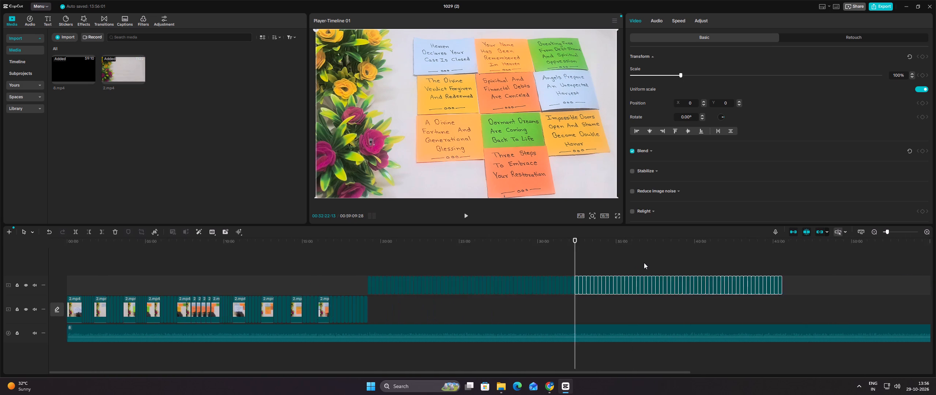
scroll(644, 263, "down", 3, "ctrl")
left_click(616, 264)
scroll(685, 269, "down", 1, "ctrl")
scroll(685, 269, "up", 10, "ctrl")
scroll(675, 260, "down", 1, "ctrl")
scroll(675, 260, "up", 1, "ctrl")
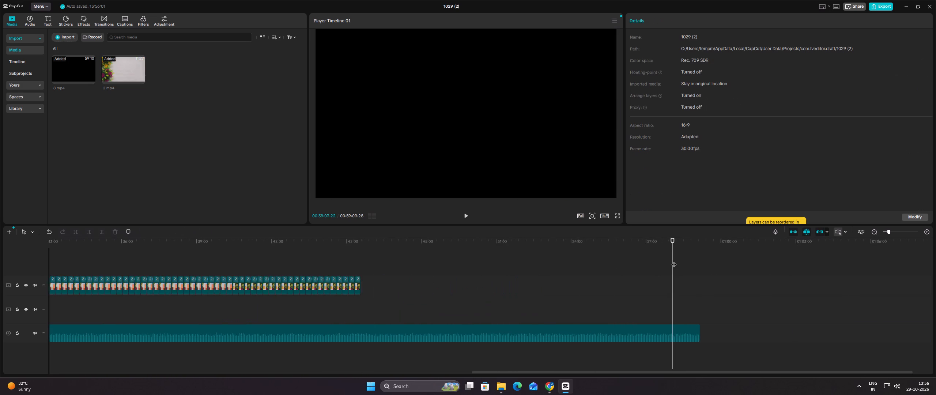
scroll(674, 260, "up", 2, "ctrl")
left_click(311, 264)
left_click_drag(310, 264, 307, 263)
key("ctrl+v")
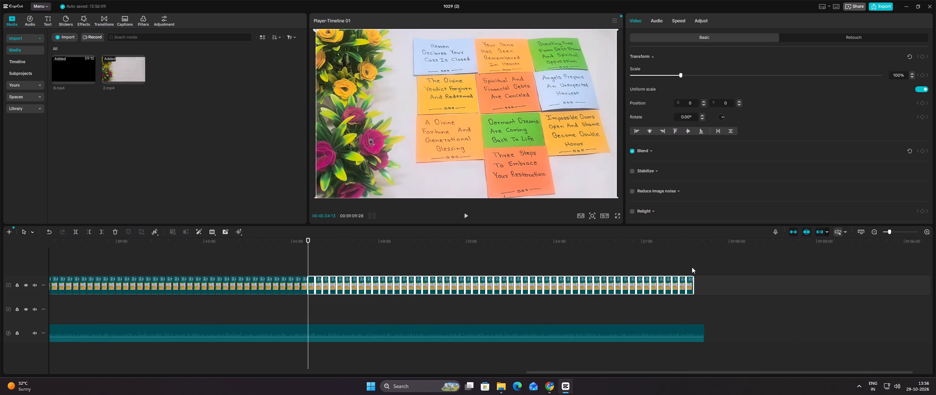
left_click(693, 266)
key("ctrl+v")
Delete the bulk of the surplus pieces beyond the audio's end, from about 01:00:14 onward.
left_click_drag(738, 267, 831, 300)
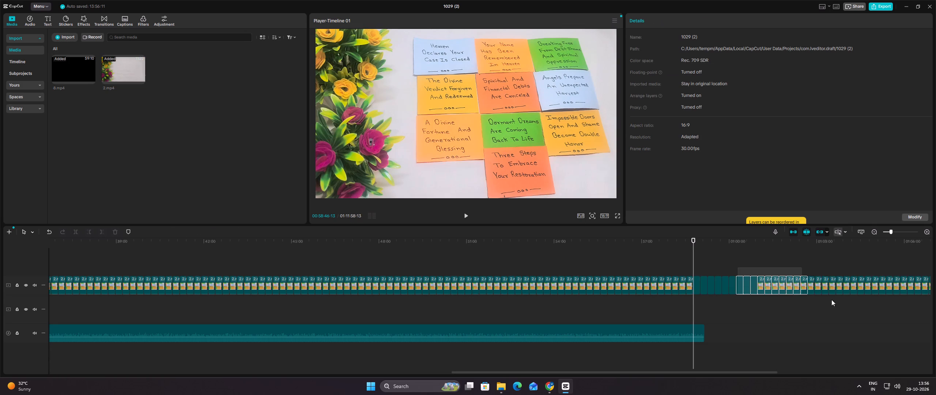
left_click_drag(831, 300, 935, 307)
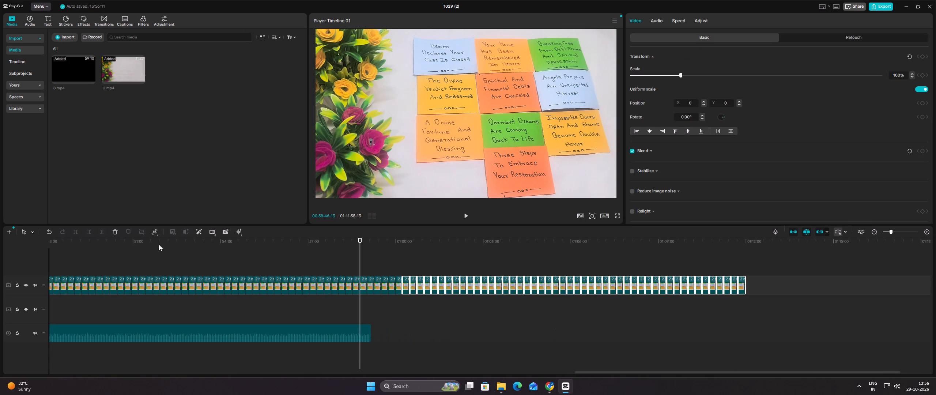
left_click(112, 233)
Delete the last four pieces on the upper track that lie completely past the end of the audio.
left_click(670, 255)
scroll(707, 268, "up", 18, "ctrl")
left_click_drag(708, 265, 707, 305)
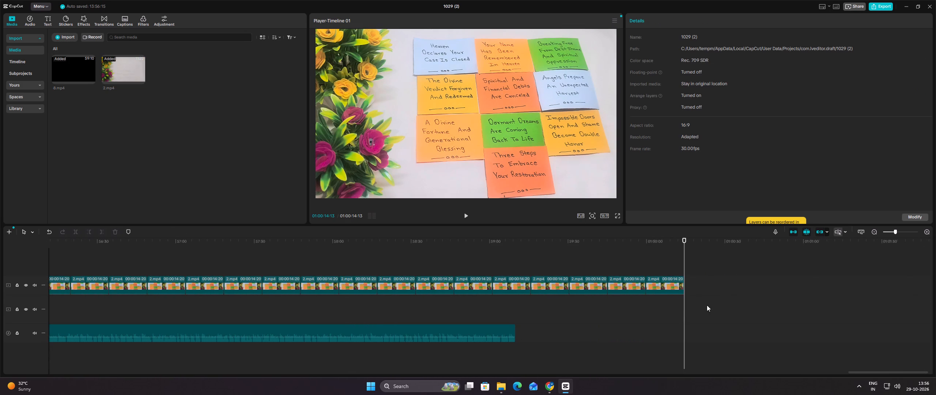
left_click_drag(707, 305, 585, 311)
left_click_drag(581, 312, 540, 315)
left_click_drag(544, 263, 679, 309)
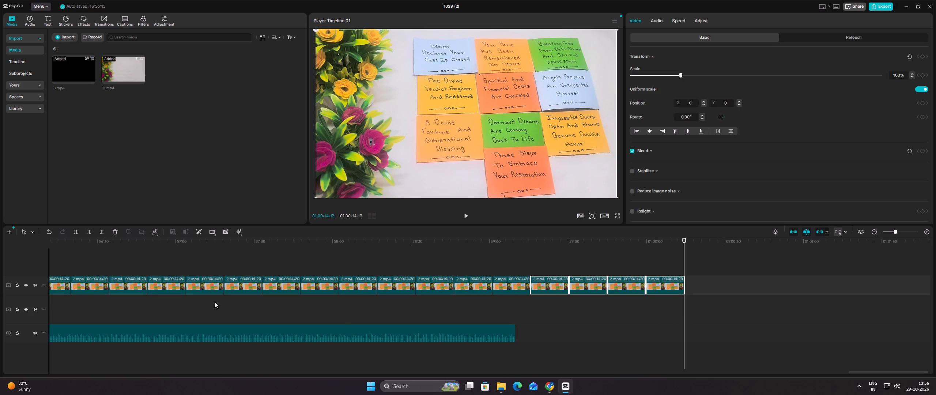
left_click(112, 230)
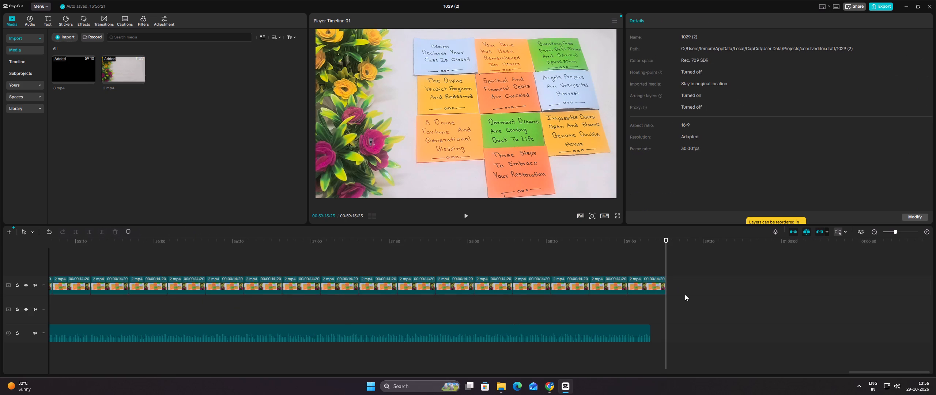
Move all the "Three Steps" pieces on the upper track together onto the main track, directly after its existing clips.
scroll(708, 270, "down", 5, "ctrl")
scroll(708, 270, "up", 1, "ctrl")
scroll(709, 270, "down", 2, "ctrl")
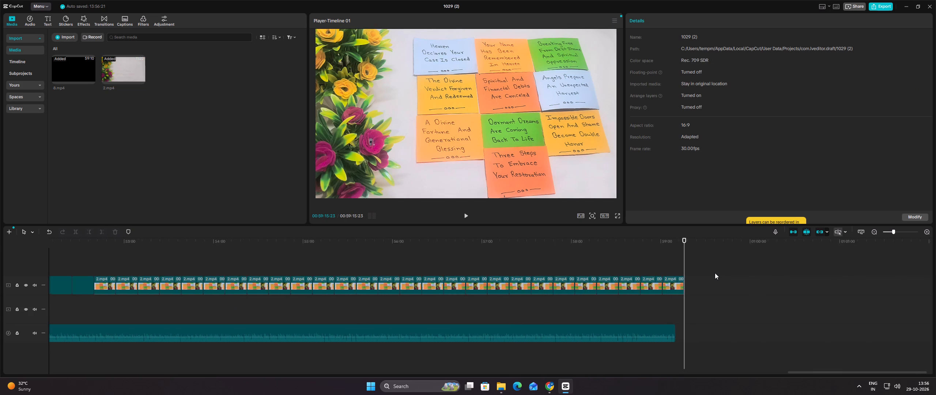
scroll(715, 273, "down", 11, "ctrl")
scroll(717, 267, "up", 1, "ctrl")
scroll(717, 267, "down", 8, "ctrl")
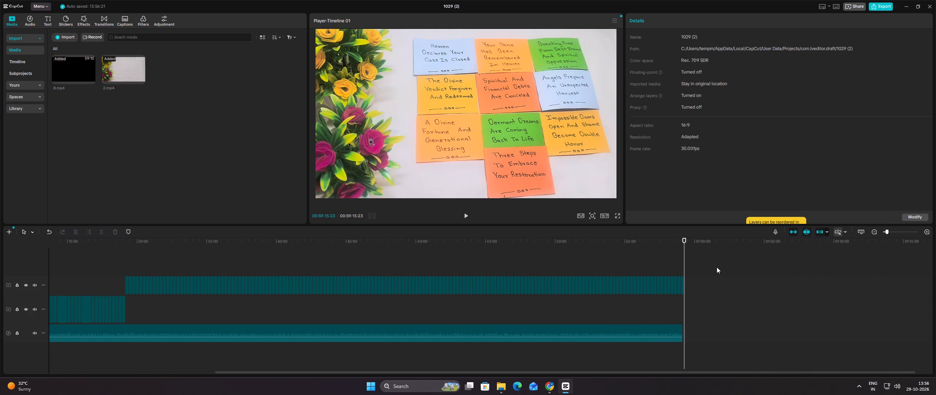
left_click_drag(112, 258, 687, 274)
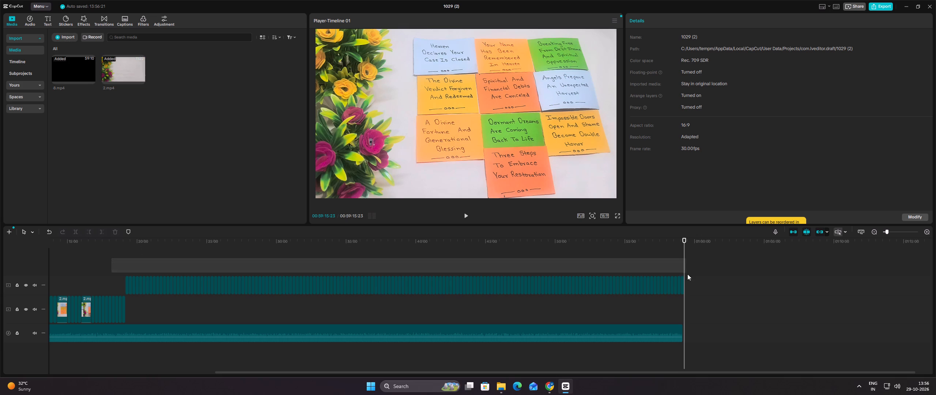
left_click_drag(687, 274, 699, 286)
left_click(120, 258)
left_click_drag(120, 258, 114, 259)
left_click_drag(117, 259, 129, 259)
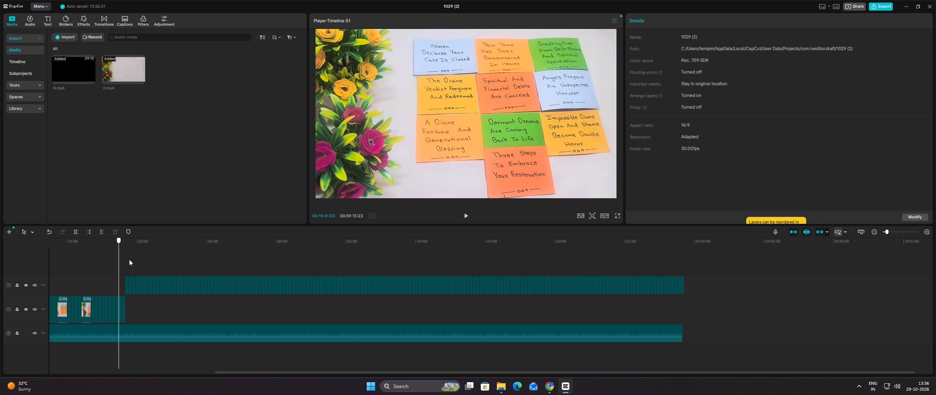
left_click_drag(129, 259, 113, 260)
left_click_drag(102, 254, 704, 291)
scroll(194, 249, "down", 1, "ctrl")
scroll(193, 249, "up", 1, "ctrl")
scroll(193, 249, "down", 1, "ctrl")
scroll(192, 249, "up", 3, "ctrl")
scroll(204, 253, "down", 2, "ctrl")
scroll(220, 253, "up", 5, "ctrl")
scroll(224, 253, "down", 1, "ctrl")
scroll(224, 253, "up", 2, "ctrl")
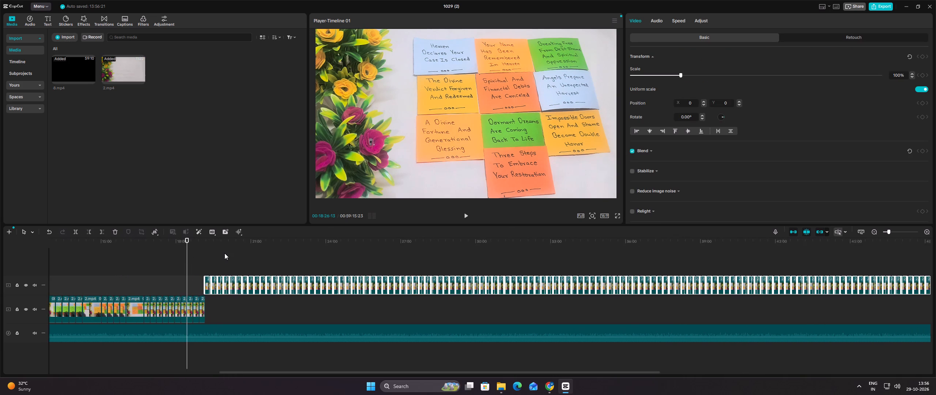
scroll(224, 253, "up", 3, "ctrl")
scroll(224, 253, "down", 1, "ctrl")
scroll(224, 253, "up", 5, "ctrl")
left_click_drag(221, 281, 237, 300)
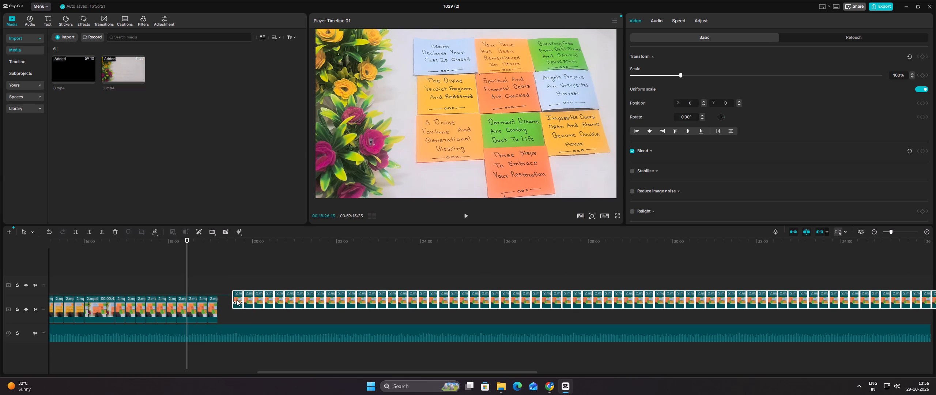
left_click_drag(237, 300, 226, 309)
left_click(576, 276)
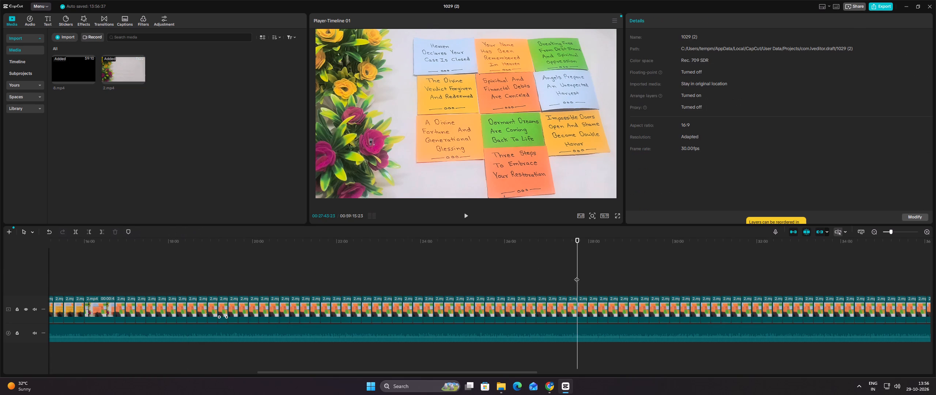
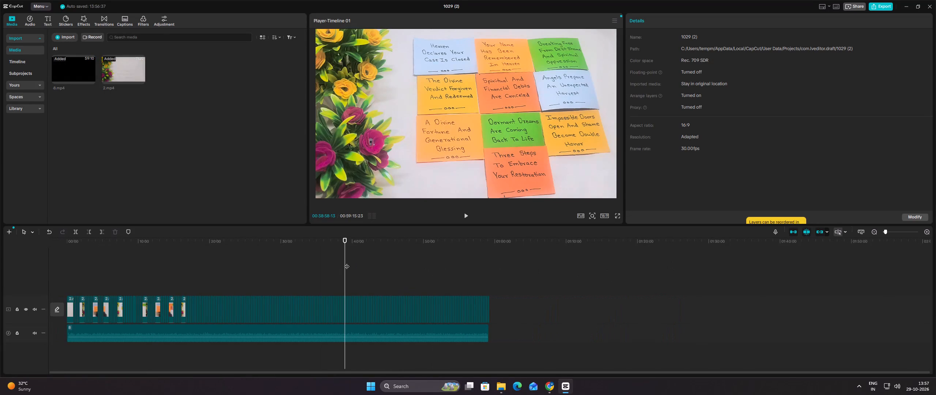
Capture a screenshot of the full preview frame showing the flowers and sticky notes, and open the capture in Snipping Tool.
key("Print")
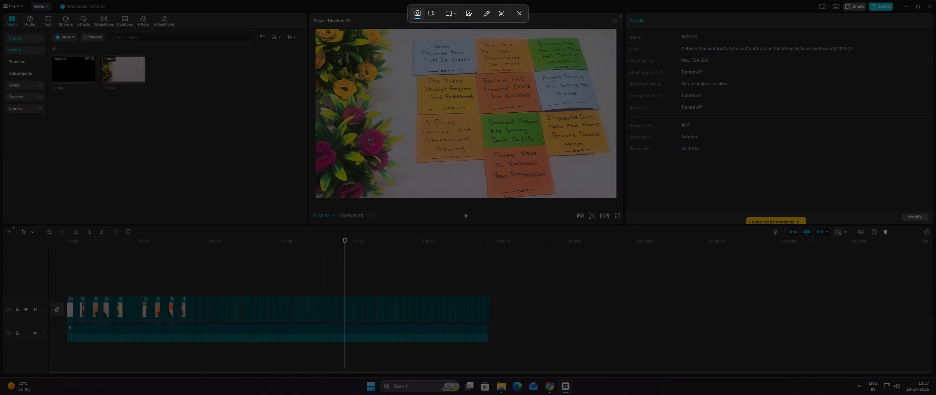
left_click_drag(316, 30, 591, 181)
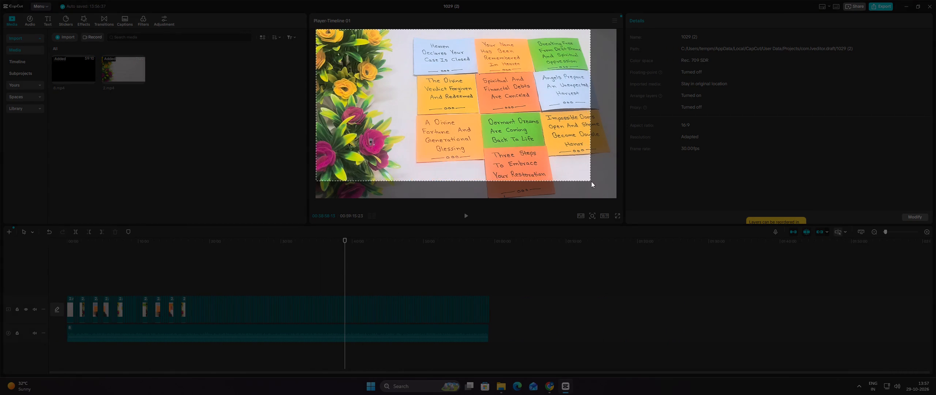
left_click_drag(591, 181, 616, 198)
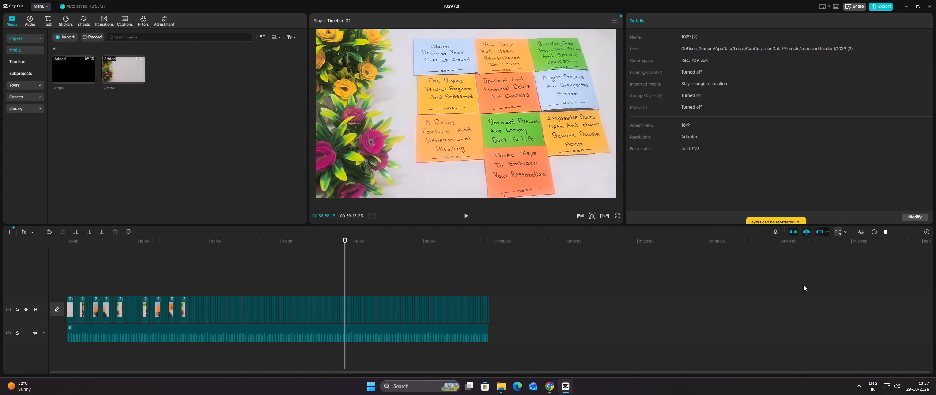
double_click(835, 288)
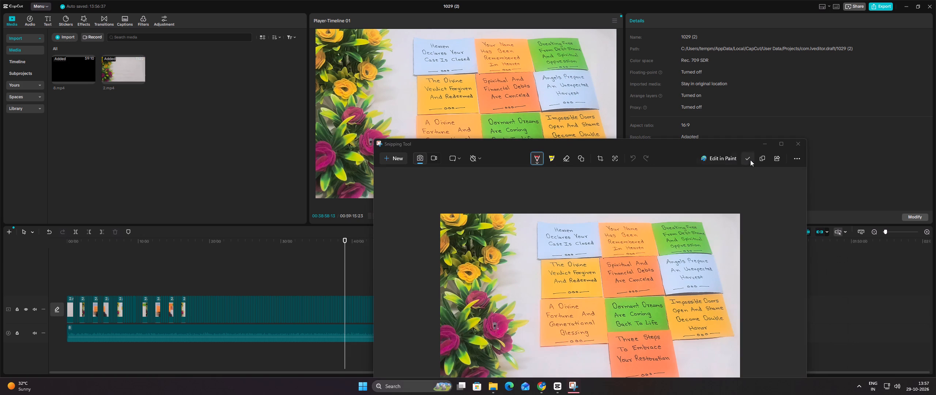
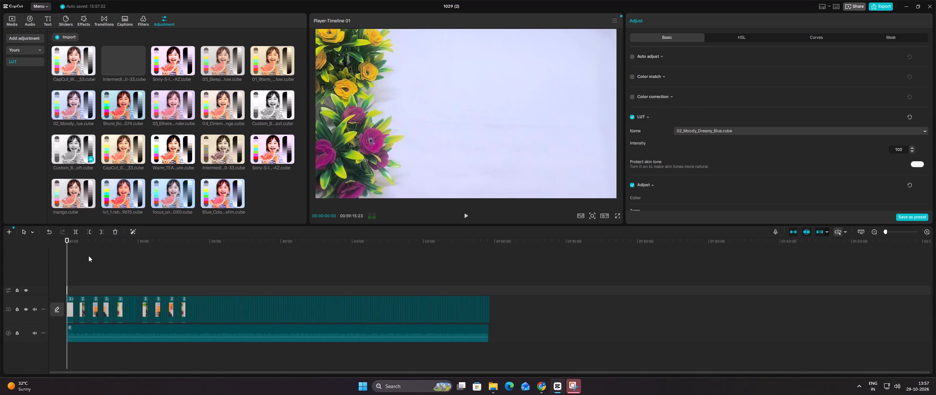
Extend the LUT adjustment layer from the timeline start across the full length of the video track.
left_click_drag(66, 289, 212, 287)
left_click_drag(218, 287, 224, 287)
left_click_drag(230, 287, 450, 282)
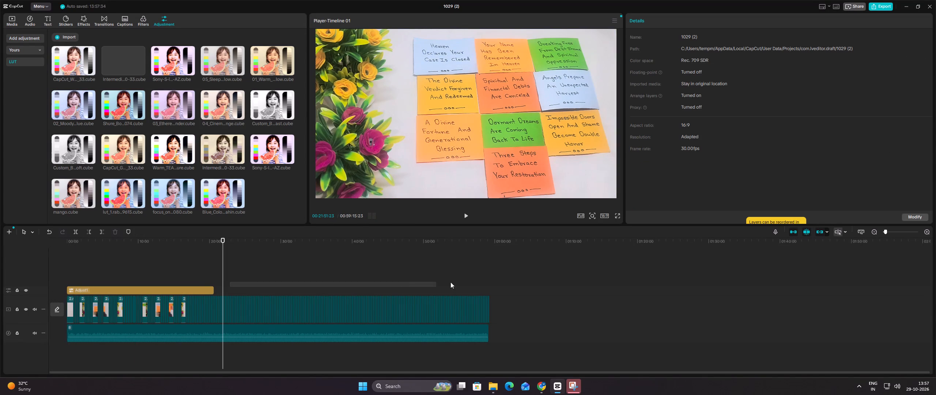
left_click_drag(450, 282, 483, 282)
left_click(128, 271)
left_click(184, 290)
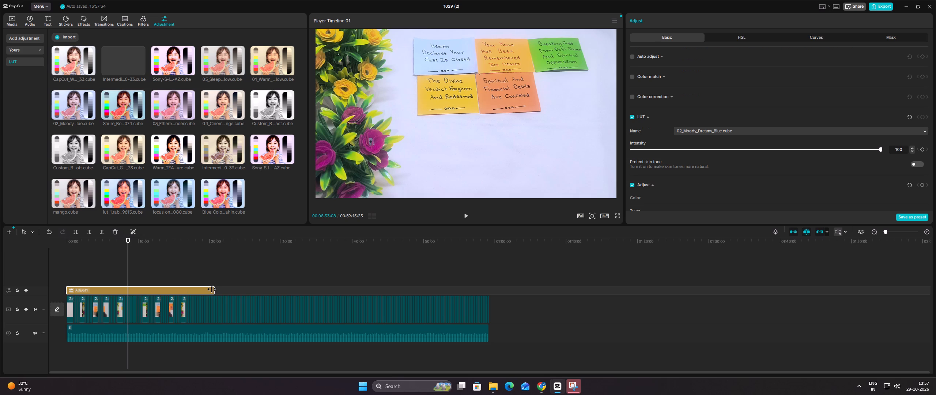
left_click_drag(213, 290, 491, 290)
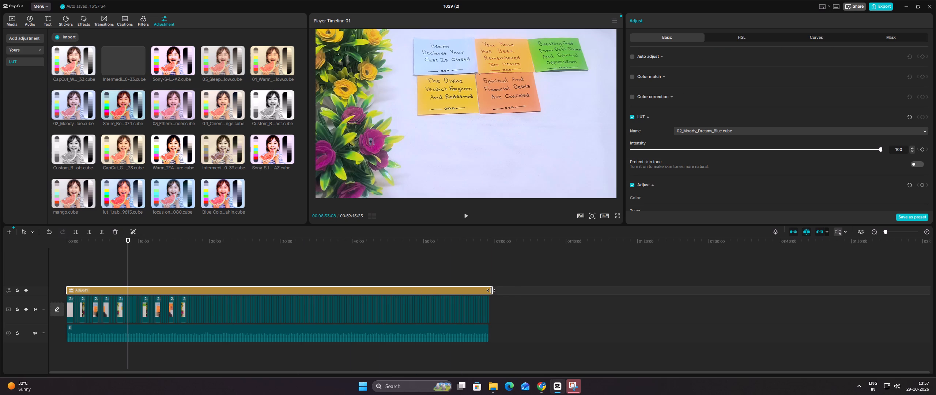
Trim the adjustment layer's overhanging end back to the end of the last video clip.
left_click(514, 283)
scroll(524, 274, "up", 7, "ctrl")
scroll(565, 264, "up", 1, "ctrl")
scroll(565, 264, "down", 2, "ctrl")
scroll(565, 264, "up", 1, "ctrl")
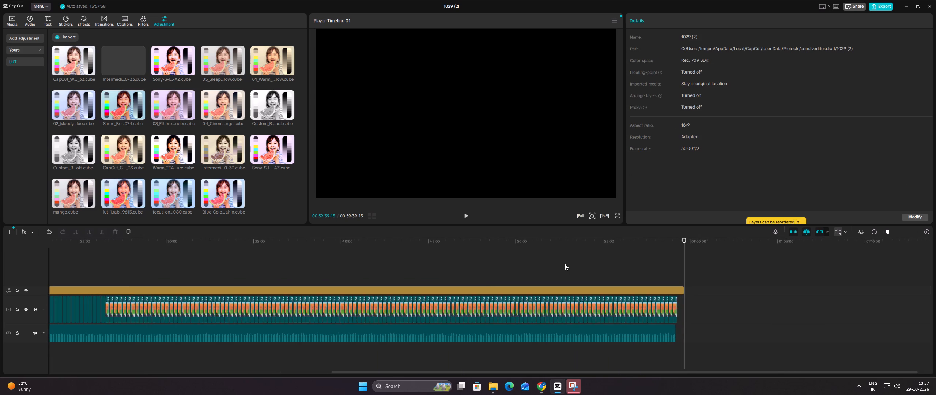
scroll(588, 267, "up", 9, "ctrl")
left_click(640, 271)
left_click(673, 288)
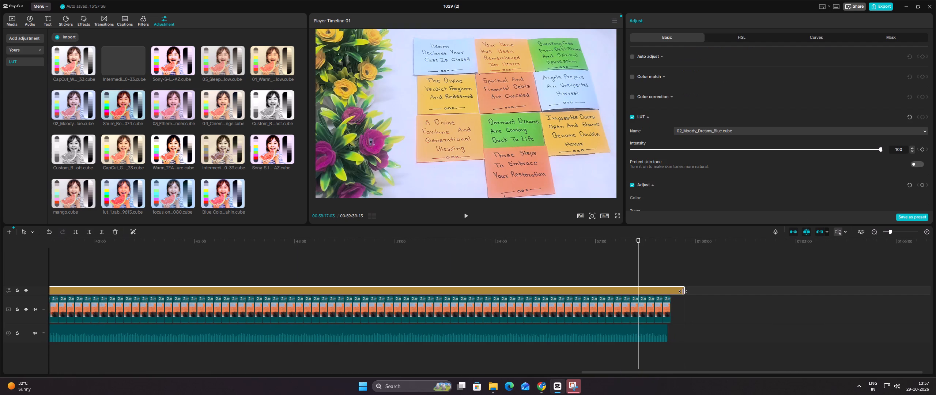
left_click_drag(684, 291, 671, 291)
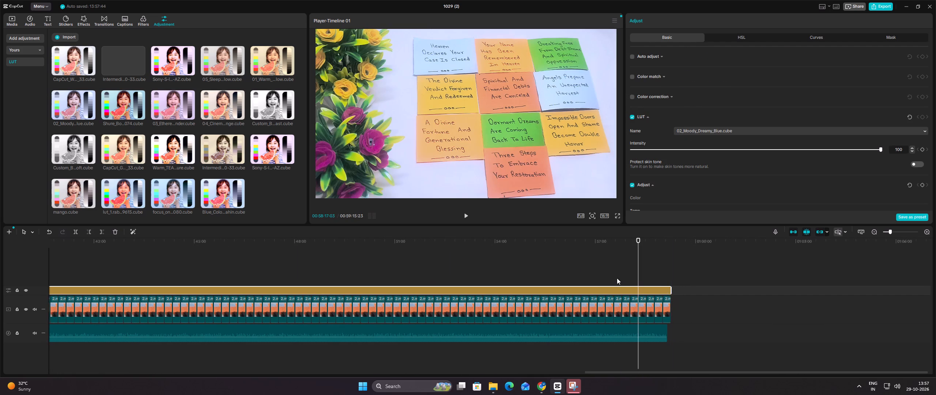
Examine the end of the timeline closely to check how the adjustment layer lines up with the last 2.mp4 clip.
left_click(616, 278)
scroll(616, 278, "down", 6, "ctrl")
scroll(616, 278, "up", 1, "ctrl")
scroll(616, 278, "down", 4, "ctrl")
scroll(616, 278, "up", 1, "ctrl")
left_click_drag(618, 290, 611, 292)
left_click(623, 276)
scroll(624, 274, "down", 2, "ctrl")
left_click(683, 266)
scroll(721, 276, "up", 1)
scroll(721, 276, "down", 1, "ctrl")
scroll(721, 276, "up", 18, "ctrl")
scroll(721, 276, "down", 2, "ctrl")
scroll(721, 276, "up", 1, "ctrl")
scroll(721, 276, "down", 1, "ctrl")
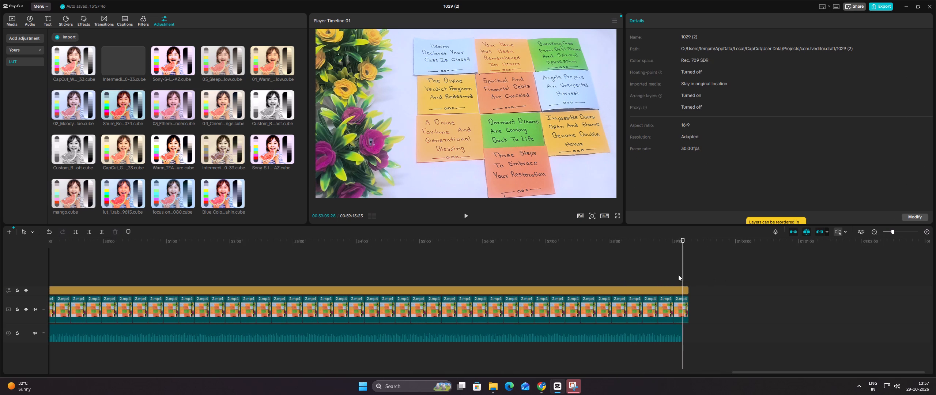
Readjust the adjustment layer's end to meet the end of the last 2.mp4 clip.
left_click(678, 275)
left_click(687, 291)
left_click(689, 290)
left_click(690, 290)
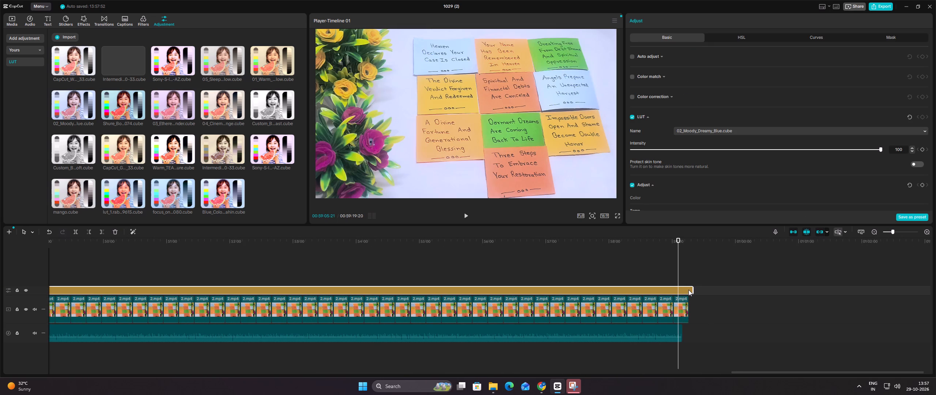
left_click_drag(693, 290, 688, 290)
Return the playhead to the timeline start and import green screen.mp4 into the project media.
left_click(657, 276)
scroll(648, 272, "down", 2, "ctrl")
scroll(648, 272, "up", 1, "ctrl")
scroll(654, 269, "down", 1, "ctrl")
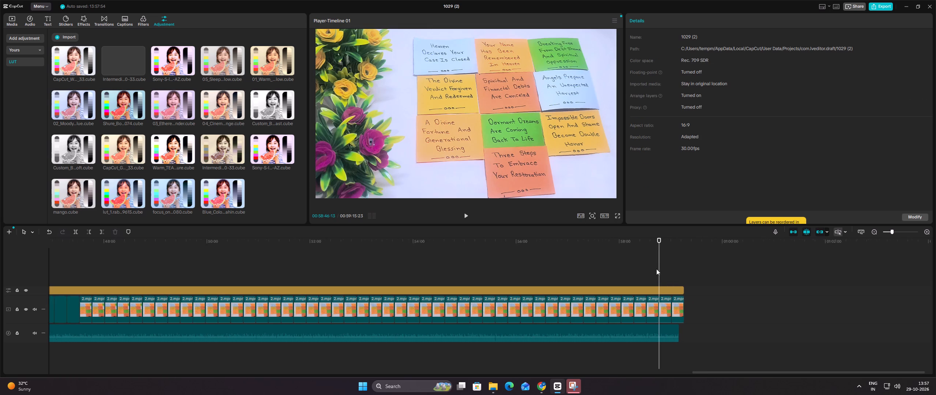
scroll(652, 270, "down", 8, "ctrl")
scroll(441, 272, "up", 1, "ctrl")
scroll(356, 280, "down", 6, "ctrl")
scroll(147, 268, "up", 1, "ctrl")
scroll(144, 268, "down", 6, "ctrl")
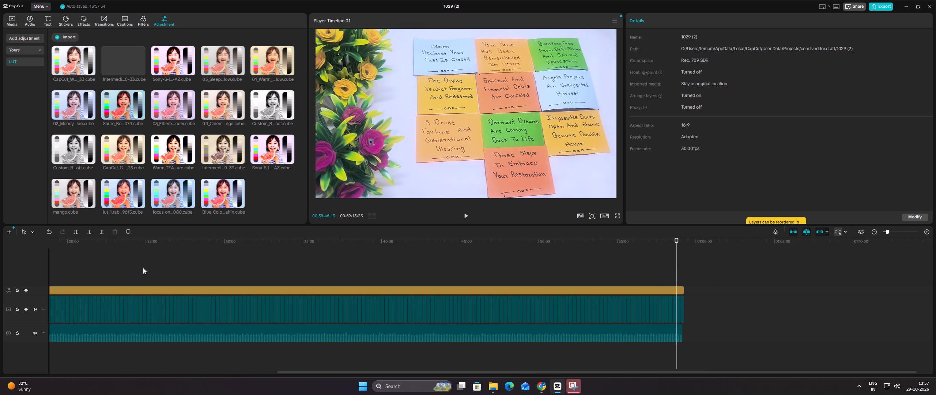
scroll(143, 268, "down", 7, "ctrl")
left_click(109, 277)
left_click_drag(108, 275, 63, 267)
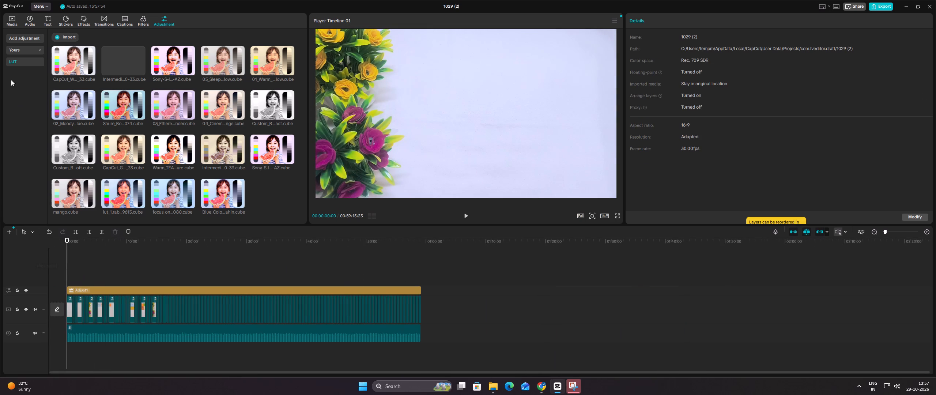
left_click(12, 15)
left_click(58, 37)
left_click(72, 48)
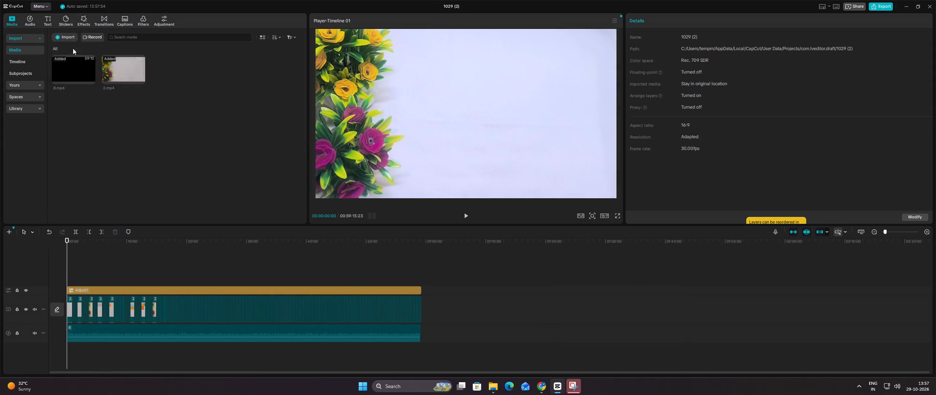
scroll(83, 140, "down", 12)
scroll(56, 150, "up", 1)
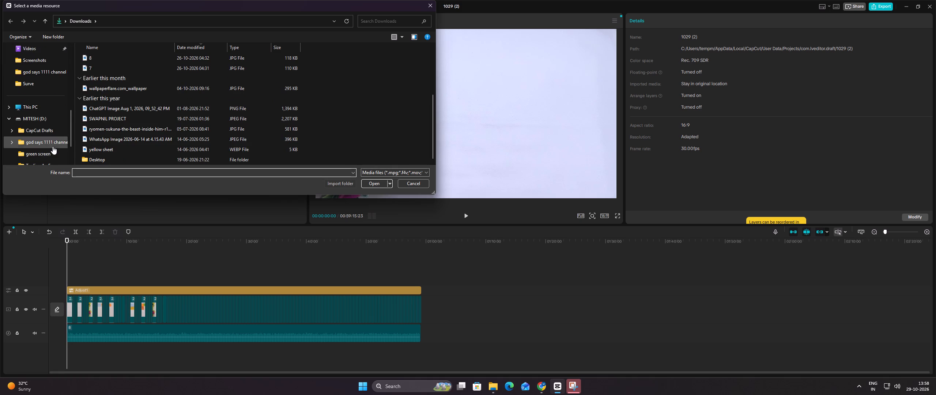
left_click(46, 124)
double_click(128, 98)
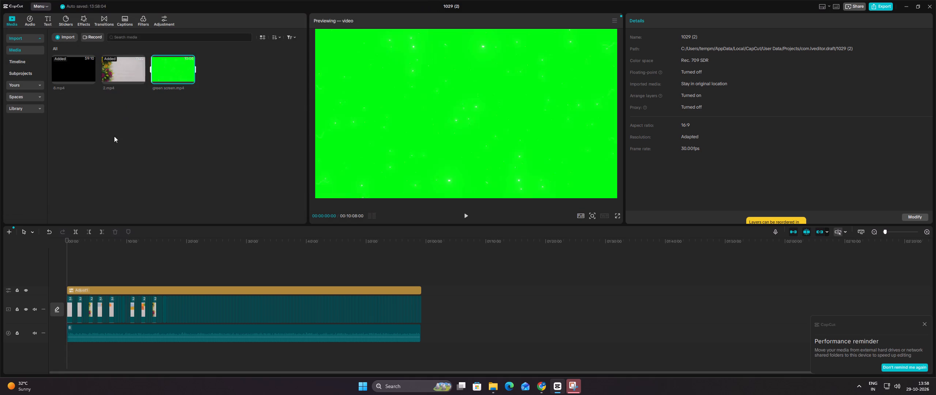
Place green screen.mp4 on a track above the adjustment layer at the timeline start and scale it down slightly in the preview.
double_click(109, 142)
left_click_drag(165, 62, 50, 260)
left_click(97, 257)
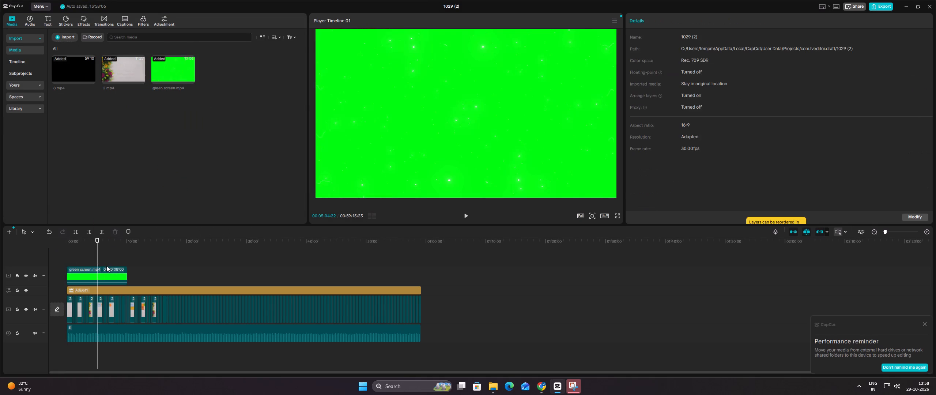
left_click(106, 267)
left_click_drag(614, 196, 609, 193)
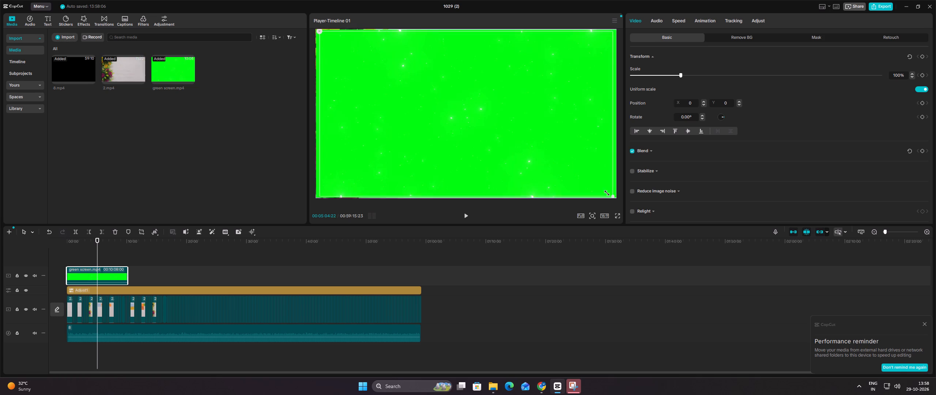
left_click_drag(609, 193, 608, 193)
Mute the green screen clip by lowering its volume to the minimum.
left_click(660, 24)
left_click_drag(661, 73, 620, 77)
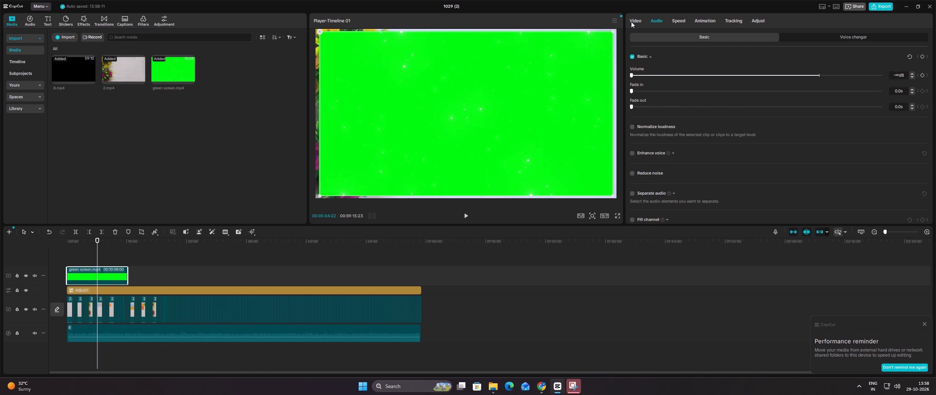
Chroma key the green background out of the overlay clip with intensity 67 and play the result briefly.
left_click(631, 22)
left_click(721, 34)
left_click(632, 75)
left_click(597, 95)
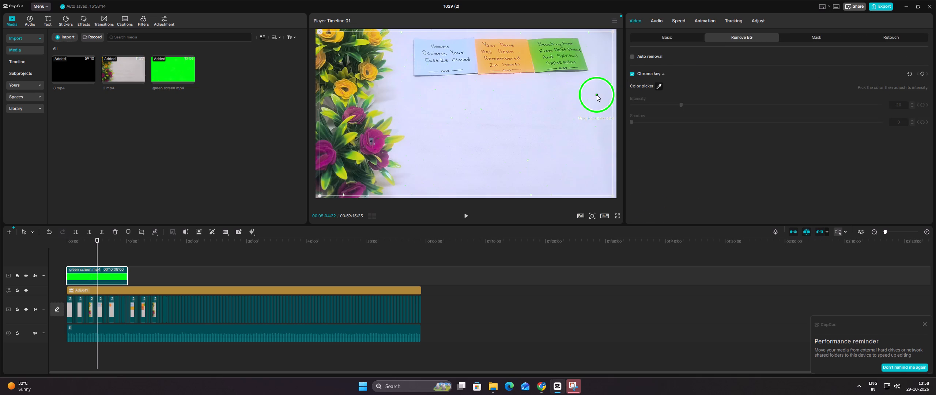
left_click_drag(688, 108, 758, 110)
left_click_drag(758, 110, 796, 111)
left_click(769, 104)
left_click_drag(769, 104, 792, 105)
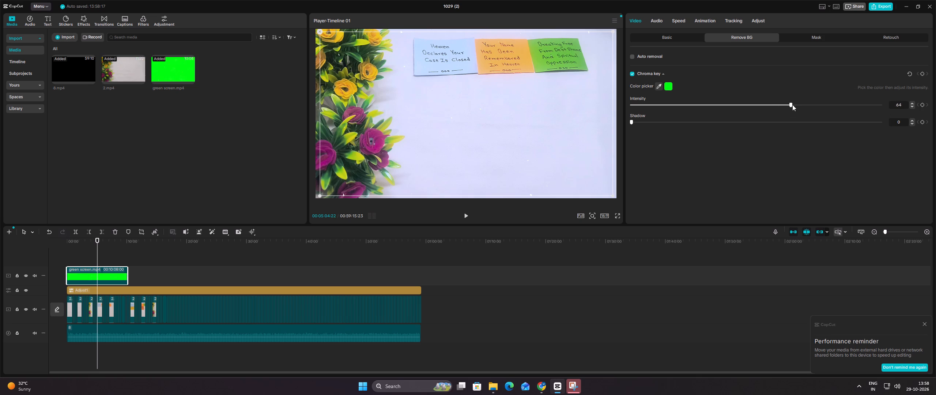
left_click_drag(792, 105, 799, 106)
left_click(471, 218)
left_click(468, 218)
Copy the keyed green screen clip and paste five copies along its track to span the whole video.
right_click(122, 273)
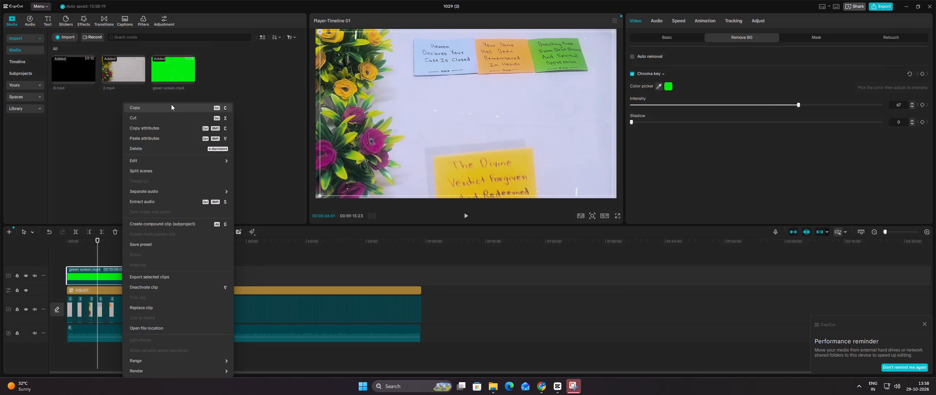
double_click(171, 104)
left_click(150, 257)
key("ctrl+v")
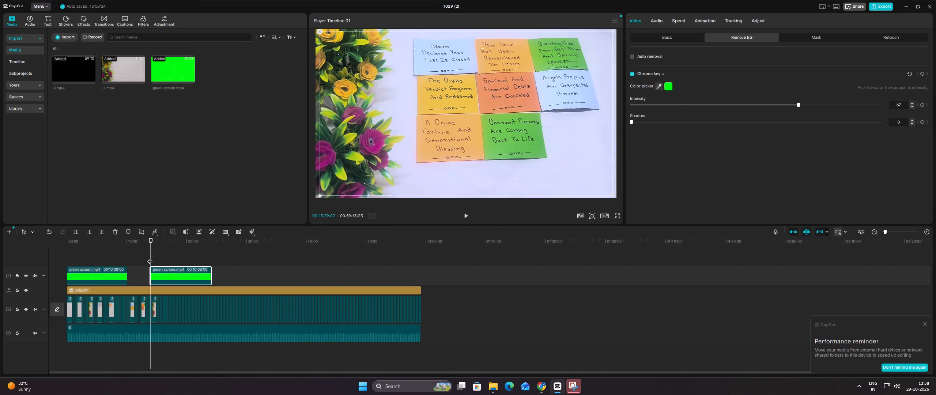
left_click(233, 264, "ctrl")
key("ctrl+v")
double_click(301, 262, "ctrl")
key("ctrl+v")
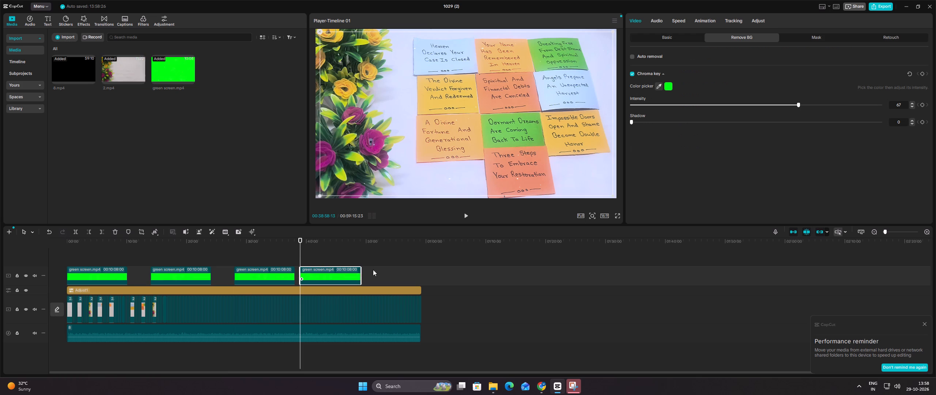
left_click(371, 256, "ctrl")
key("ctrl+v")
left_click(464, 262, "ctrl")
key("ctrl+v")
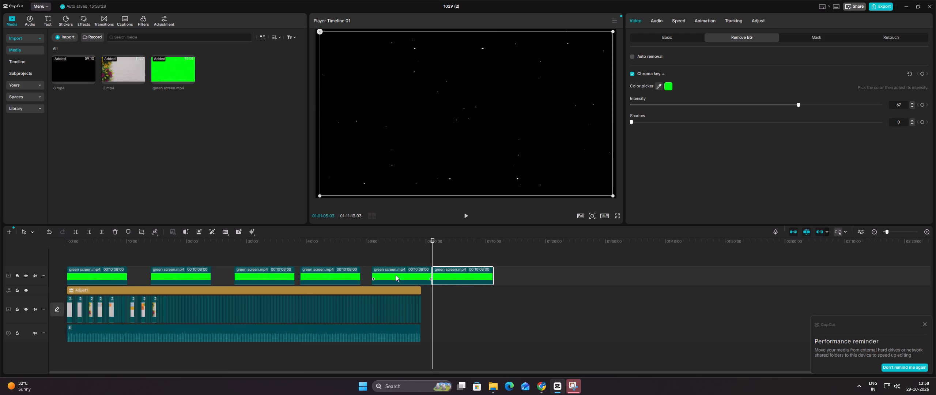
Close all the gaps between the green screen clips so they run back to back.
right_click(136, 278)
right_click(136, 278)
right_click(136, 278)
left_click(165, 282)
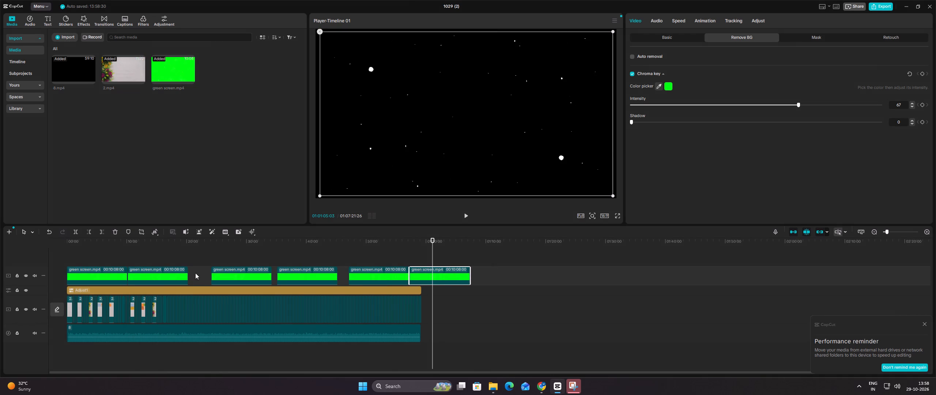
right_click(200, 276)
left_click(213, 286)
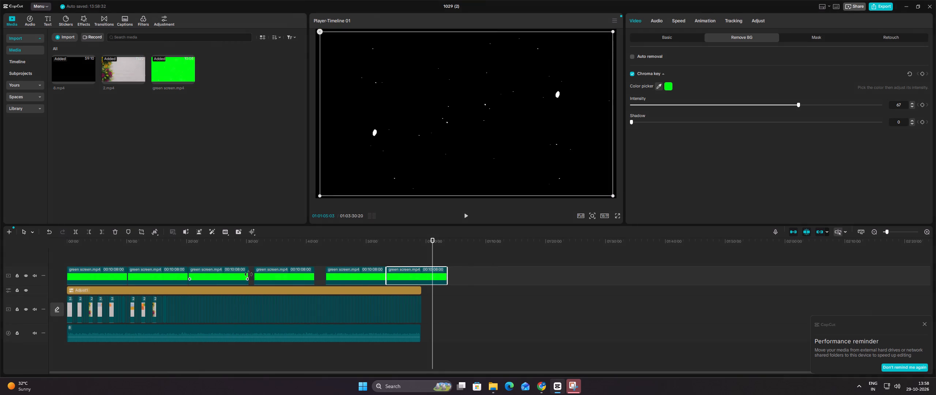
right_click(250, 273)
right_click(250, 273)
right_click(250, 273)
left_click(264, 280)
right_click(313, 272)
right_click(313, 272)
left_click(331, 284)
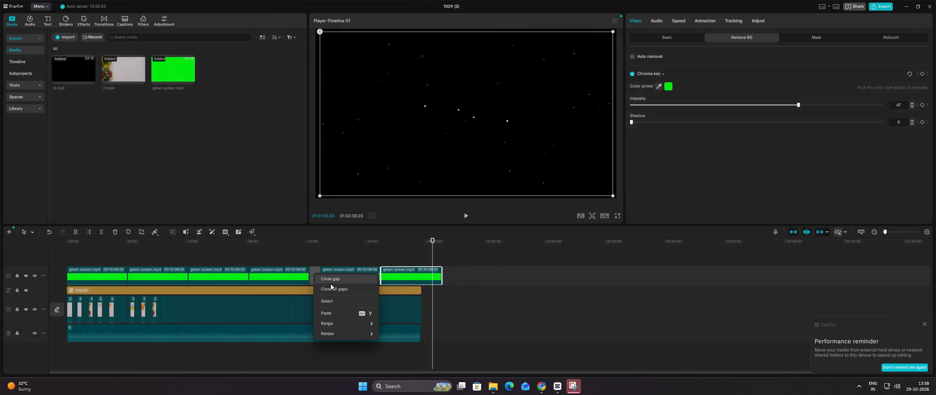
Trim the end of the last green screen clip to the end of the video track.
left_click_drag(431, 275, 422, 275)
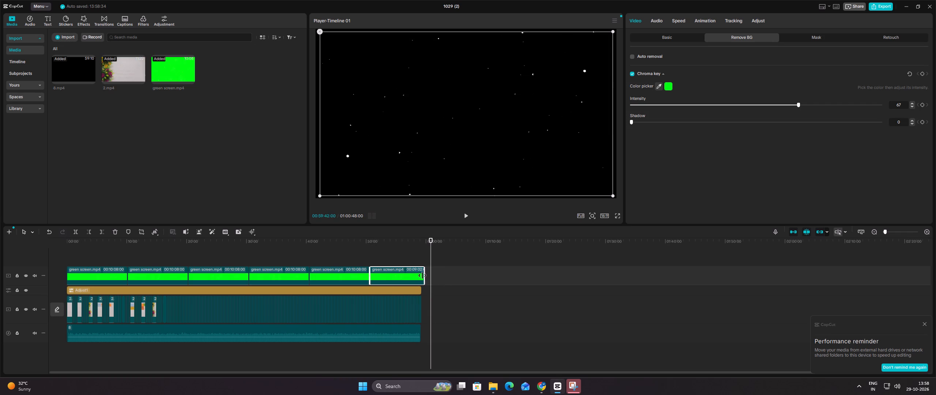
left_click_drag(422, 275, 422, 275)
Inspect the end of the timeline to check that the overlay, adjustment, video and audio tracks line up.
left_click(434, 267)
scroll(539, 257, "up", 1, "ctrl")
scroll(539, 257, "down", 2, "ctrl")
scroll(539, 257, "up", 3, "ctrl")
scroll(539, 257, "down", 1, "ctrl")
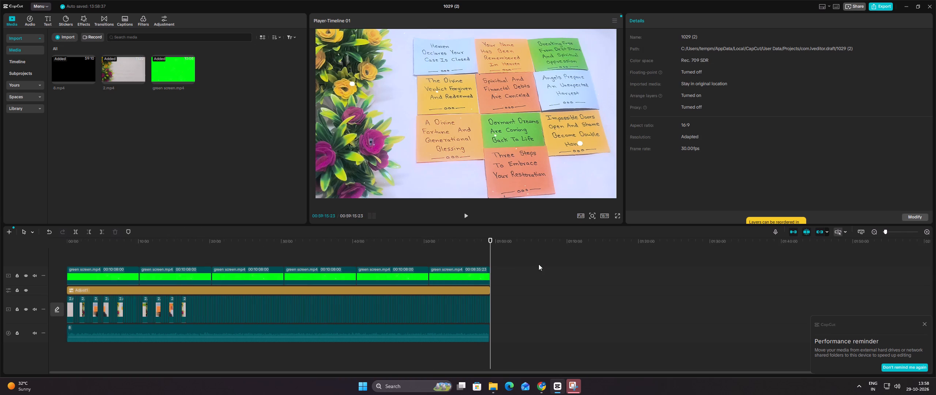
scroll(658, 265, "down", 1, "ctrl")
scroll(660, 265, "up", 9, "ctrl")
scroll(640, 257, "down", 1, "ctrl")
scroll(640, 257, "up", 2, "ctrl")
scroll(640, 257, "down", 1, "ctrl")
scroll(640, 257, "up", 3, "ctrl")
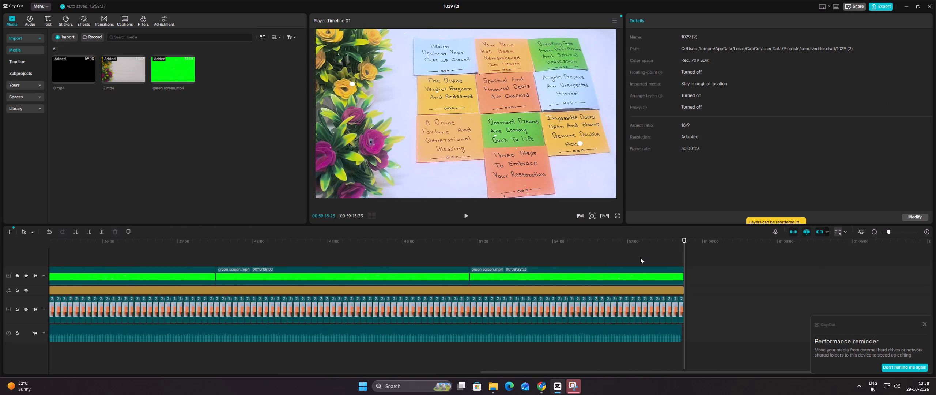
scroll(640, 257, "down", 2, "ctrl")
scroll(640, 257, "up", 1, "ctrl")
scroll(640, 257, "down", 2, "ctrl")
scroll(640, 257, "up", 1, "ctrl")
scroll(640, 257, "down", 12, "ctrl")
scroll(640, 257, "up", 1, "ctrl")
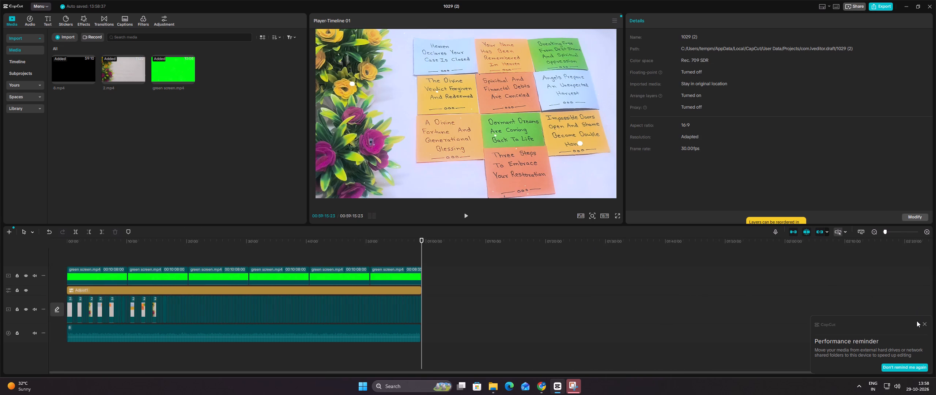
Dismiss the performance reminder and play a short stretch near the 55-minute mark to review the sparkle overlay.
left_click(926, 324)
left_click(400, 255)
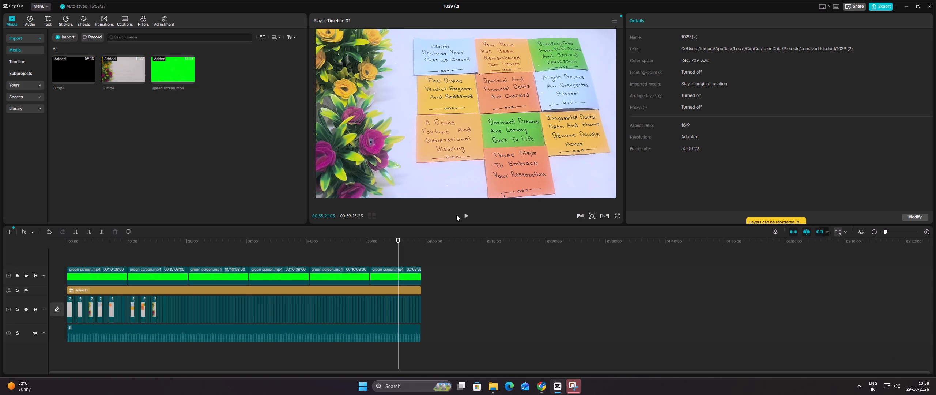
left_click(467, 217)
left_click(466, 217)
Close the 1029 (2) project and open the 1029 (1) project.
left_click(925, 11)
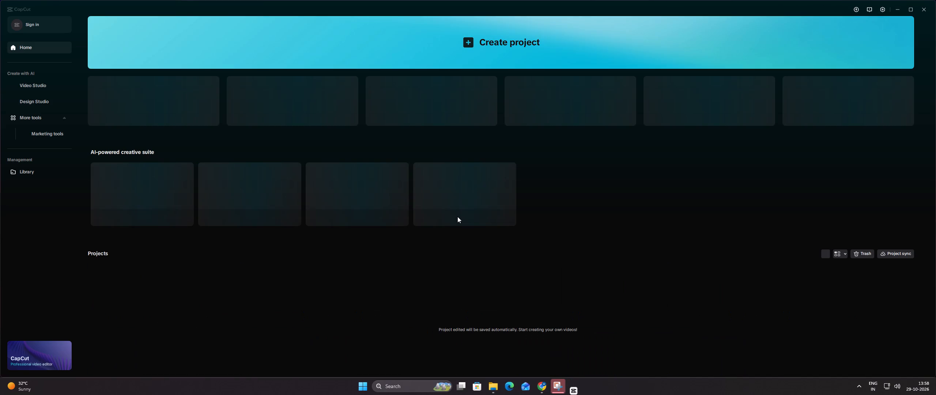
left_click(175, 281)
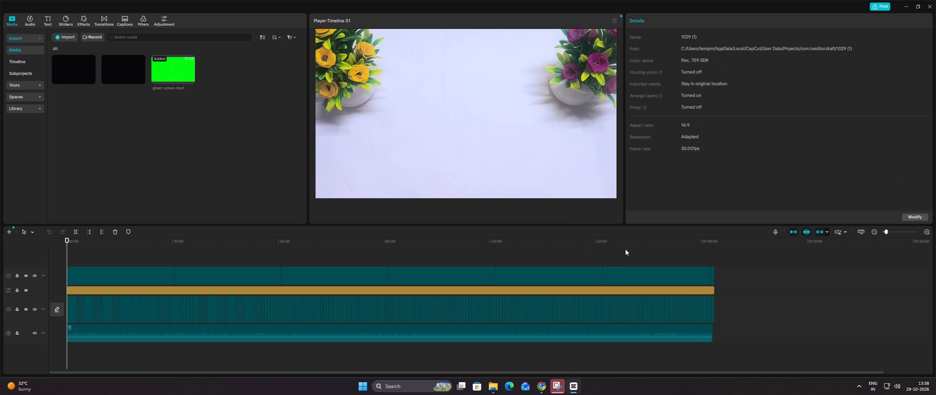
Capture a screenshot of the full preview frame at about 53 minutes, showing all the sticky notes, and open it in Snipping Tool.
left_click(625, 249)
left_click_drag(626, 256, 632, 256)
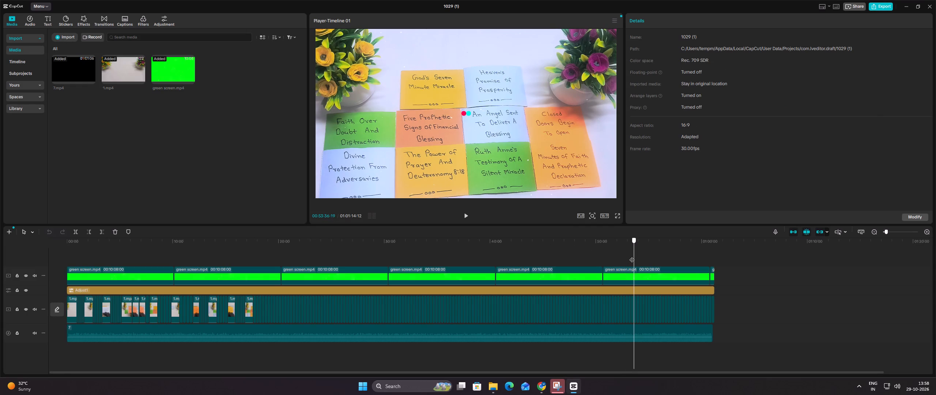
left_click_drag(632, 256, 633, 256)
key("Print")
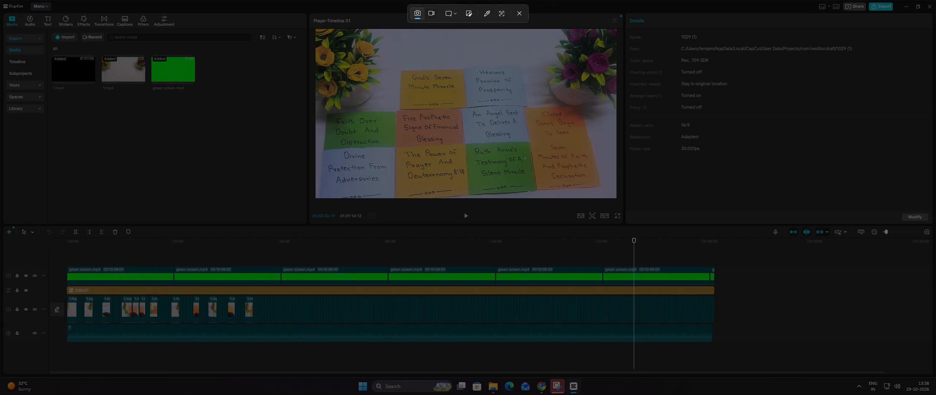
left_click_drag(316, 29, 534, 156)
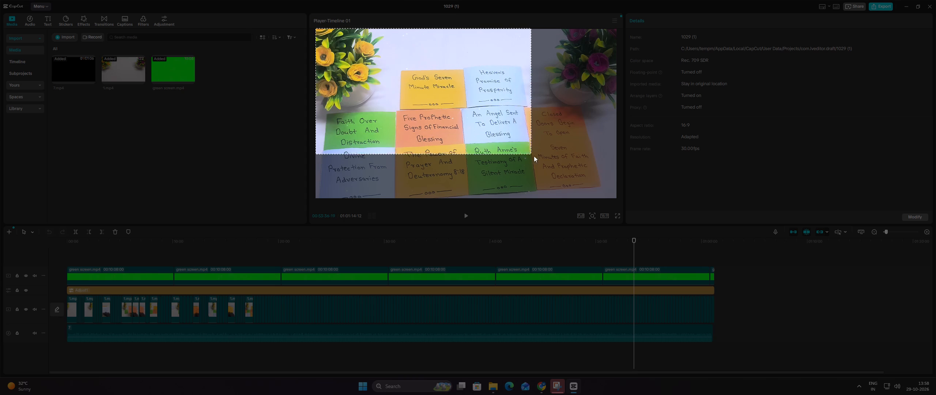
left_click_drag(534, 156, 616, 197)
left_click(616, 197)
left_click(830, 298)
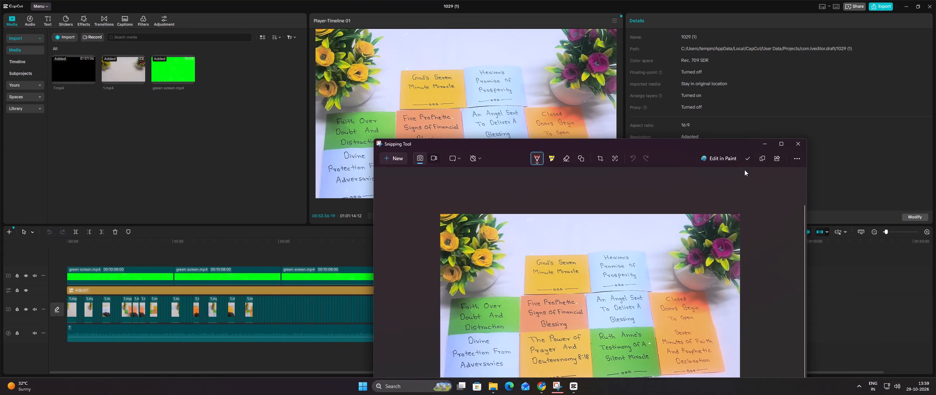
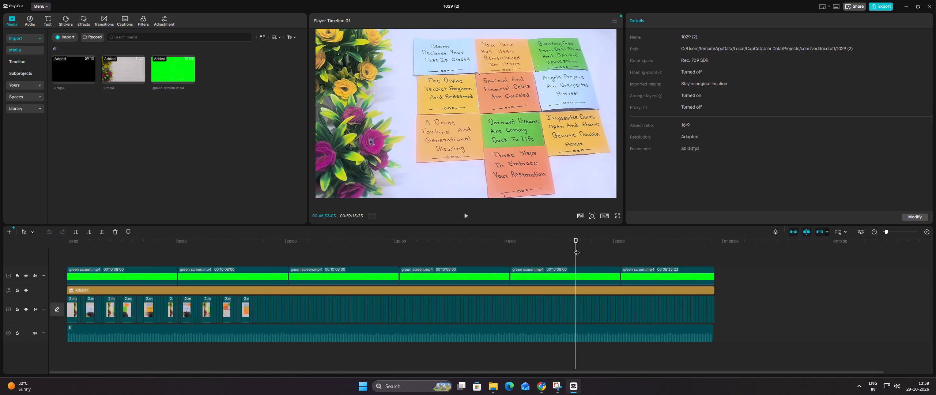
Capture the full sticky-note preview frame at about 46:53 as a screenshot, open it in Snipping Tool, and return to the 1029 (2) project.
key("Print")
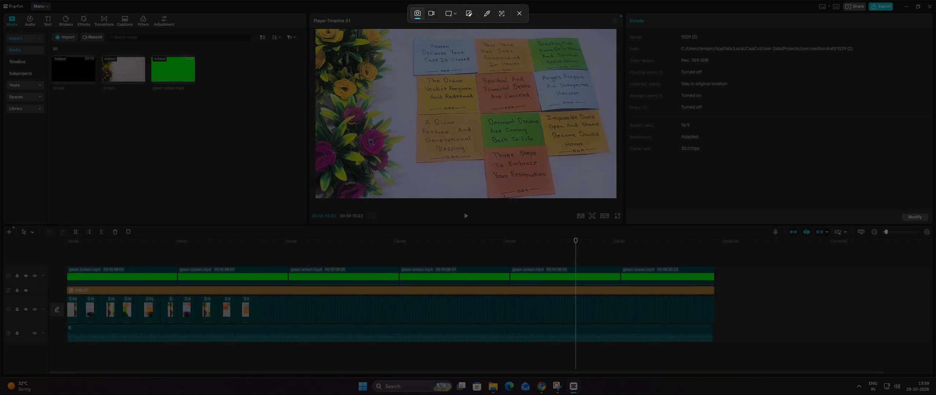
left_click_drag(316, 28, 617, 197)
left_click(869, 267)
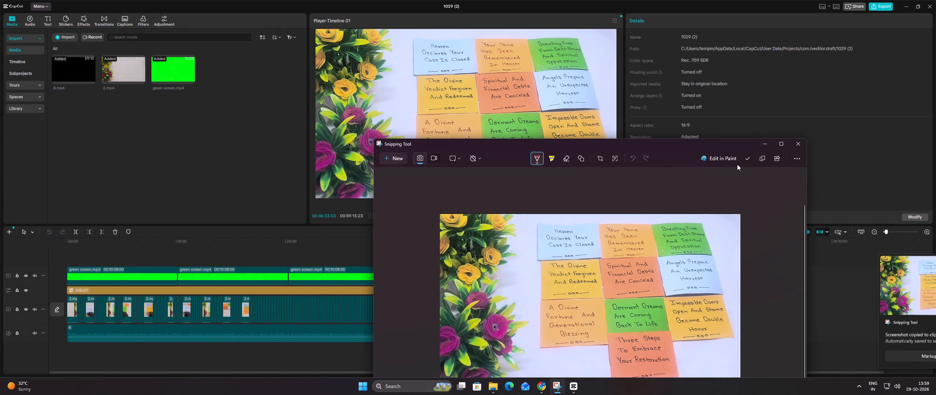
left_click(760, 160)
left_click(762, 150)
left_click(764, 148)
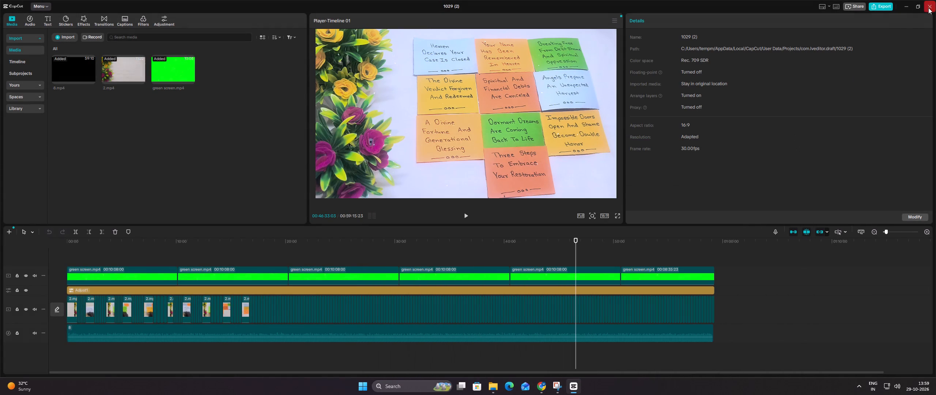
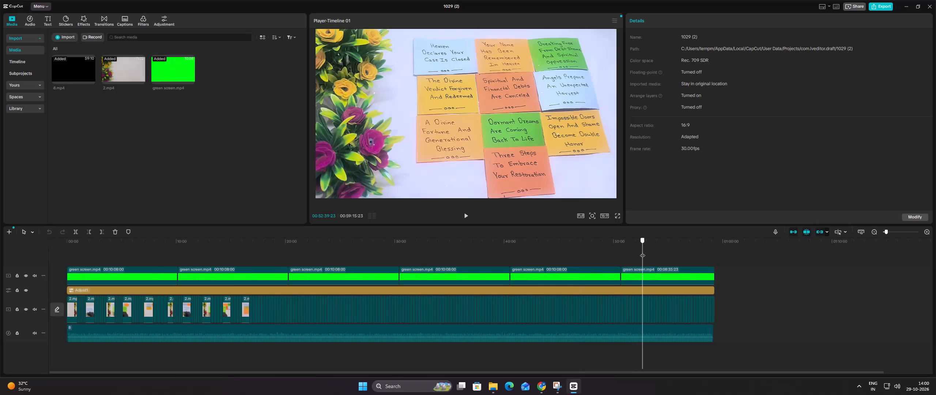
Capture the full sticky-note preview frame at about 49:29 in the timeline as a screenshot and open it in Snipping Tool.
left_click_drag(642, 252, 643, 252)
left_click_drag(643, 252, 596, 256)
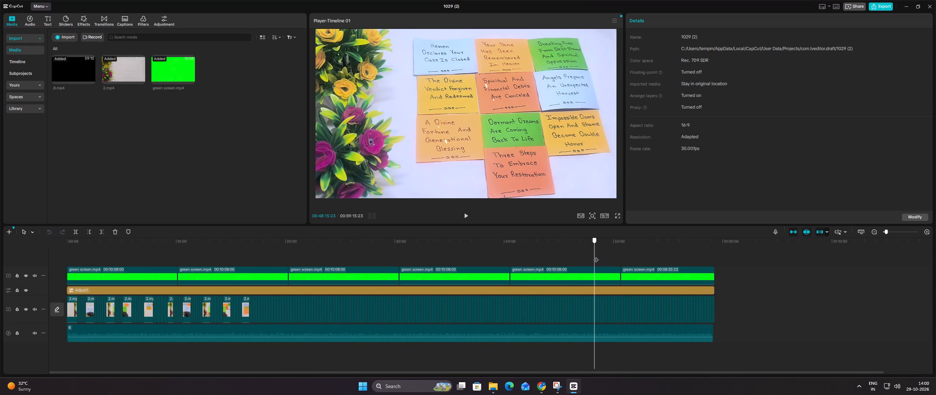
left_click_drag(596, 256, 591, 256)
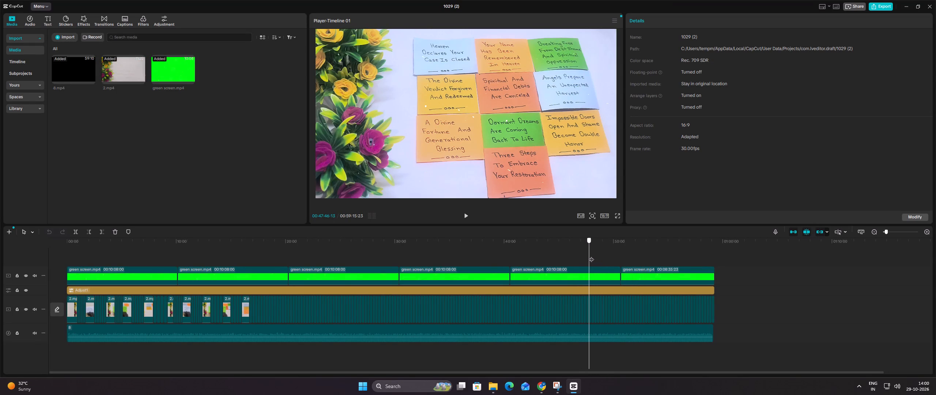
left_click_drag(591, 256, 585, 255)
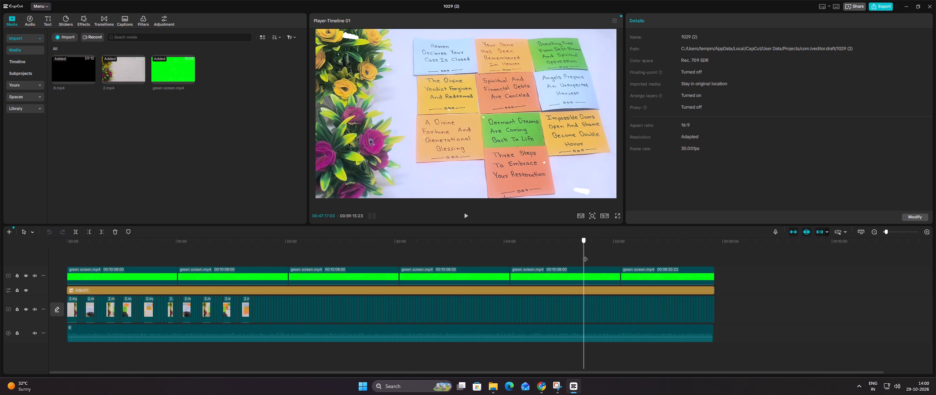
left_click_drag(585, 255, 592, 254)
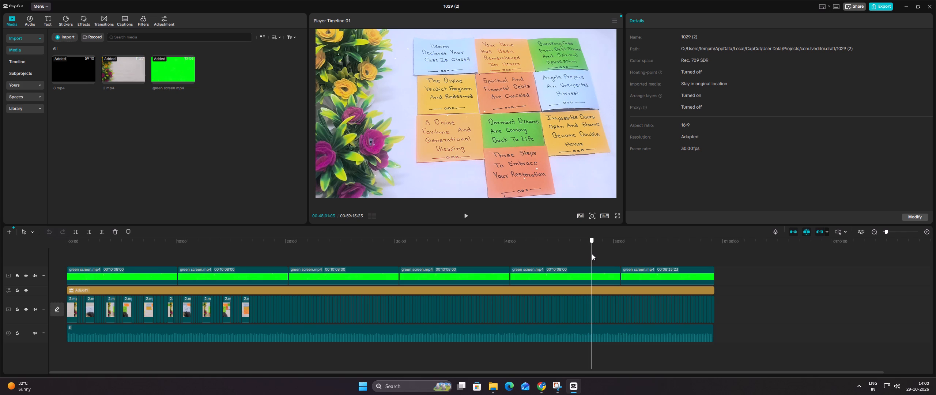
left_click_drag(592, 254, 595, 253)
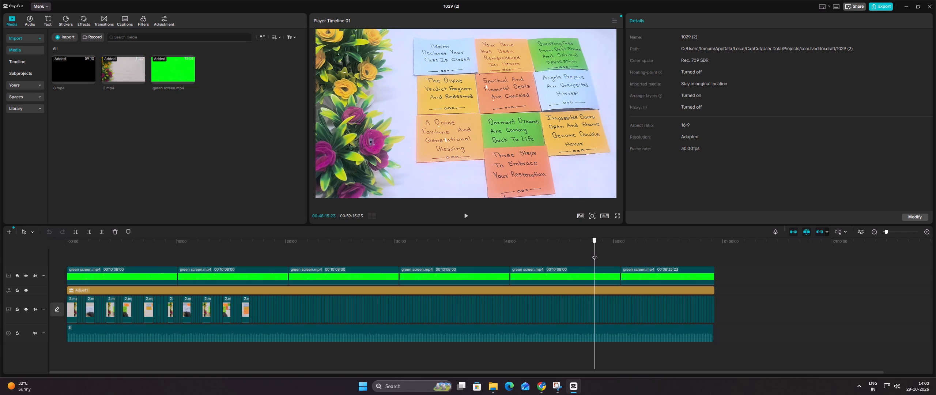
left_click_drag(595, 253, 599, 253)
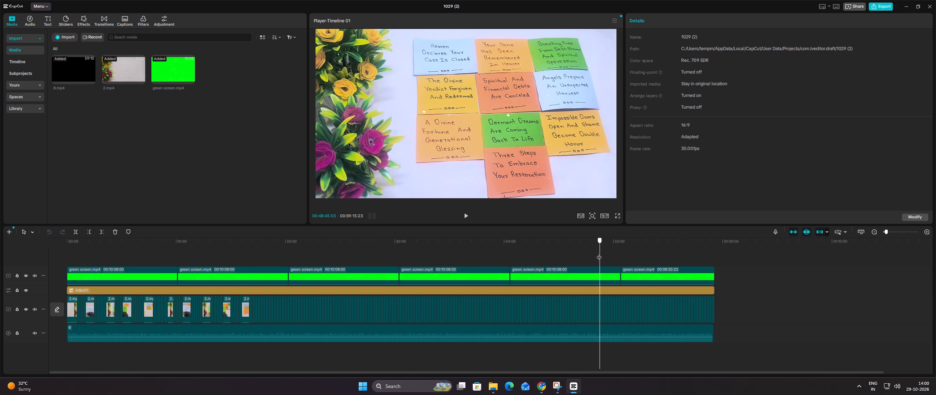
left_click_drag(599, 253, 603, 253)
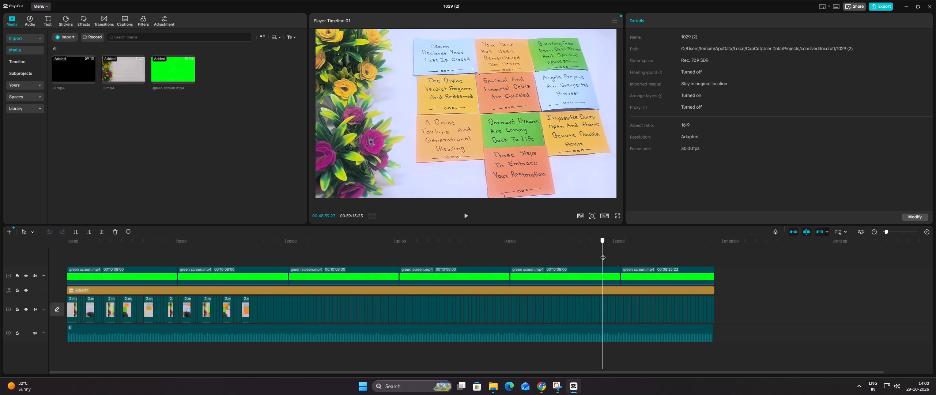
left_click_drag(603, 253, 608, 253)
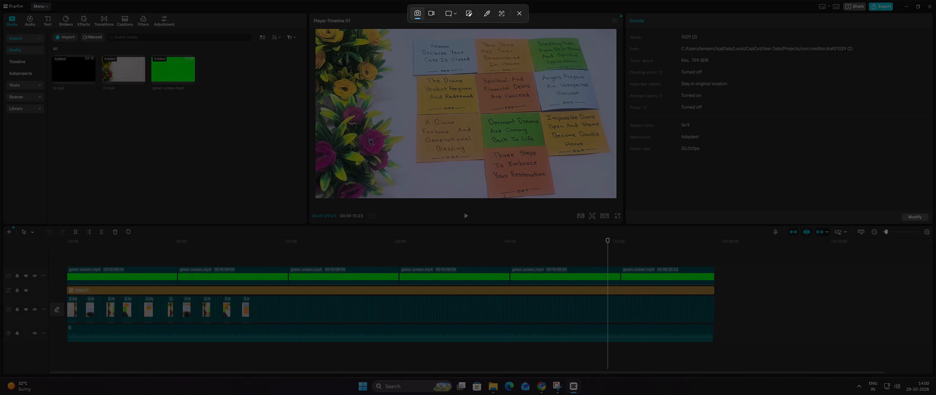
left_click_drag(316, 29, 615, 196)
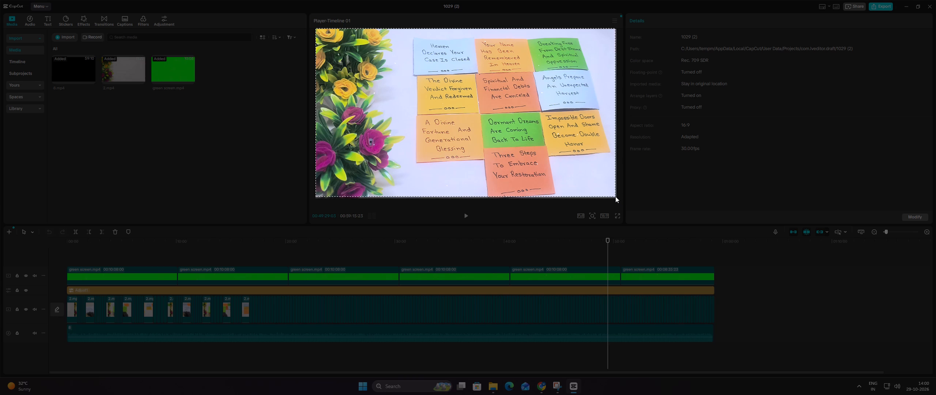
left_click_drag(615, 196, 616, 197)
left_click(860, 279)
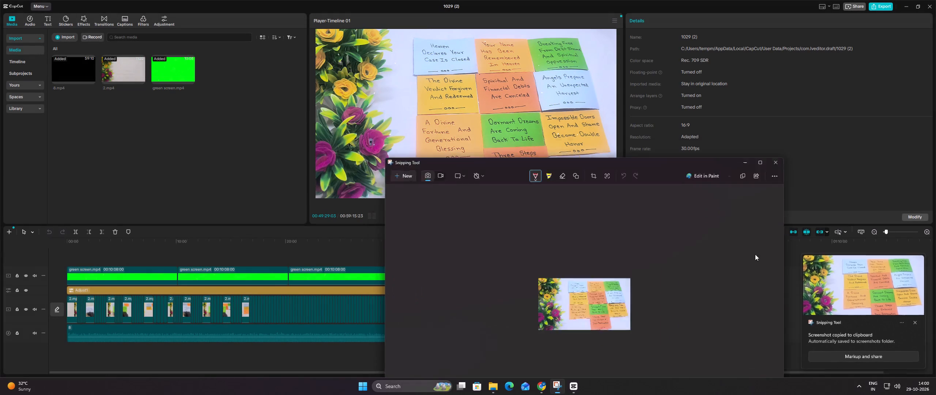
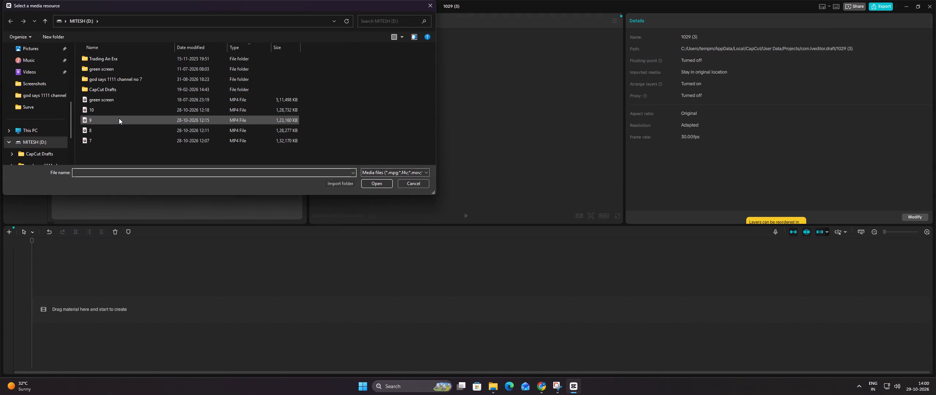
Import video 9 from drive D: into the project's media.
double_click(119, 118)
left_click(79, 105)
Import video 3 from the Downloads folder into the project's media.
left_click(69, 38)
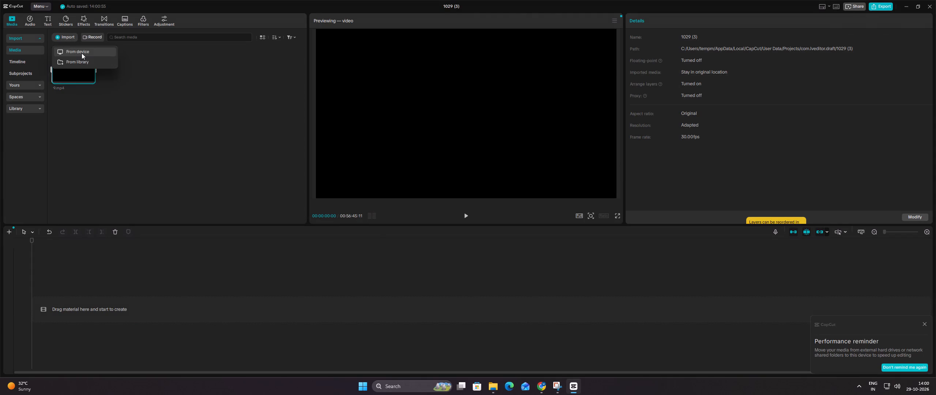
left_click(82, 53)
scroll(39, 117, "down", 1)
scroll(39, 117, "up", 1)
scroll(38, 119, "down", 1)
scroll(38, 119, "up", 3)
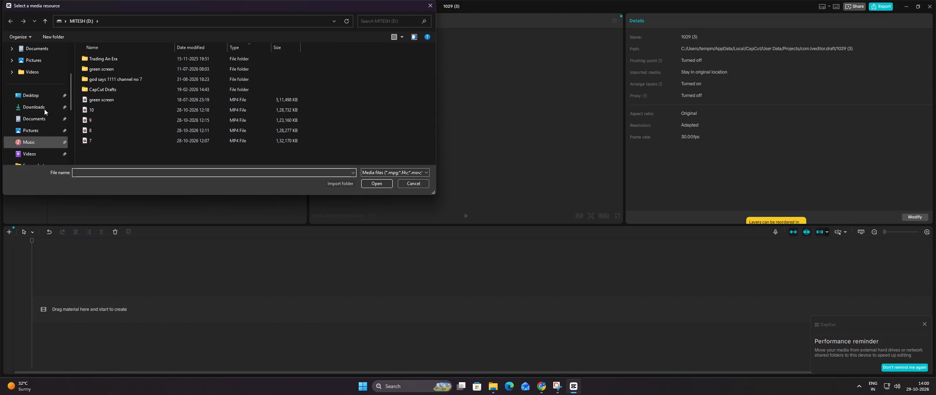
left_click(44, 106)
double_click(111, 90)
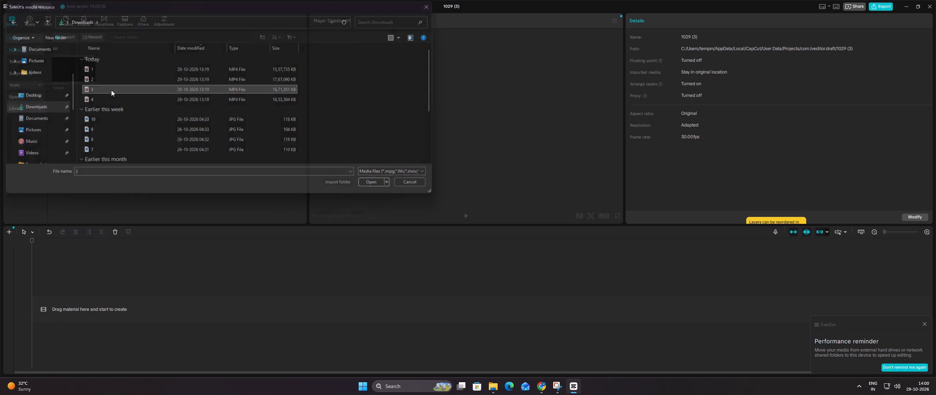
left_click(90, 102)
Add 9.mp4 at the start of the timeline, extract its audio and delete the black video clip.
left_click_drag(71, 63, 80, 297)
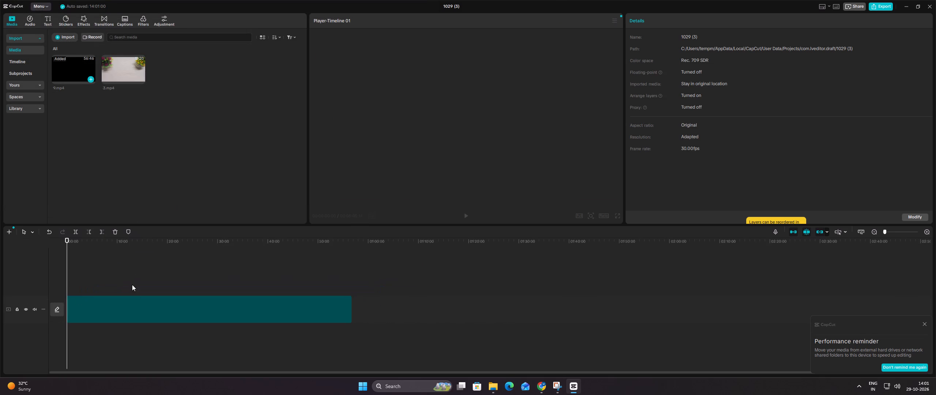
right_click(135, 298)
left_click(199, 199)
left_click(110, 229)
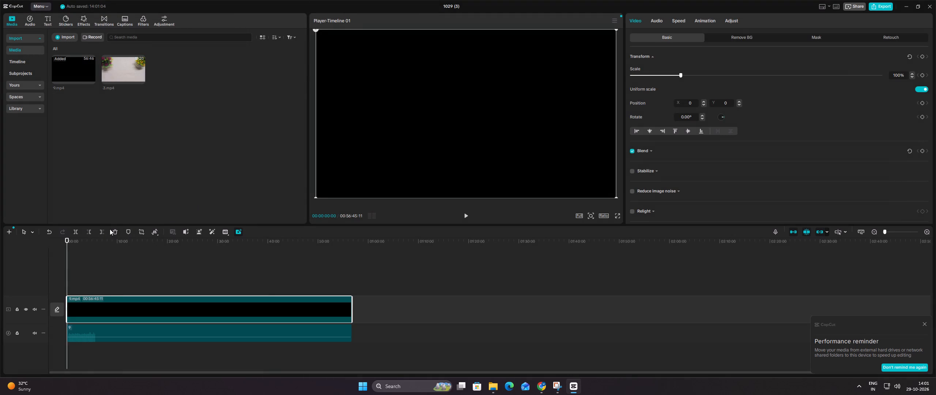
left_click(113, 230)
Set the project's aspect ratio to 16:9 and dismiss the performance reminder.
left_click(601, 218)
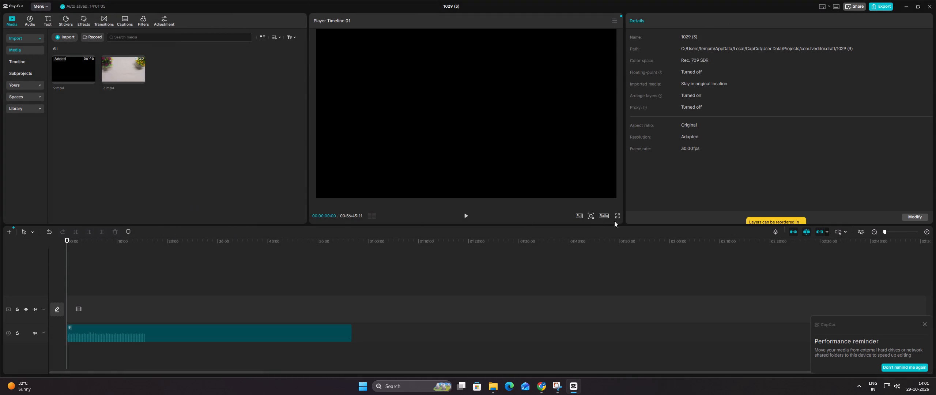
left_click(602, 215)
left_click(627, 242)
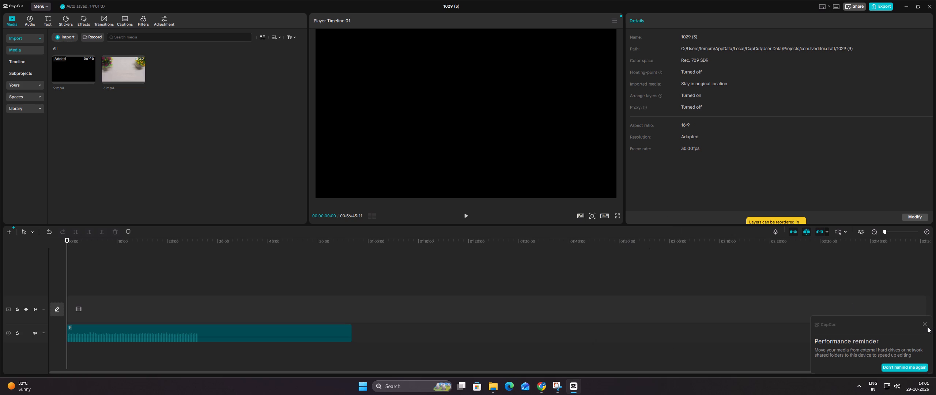
left_click(927, 327)
left_click(925, 324)
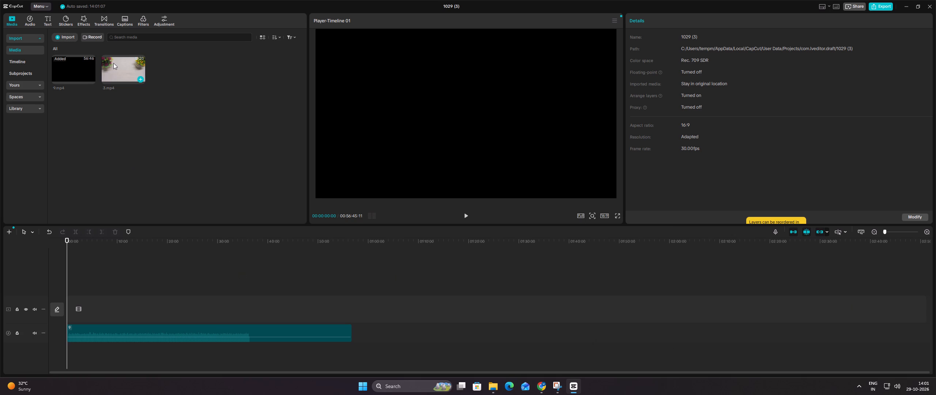
Place 3.mp4 at the timeline start on a track above the main track and mute its volume completely.
left_click_drag(114, 61, 51, 276)
left_click(450, 219)
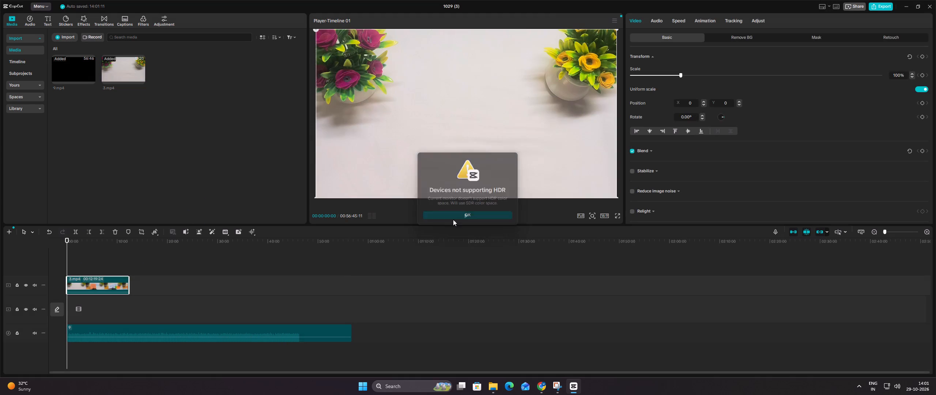
left_click(665, 24)
left_click_drag(661, 75, 605, 74)
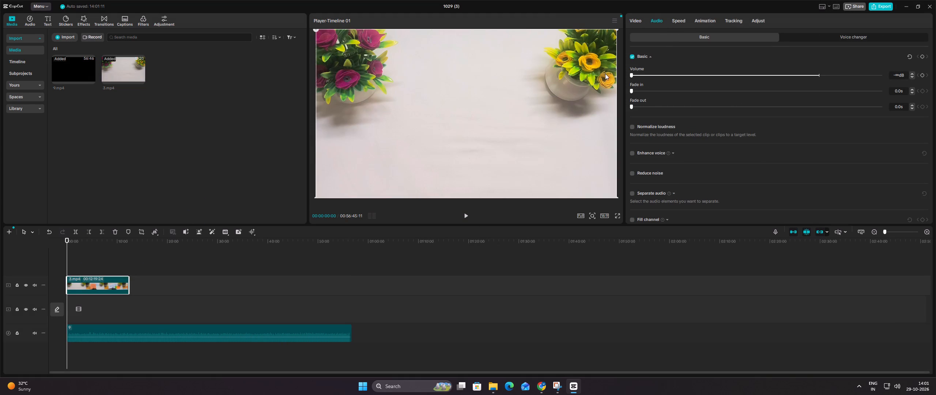
left_click_drag(605, 74, 605, 73)
Trim about the first 6 seconds off the 3.mp4 clip and move the clip back to the timeline start.
scroll(89, 263, "up", 5, "ctrl")
scroll(139, 271, "up", 1, "ctrl")
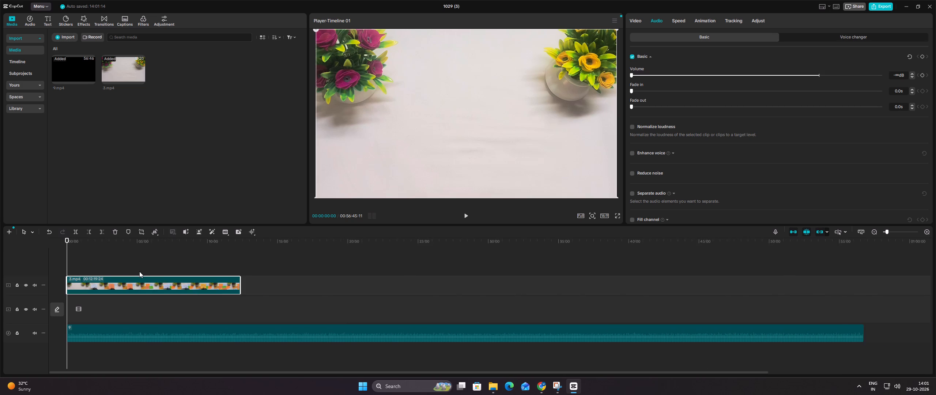
scroll(139, 271, "up", 3, "ctrl")
scroll(155, 260, "down", 1, "ctrl")
scroll(155, 260, "up", 5, "ctrl")
scroll(155, 260, "down", 1, "ctrl")
scroll(155, 260, "up", 5, "ctrl")
scroll(164, 260, "down", 1, "ctrl")
scroll(164, 260, "up", 1, "ctrl")
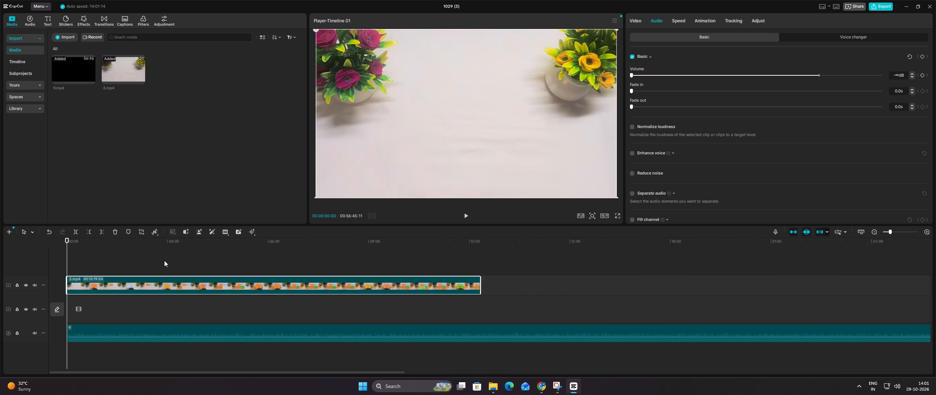
scroll(164, 260, "down", 1, "ctrl")
scroll(164, 260, "up", 9, "ctrl")
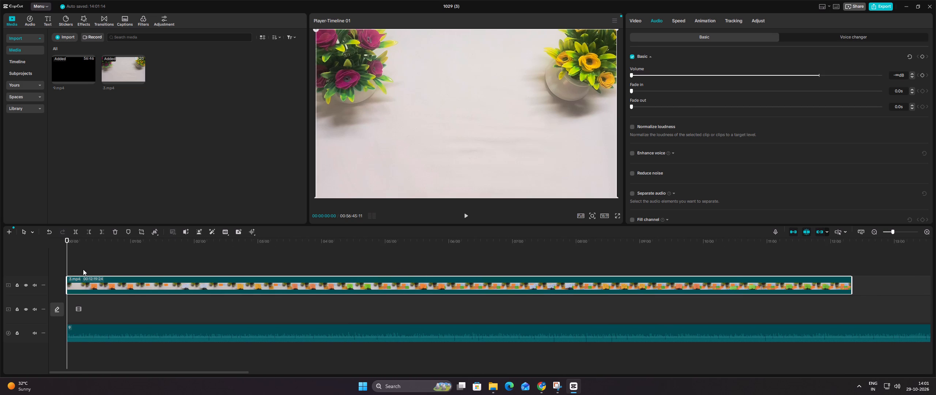
left_click(81, 263)
left_click_drag(81, 263, 72, 259)
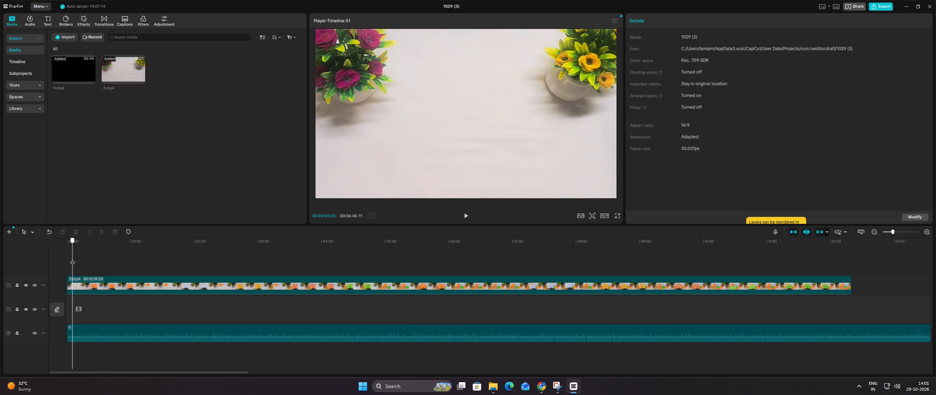
left_click_drag(72, 259, 73, 259)
double_click(83, 285)
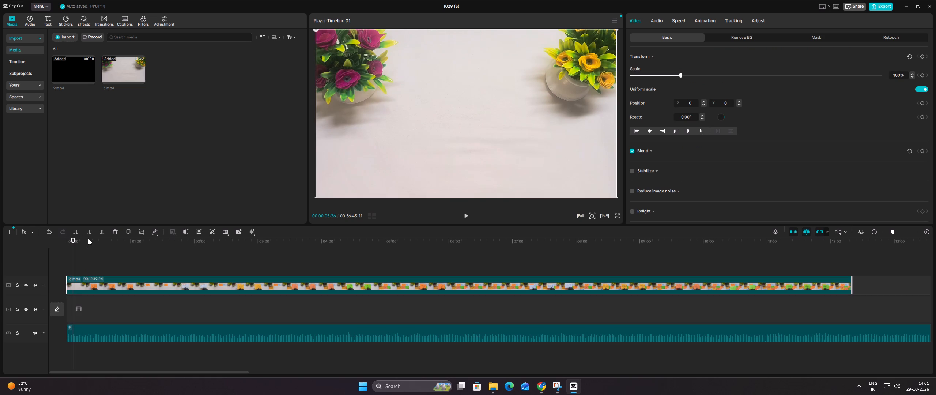
left_click(88, 231)
left_click_drag(109, 289, 89, 287)
Split the 3.mp4 clip at about 1:13, after the first note is placed, and move the remainder to about 3:13 on a higher track.
left_click(78, 257)
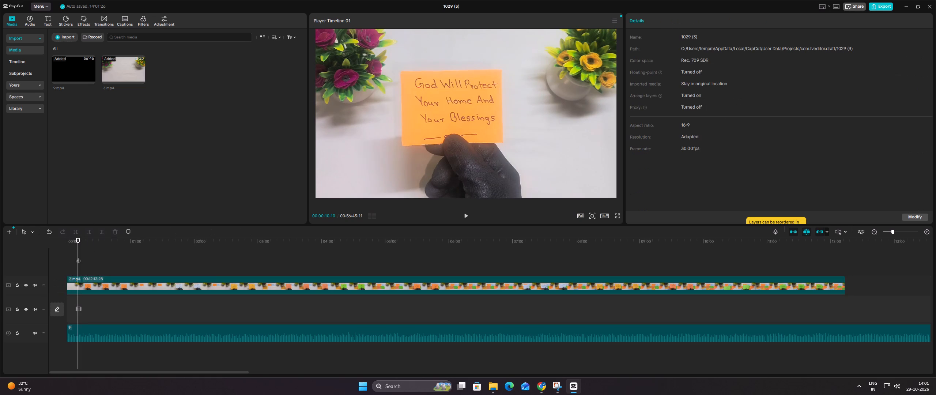
left_click_drag(78, 257, 65, 255)
left_click(67, 259)
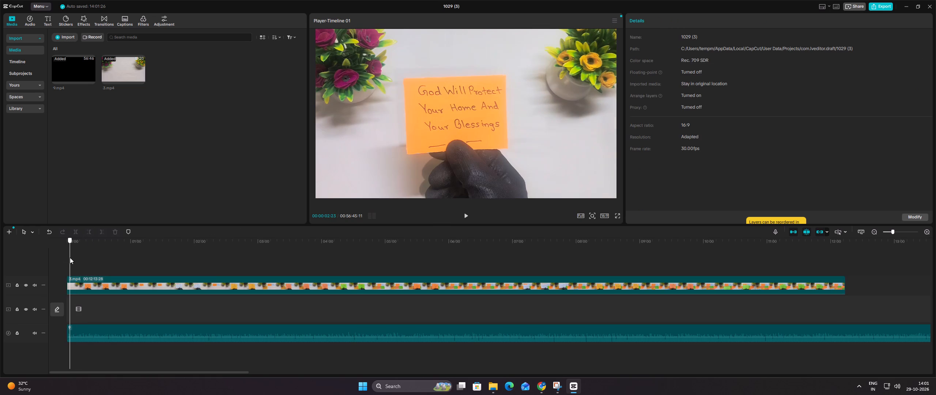
left_click_drag(66, 256, 82, 256)
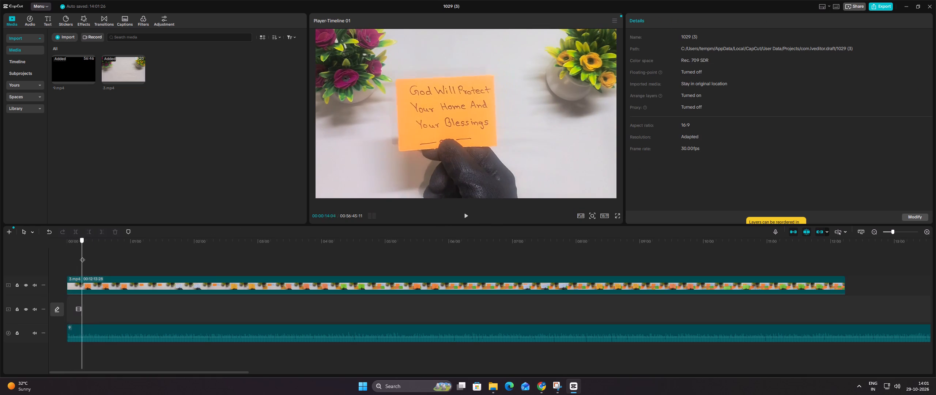
left_click_drag(82, 256, 135, 265)
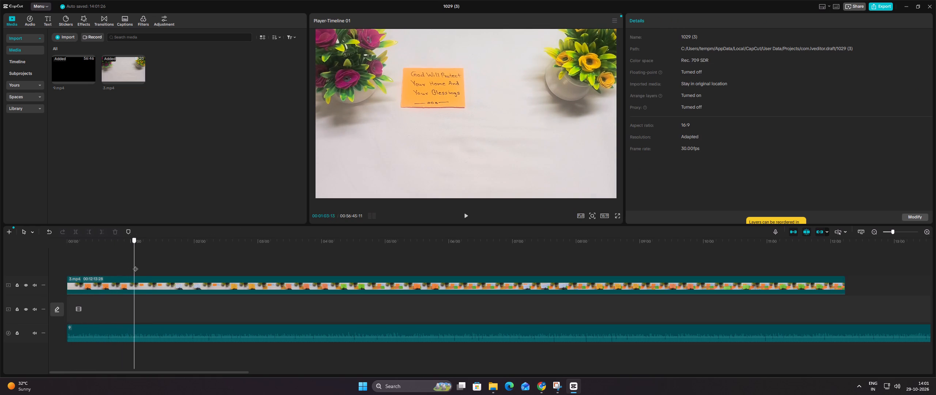
left_click_drag(135, 265, 144, 268)
left_click(146, 290)
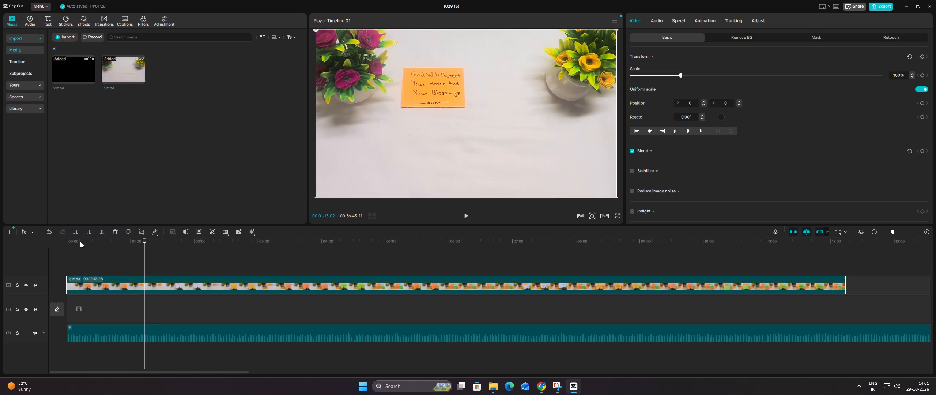
left_click(75, 232)
left_click_drag(153, 283, 272, 267)
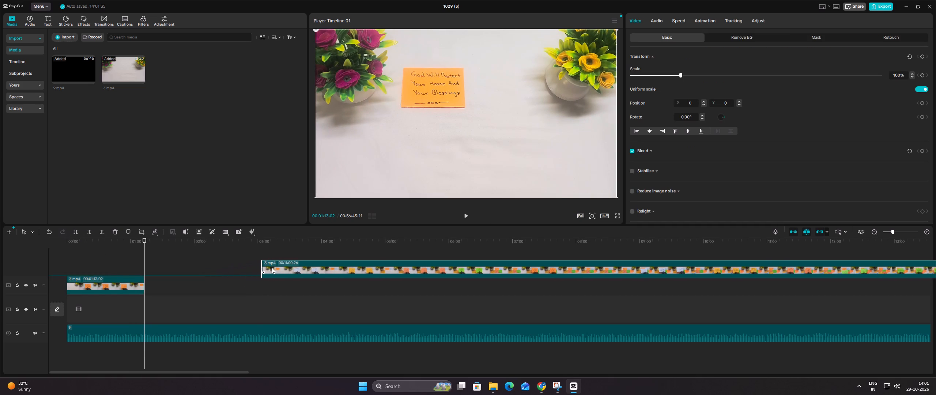
left_click_drag(272, 267, 281, 268)
Split the first-note clip at about 0:56, where the orange note lies on the table without the hand.
left_click(140, 267)
left_click_drag(140, 267, 125, 264)
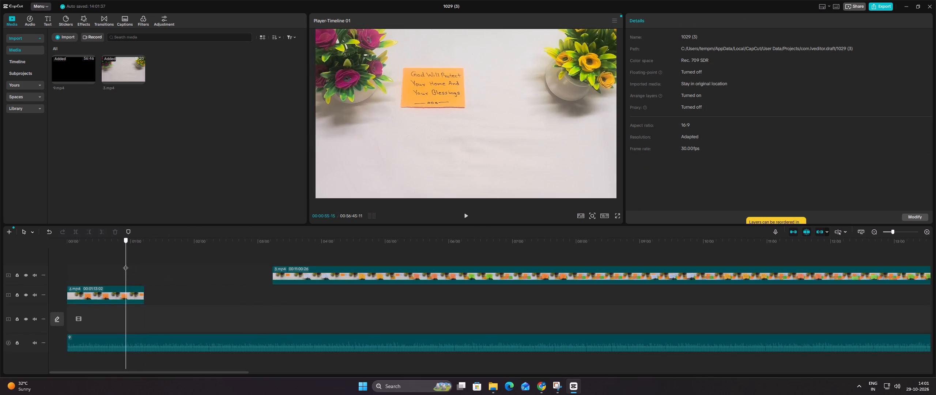
left_click_drag(125, 264, 126, 262)
left_click(130, 287)
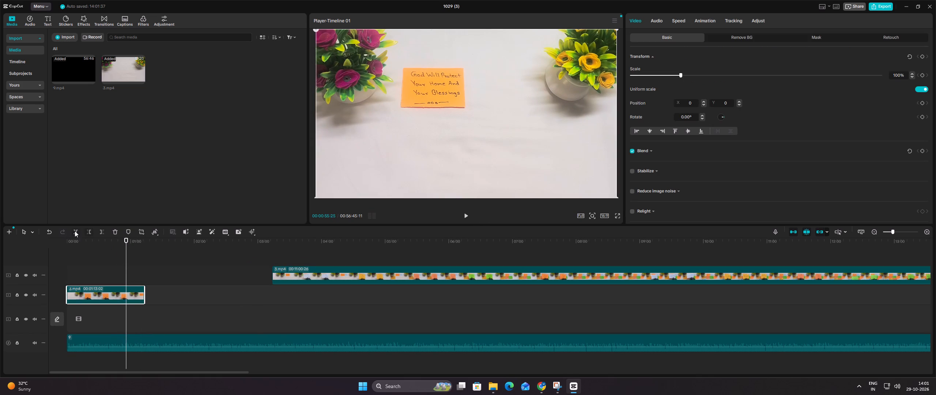
left_click(75, 231)
Copy the short still segment of the orange note and paste it four times end to end after the original.
left_click(127, 267)
left_click_drag(128, 267, 143, 269)
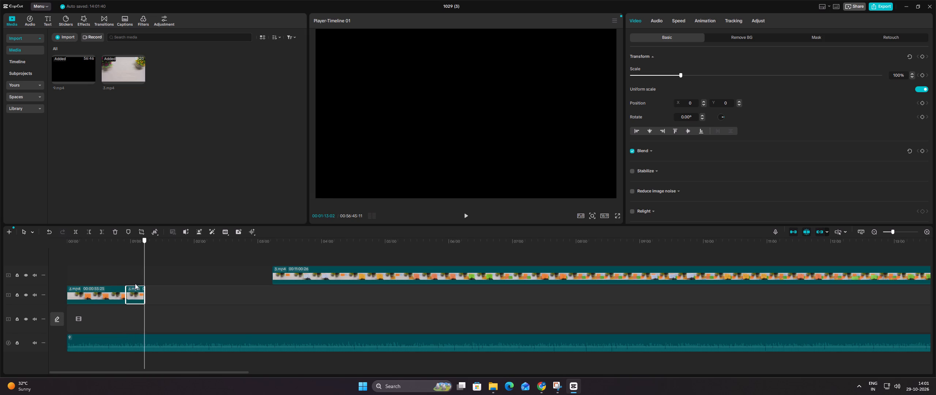
right_click(133, 289)
left_click(174, 108)
key("ctrl+v")
left_click(163, 270, "ctrl")
key("ctrl+v")
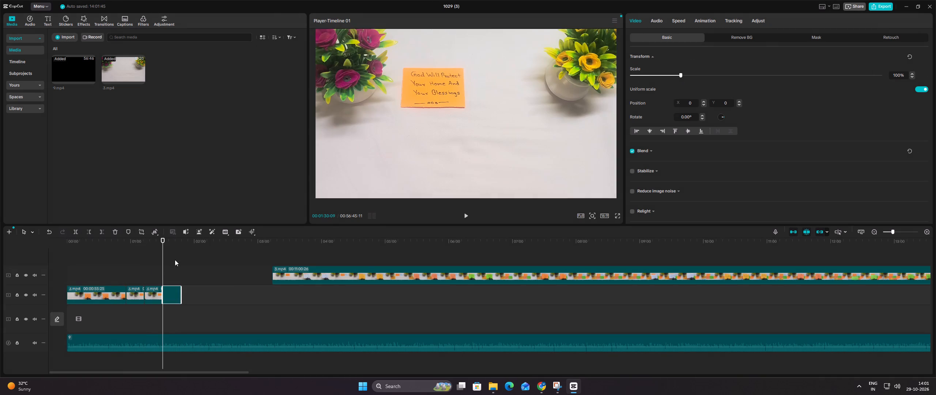
left_click(182, 262, "ctrl")
key("ctrl+v")
left_click(201, 266, "ctrl")
key("ctrl+v")
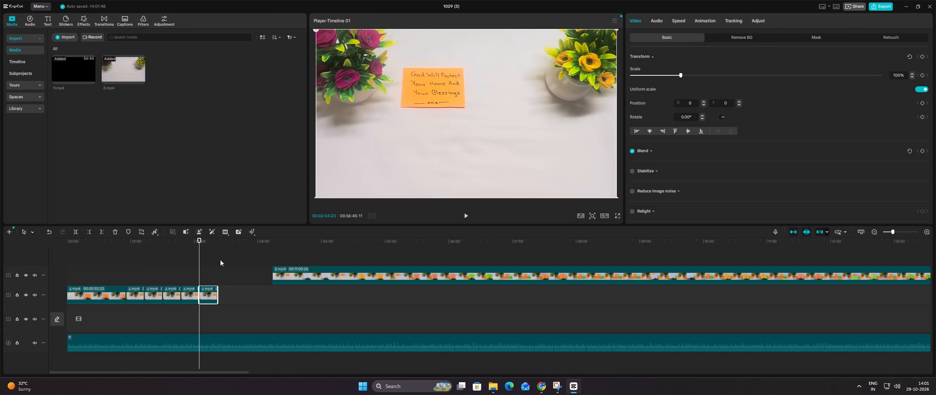
Move the first-note clip and all its repeated still segments together onto the main track.
left_click_drag(221, 259, 104, 294)
left_click_drag(103, 294, 98, 316)
Split the remaining 3.mp4 clip at about 4:11, after the blue note is placed and before the yellow note appears.
left_click(122, 279)
left_click_drag(123, 276, 125, 276)
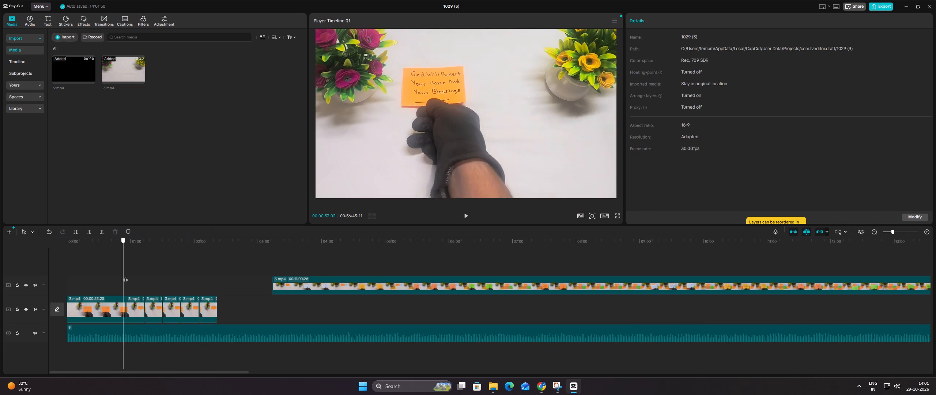
left_click_drag(125, 276, 182, 274)
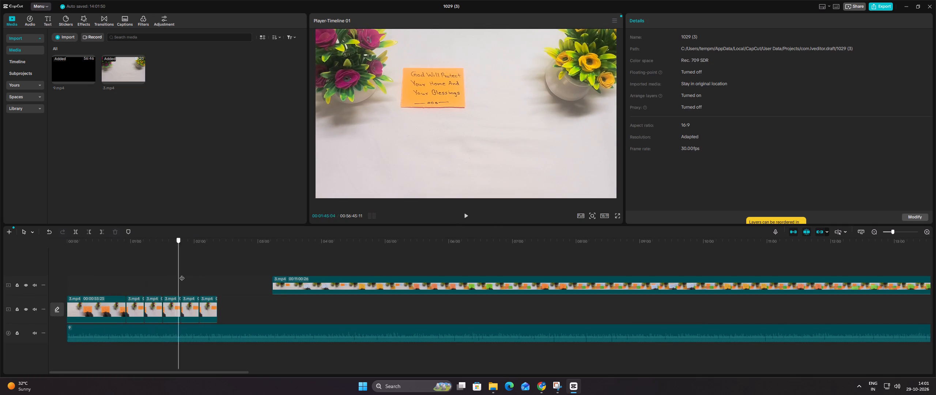
left_click_drag(182, 274, 208, 274)
left_click(274, 263)
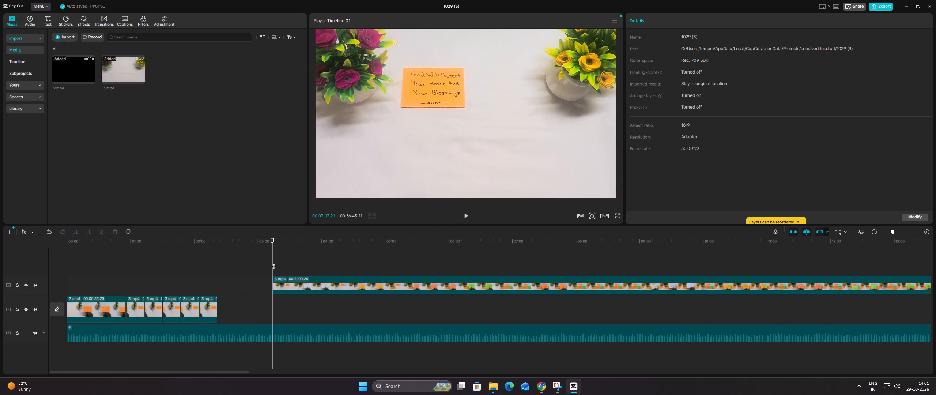
left_click_drag(274, 263, 287, 262)
left_click_drag(288, 262, 313, 263)
left_click(314, 263)
left_click_drag(315, 263, 337, 266)
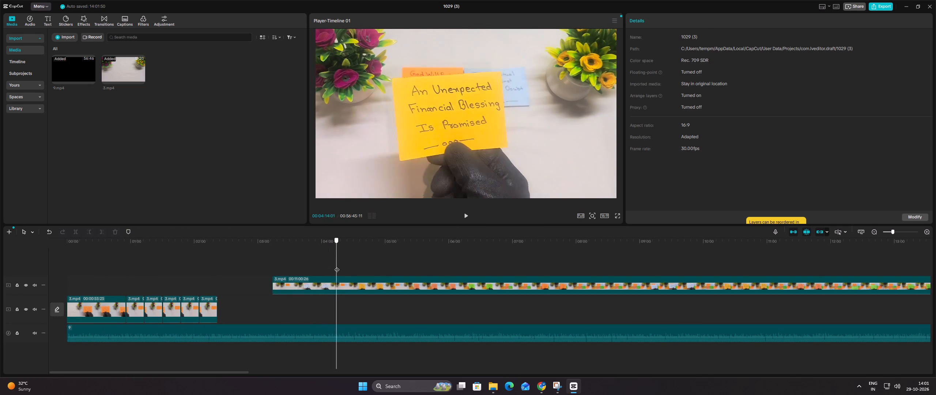
left_click_drag(337, 266, 334, 268)
left_click(332, 289)
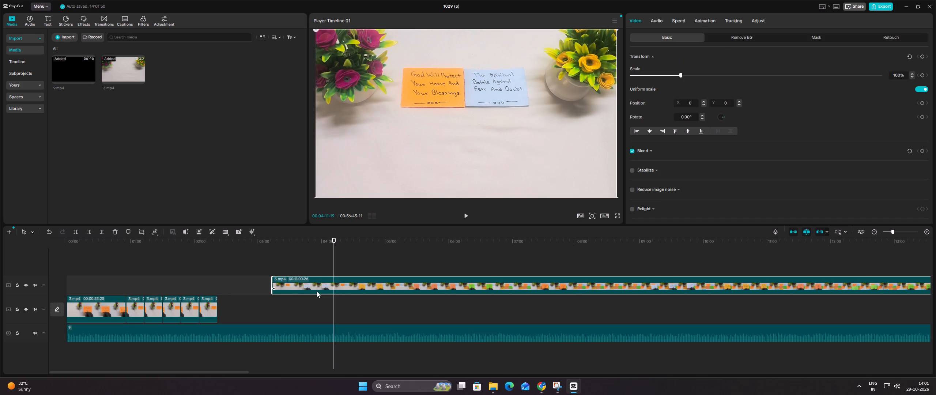
left_click(79, 233)
Move the blue-note segment to start where the repeated orange-note clips end, and shift the remaining footage past 6:00 on a higher track.
left_click_drag(285, 281, 243, 283)
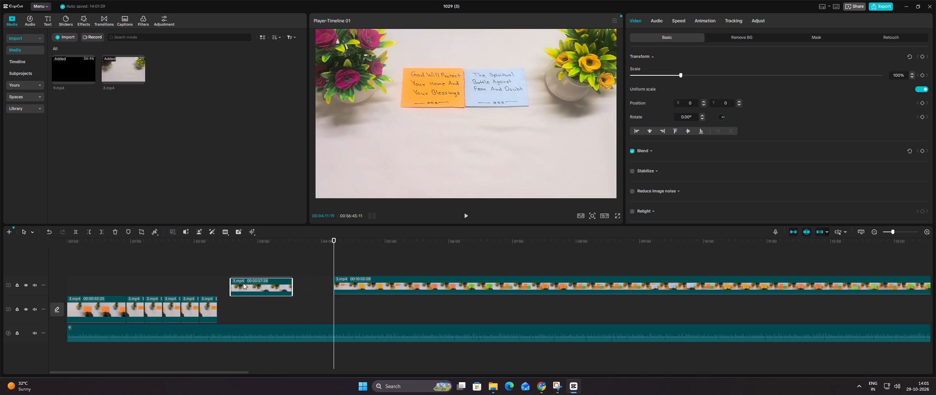
left_click_drag(243, 283, 229, 282)
left_click_drag(370, 282, 503, 276)
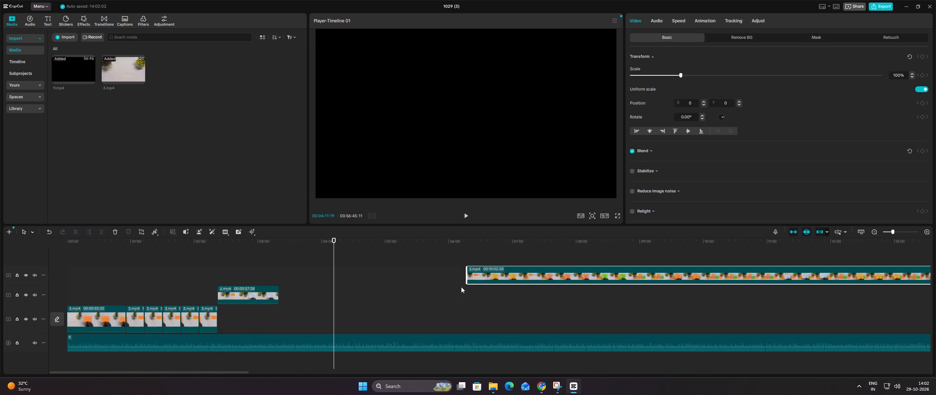
Split the blue-note clip at about 3:04, just after the hand has left the frame and the note lies still.
left_click(253, 262)
left_click_drag(252, 261, 259, 260)
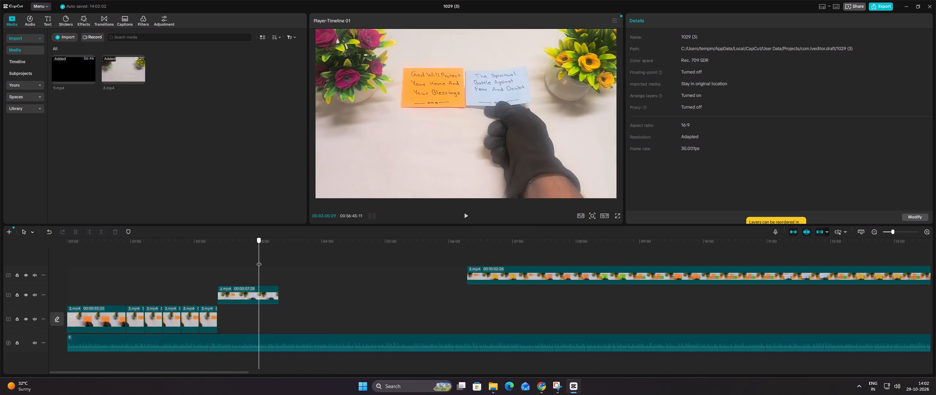
left_click_drag(259, 260, 263, 260)
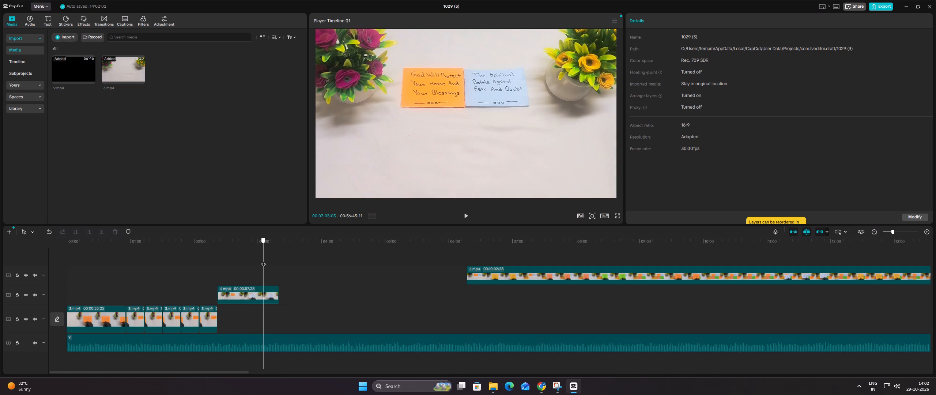
left_click_drag(263, 260, 262, 262)
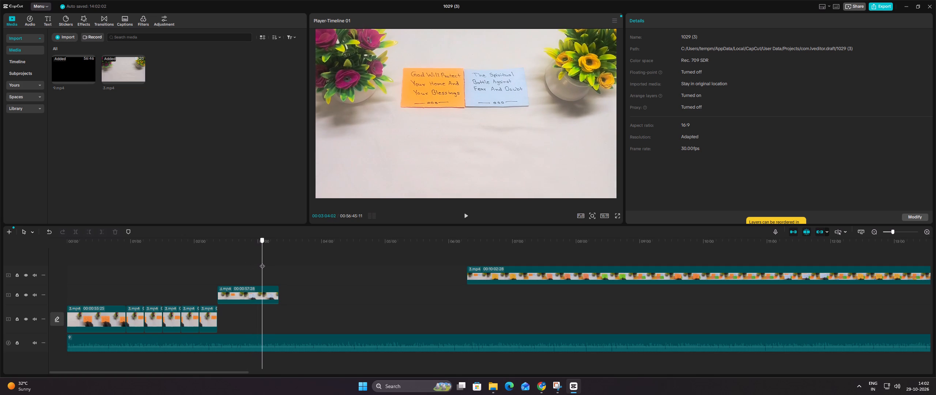
left_click_drag(262, 262, 261, 263)
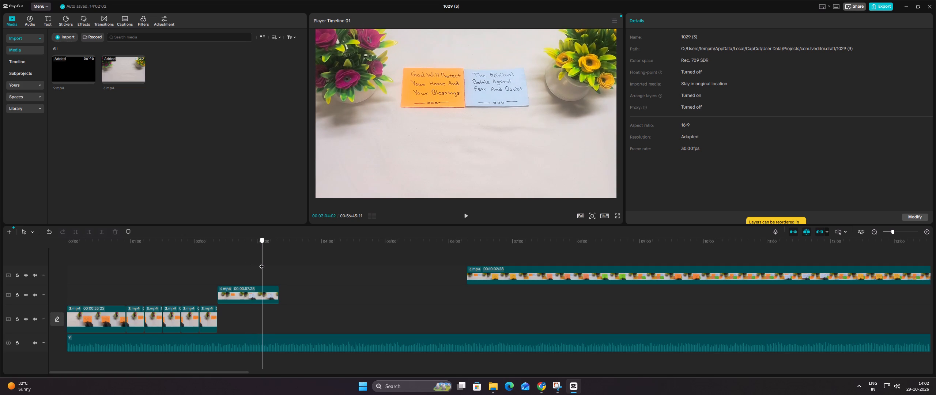
left_click_drag(261, 263, 258, 259)
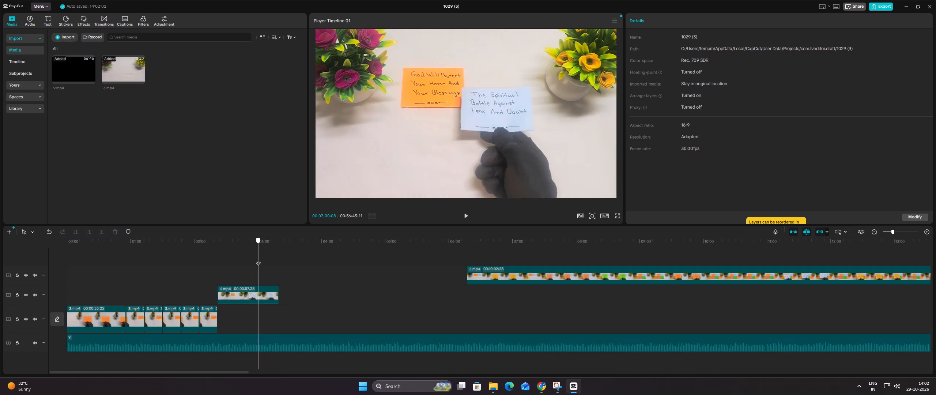
left_click_drag(258, 259, 262, 257)
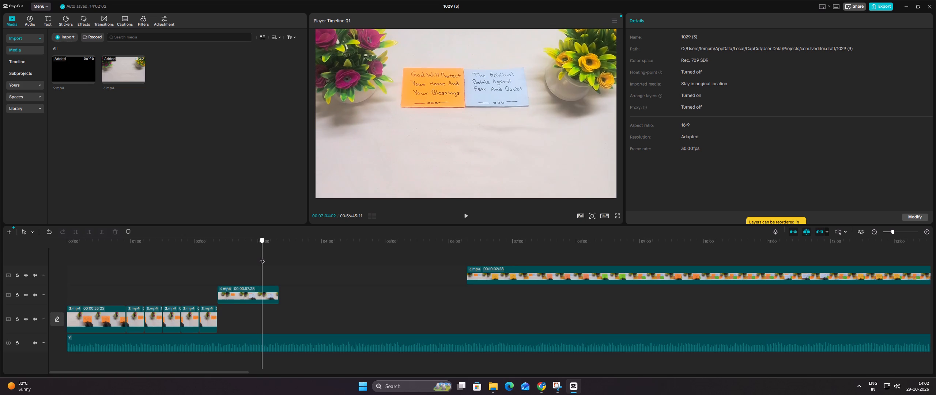
left_click_drag(262, 257, 263, 259)
left_click(267, 294)
left_click(72, 233)
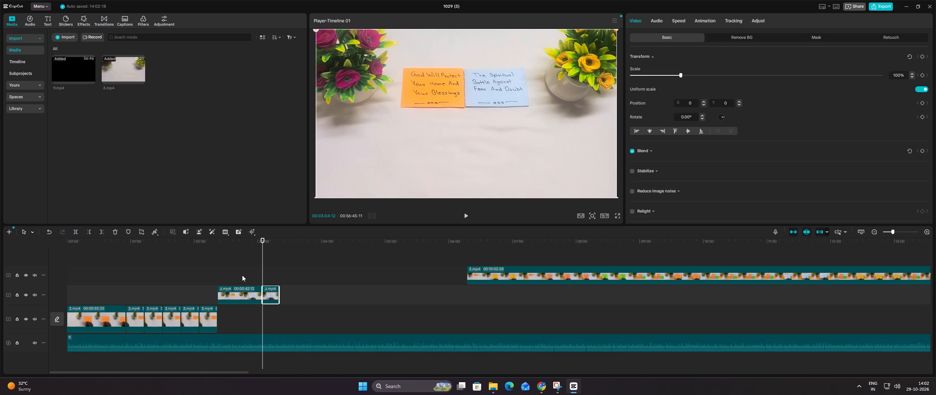
Copy the short still segment of the blue note and paste it four times end to end after the original.
left_click(267, 269)
left_click_drag(269, 268, 277, 268)
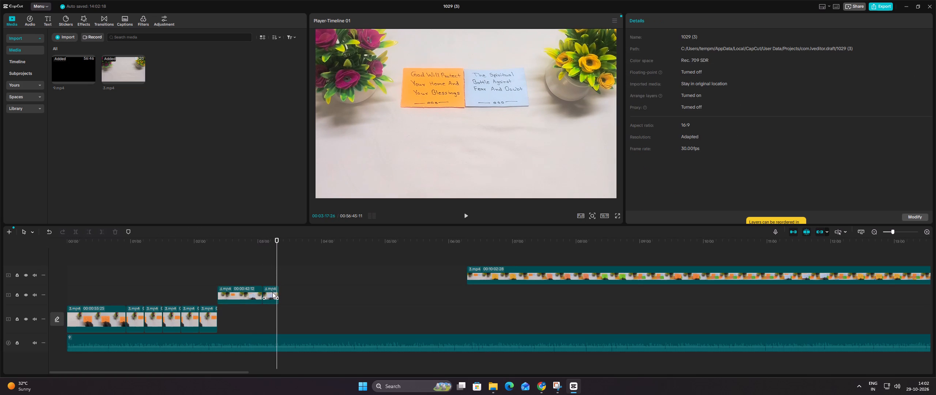
right_click(271, 292)
left_click(313, 107)
left_click(278, 270)
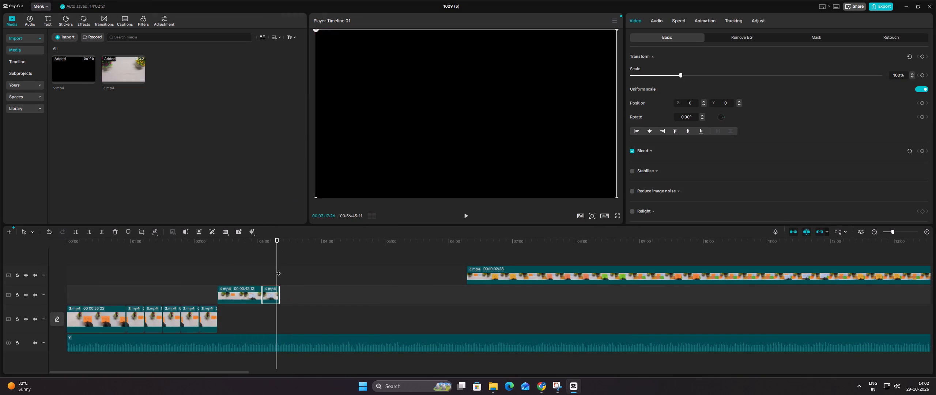
key("ctrl+v")
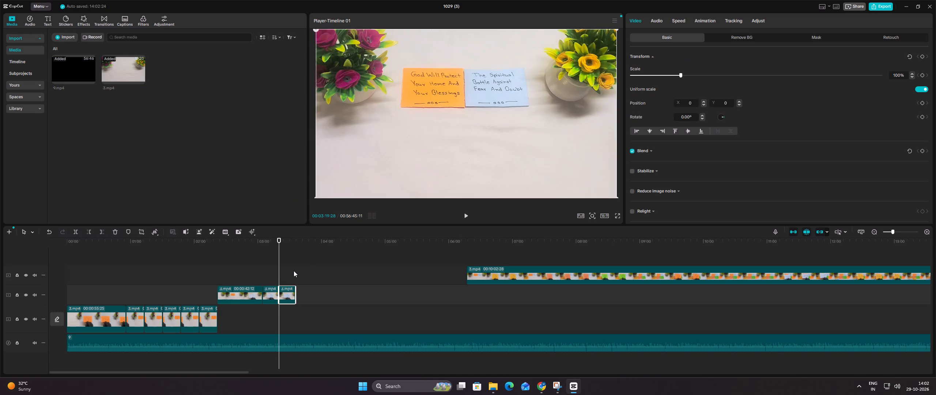
left_click(297, 269, "ctrl")
key("ctrl+v")
left_click(310, 266, "ctrl")
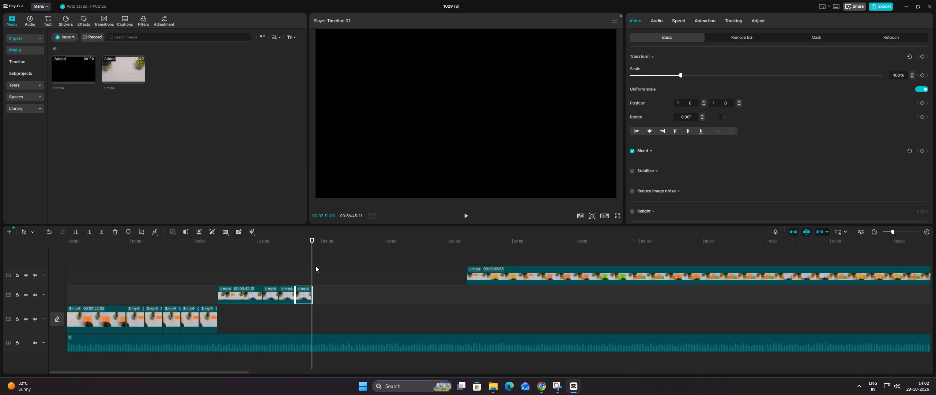
key("ctrl+v")
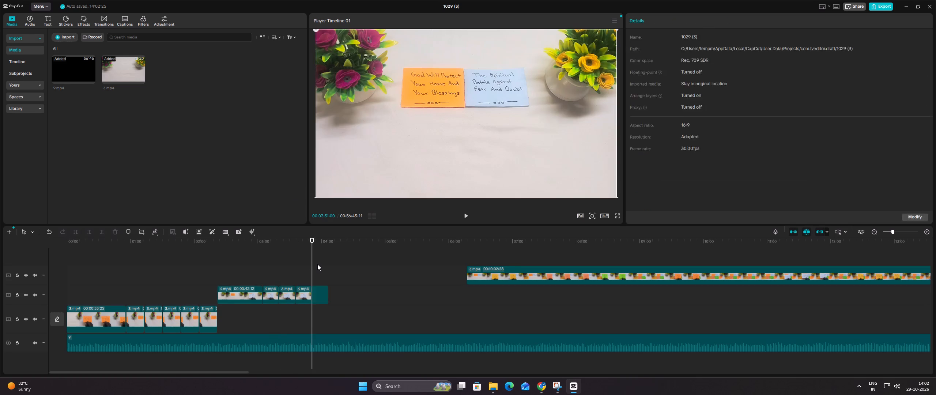
left_click(329, 267, "ctrl")
key("ctrl+v")
Move the blue-note clip and all its repeated still segments together onto the main track, directly after the first-note clips.
left_click_drag(376, 273, 305, 302)
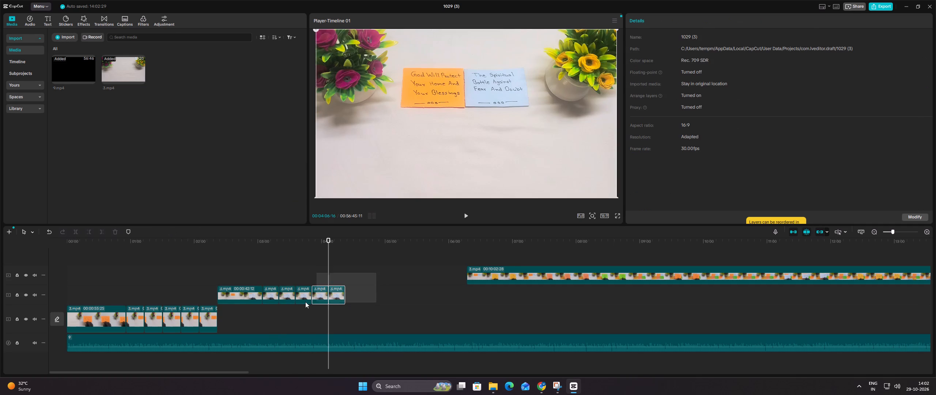
left_click_drag(305, 302, 245, 297)
left_click_drag(245, 297, 246, 319)
left_click(275, 280)
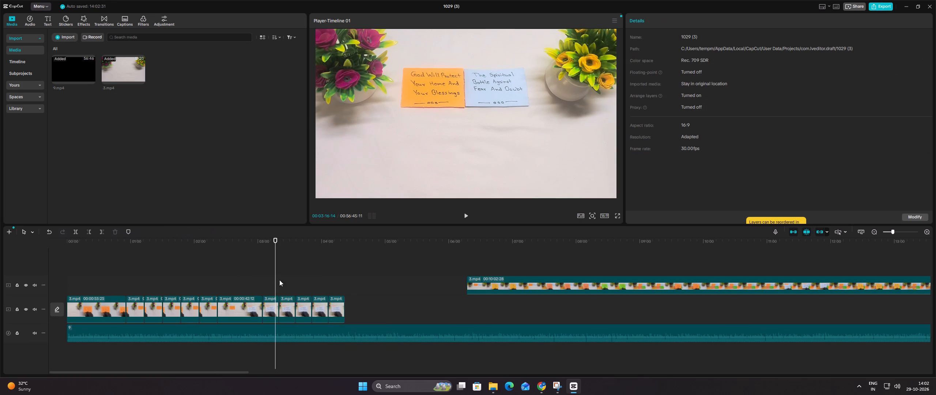
Delete the last repeated blue-note still and the last repeated first-note still from the main track, and check the resulting sequence.
left_click(331, 304)
left_click(118, 233)
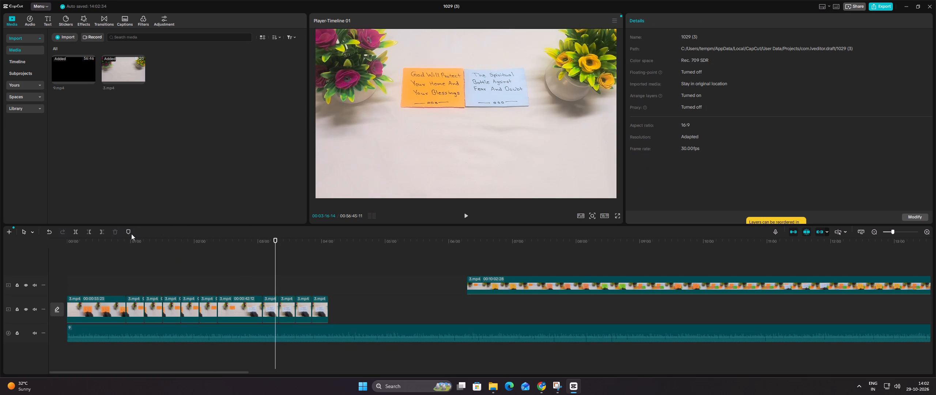
left_click(205, 305)
left_click(117, 232)
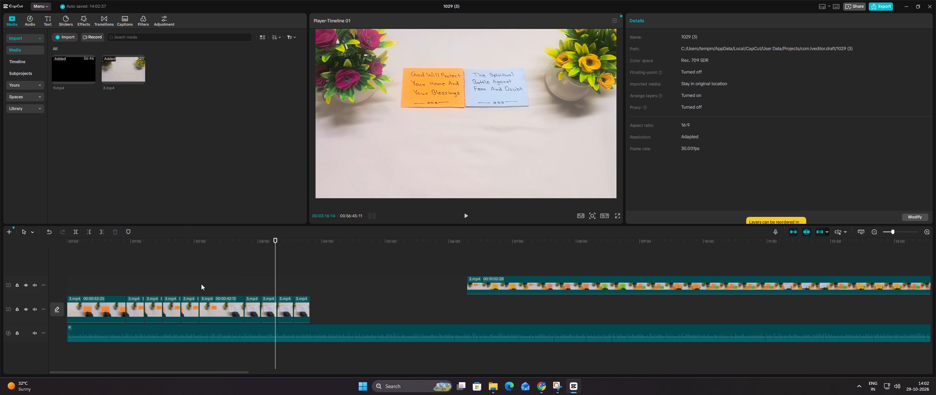
left_click(167, 274)
left_click_drag(169, 270, 248, 272)
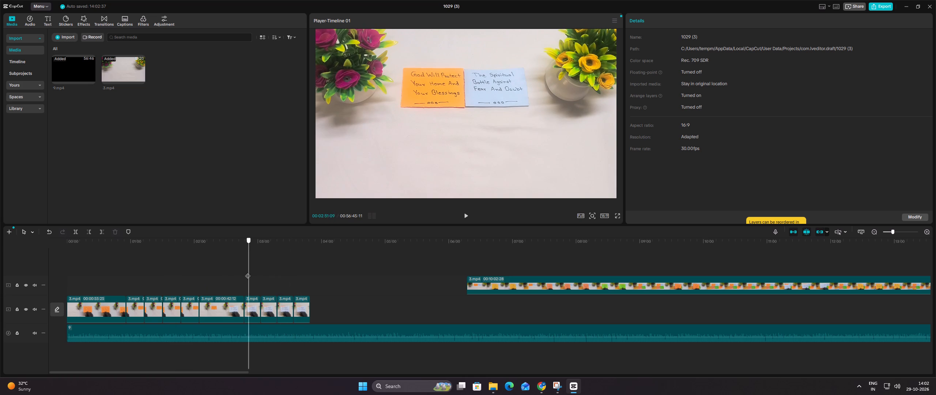
left_click_drag(248, 272, 279, 267)
Split the remaining 3.mp4 clip at about 7:10, after the yellow note is placed, and move the yellow-note segment to the main-track clips' end point.
left_click(465, 262)
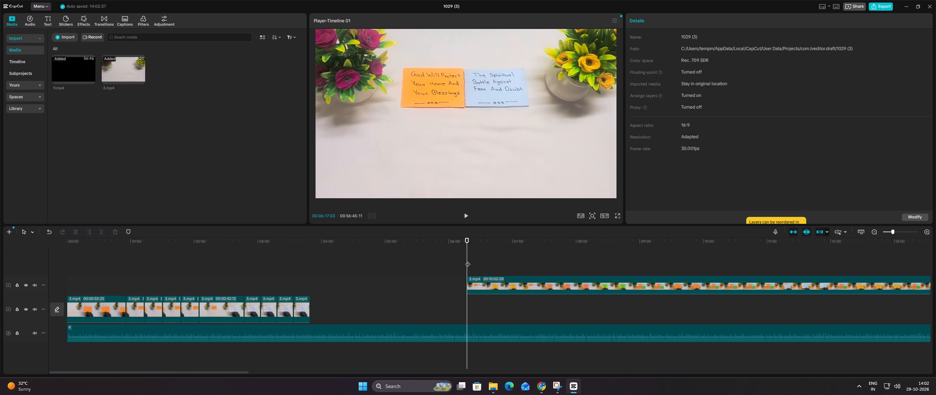
left_click_drag(468, 260, 476, 260)
left_click_drag(477, 260, 485, 261)
left_click_drag(486, 261, 513, 260)
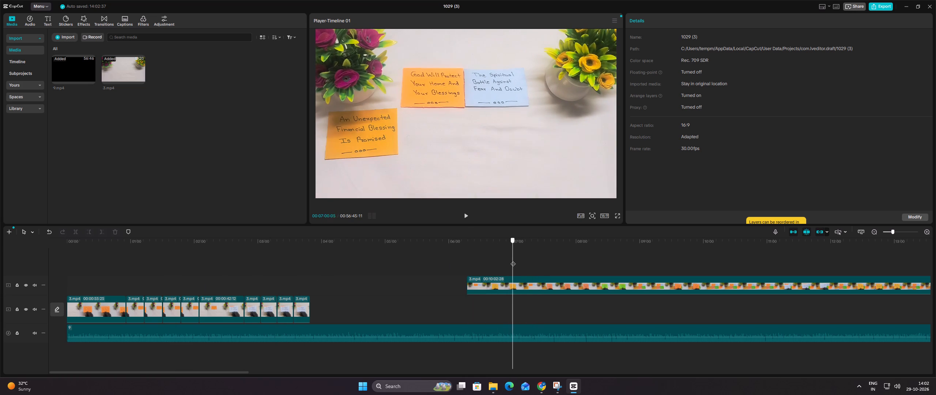
left_click_drag(513, 260, 523, 260)
left_click(522, 282)
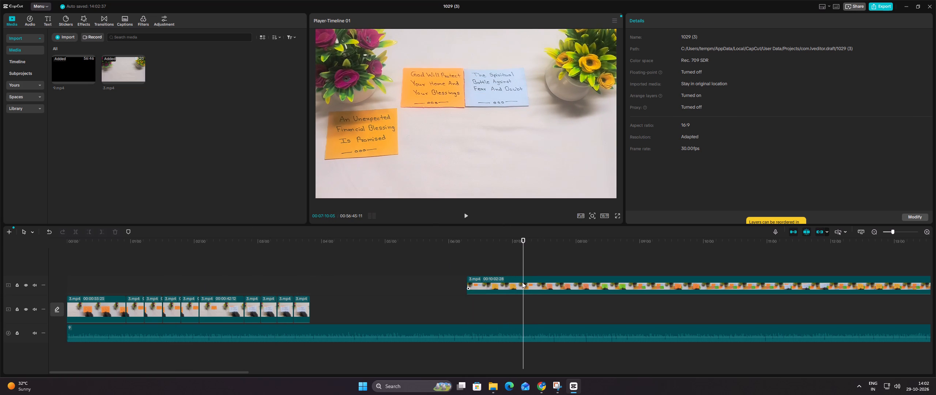
left_click(77, 232)
left_click_drag(482, 283, 398, 278)
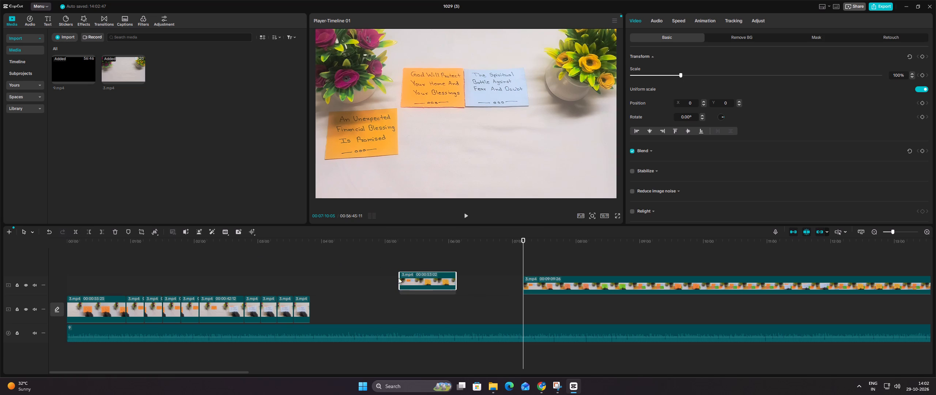
left_click_drag(398, 278, 326, 283)
Split the yellow-note segment at about 4:32, where the hand is gone and the note lies still.
left_click(338, 258)
left_click_drag(339, 258, 348, 257)
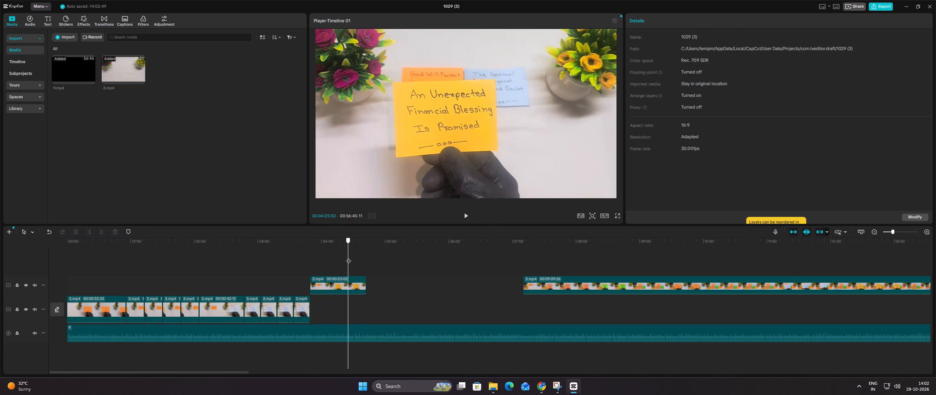
left_click_drag(348, 257, 356, 259)
left_click(352, 279)
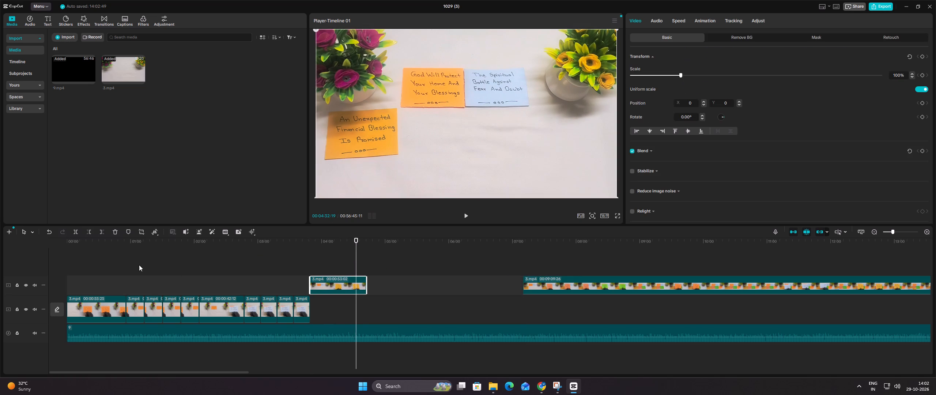
left_click(74, 233)
Copy the short still segment of the yellow note and paste it four times after the original.
left_click(360, 257)
left_click_drag(360, 257, 364, 257)
right_click(363, 281)
left_click(419, 108)
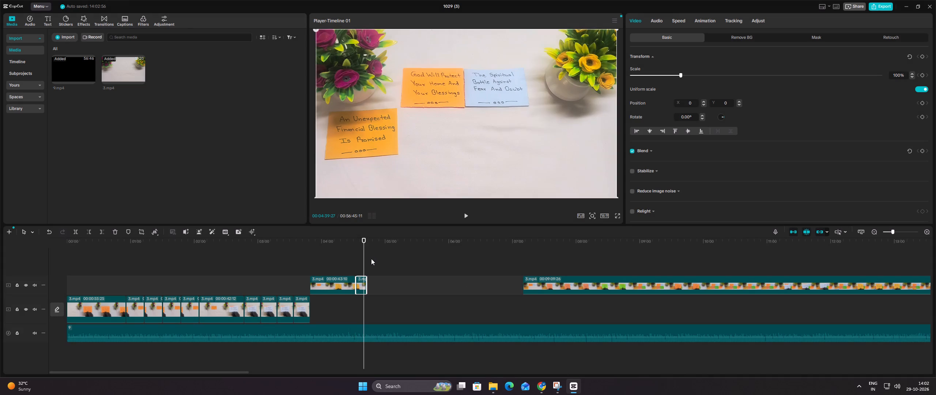
left_click(368, 261)
key("ctrl+v")
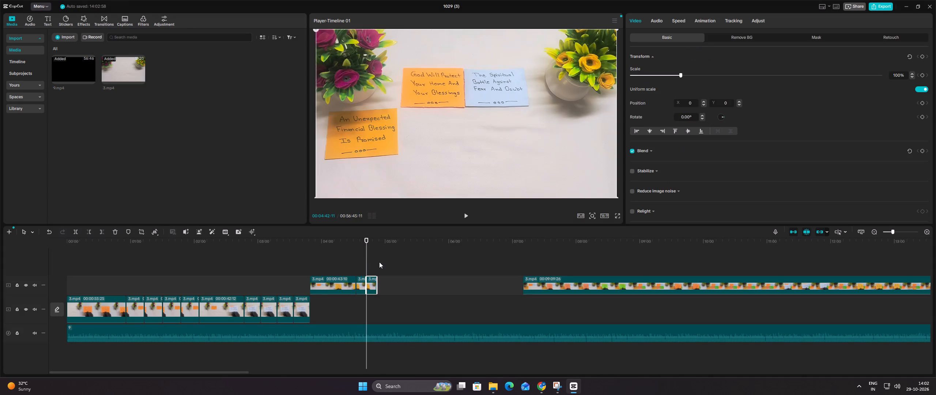
left_click(379, 262, "ctrl")
key("ctrl+v")
left_click(390, 265, "ctrl")
key("ctrl+v")
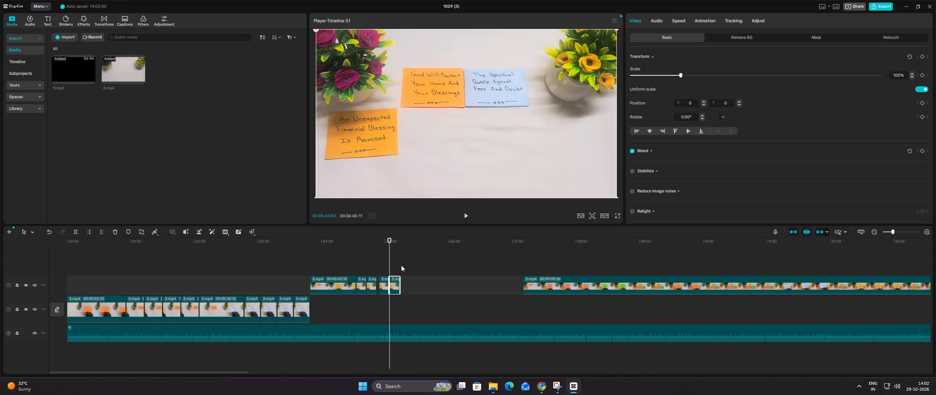
left_click(400, 264, "ctrl")
key("ctrl+v")
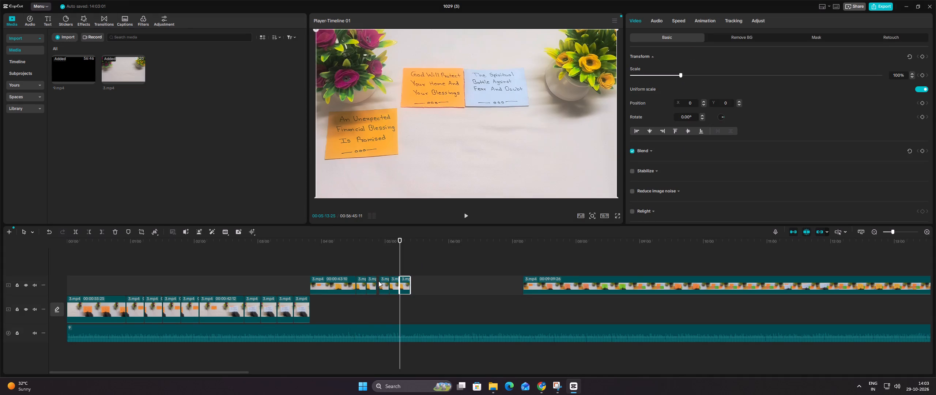
Close the small gap between the first and second pasted yellow-note stills.
right_click(378, 282)
left_click(392, 290)
Move the yellow-note clip and all its repeated still segments together onto the main track, after the blue-note clips.
left_click_drag(424, 272, 345, 285)
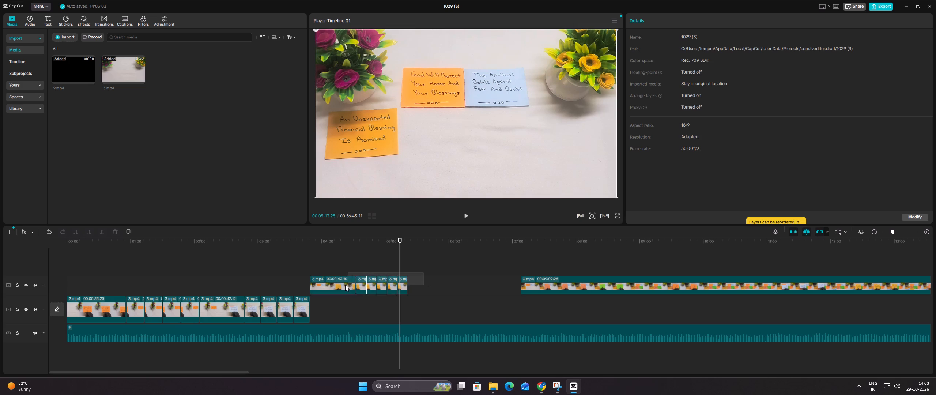
left_click_drag(345, 285, 341, 285)
left_click_drag(341, 285, 346, 306)
left_click(356, 280)
left_click_drag(358, 275, 404, 275)
Split the remaining 3.mp4 clip at about 8:07, after the fourth note is placed, and move that segment to start where the yellow-note clips end.
left_click(521, 261)
left_click_drag(521, 261, 560, 264)
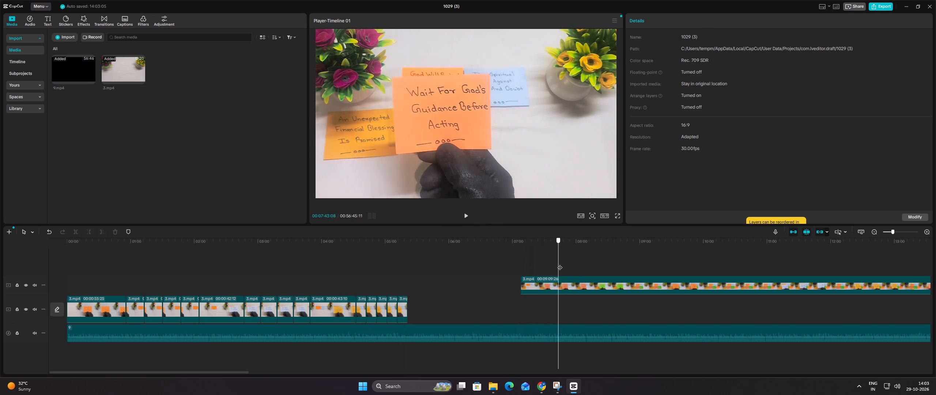
left_click_drag(560, 264, 567, 264)
left_click_drag(567, 264, 579, 265)
left_click_drag(579, 265, 584, 265)
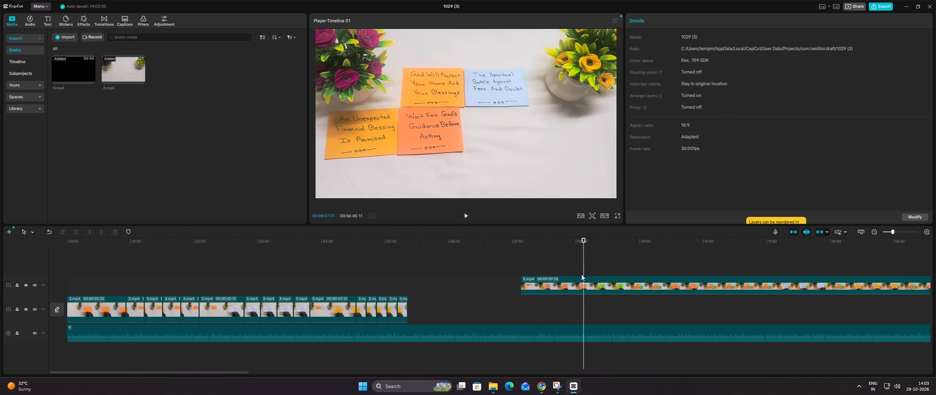
left_click(579, 287)
left_click(77, 233)
left_click_drag(570, 283, 543, 286)
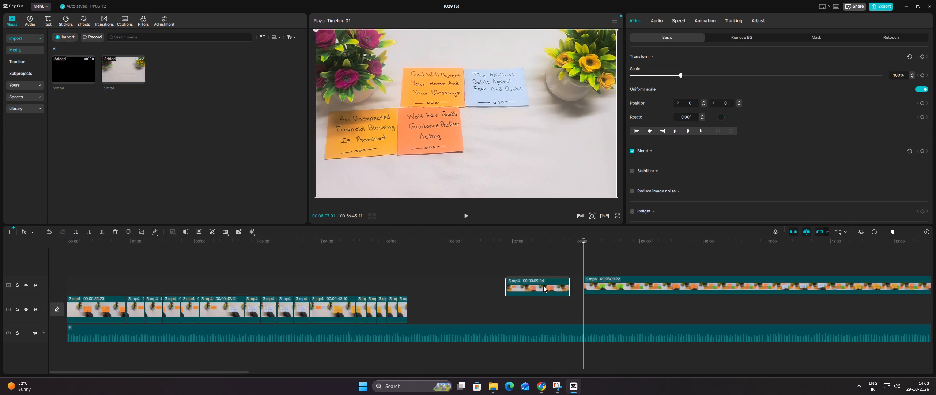
left_click_drag(543, 286, 455, 286)
Split the fourth-note segment at about 6:11, where the hand is gone and the note lies still.
left_click(460, 263)
left_click(460, 263)
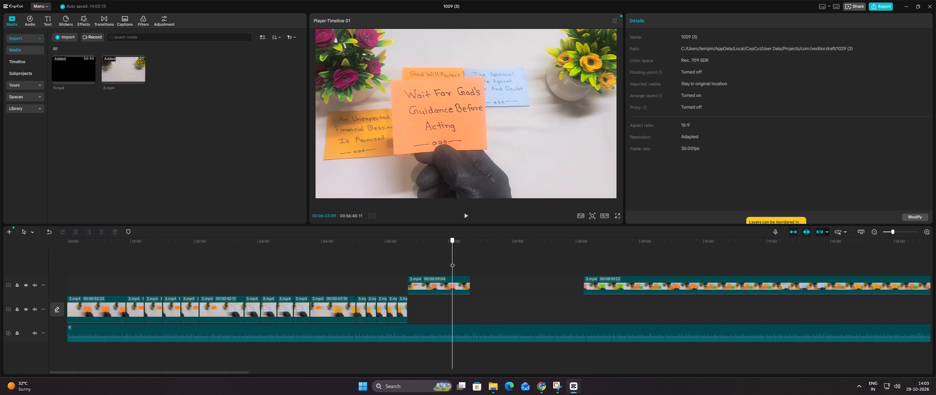
left_click(460, 264)
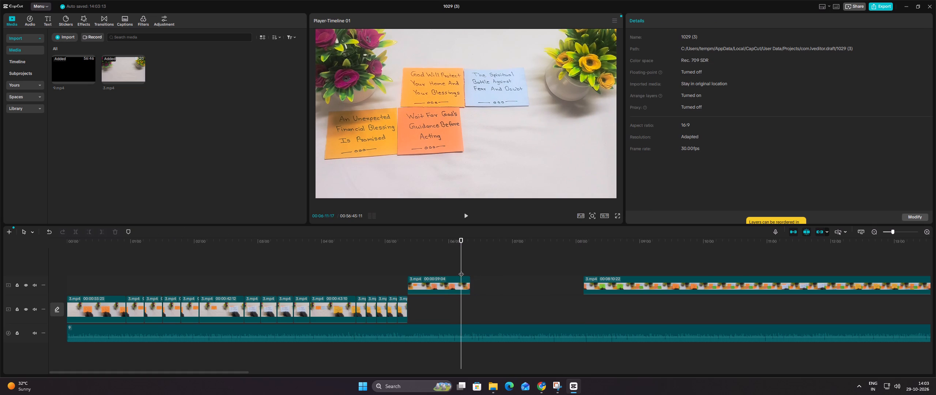
left_click(460, 277)
left_click(76, 236)
left_click(77, 231)
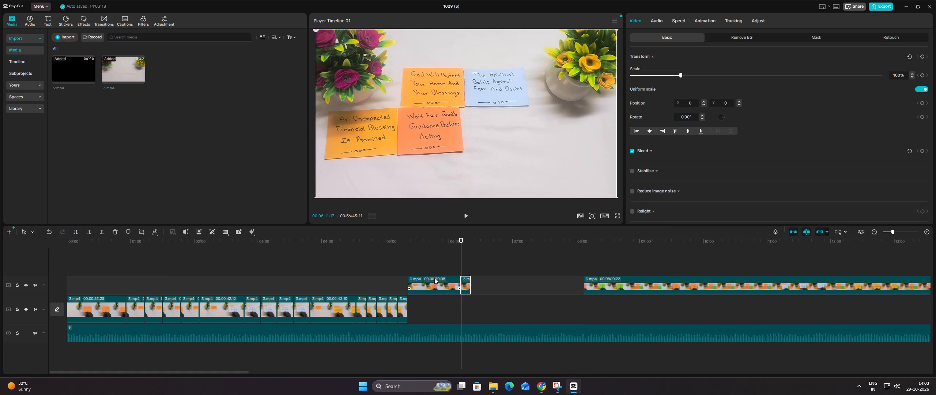
Copy the fourth-note still segment and paste four copies of it back to back directly after the original.
left_click(464, 260)
left_click_drag(464, 260, 469, 260)
right_click(464, 280)
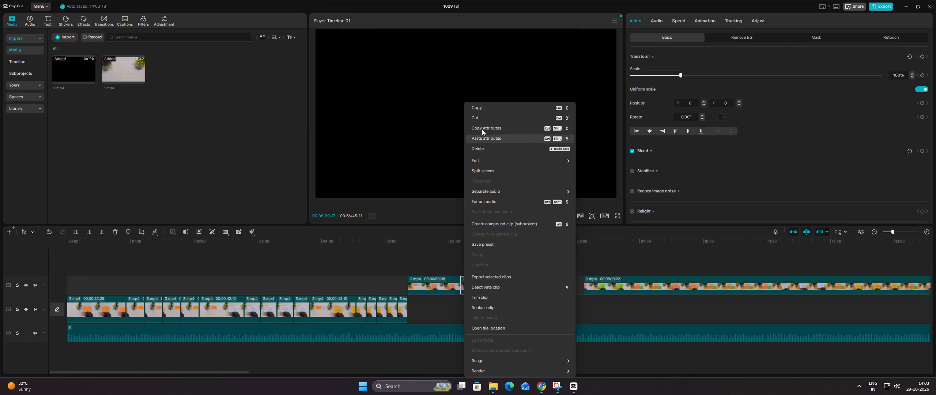
left_click(485, 108)
key("ctrl+v")
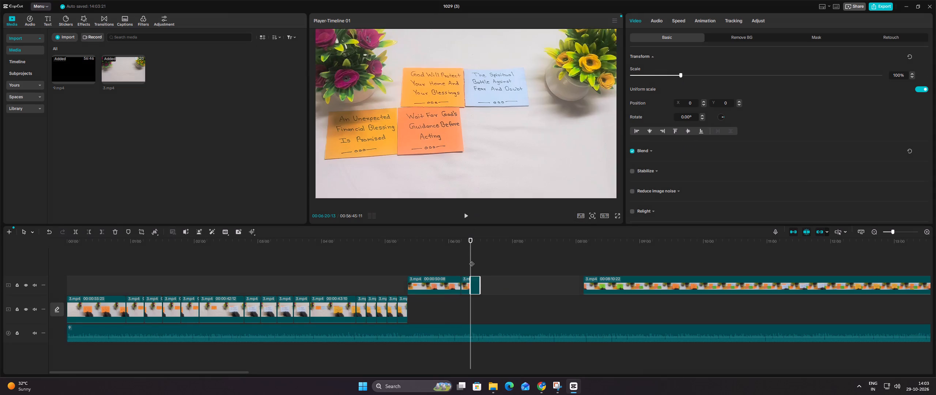
left_click(478, 260, "ctrl")
key("ctrl+v")
triple_click(487, 262, "ctrl")
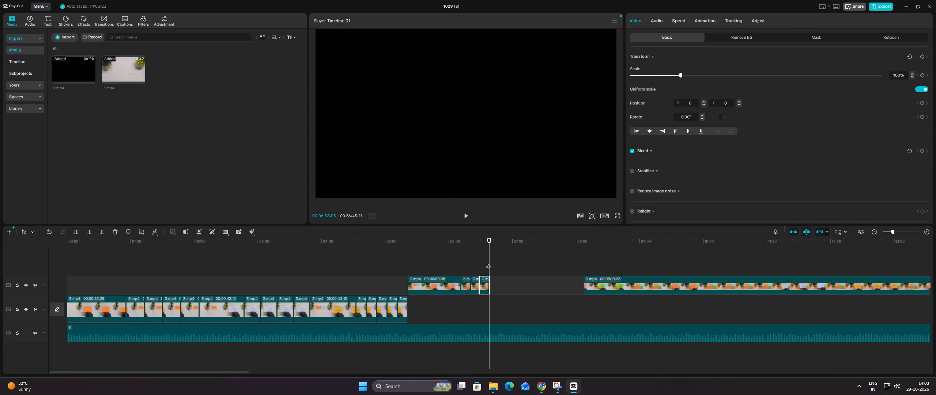
key("ctrl+v")
left_click(499, 263, "ctrl")
key("ctrl+v")
Move the fourth-note clip and all its repeated still segments onto the main track, after the yellow-note clips.
left_click_drag(515, 264, 516, 280)
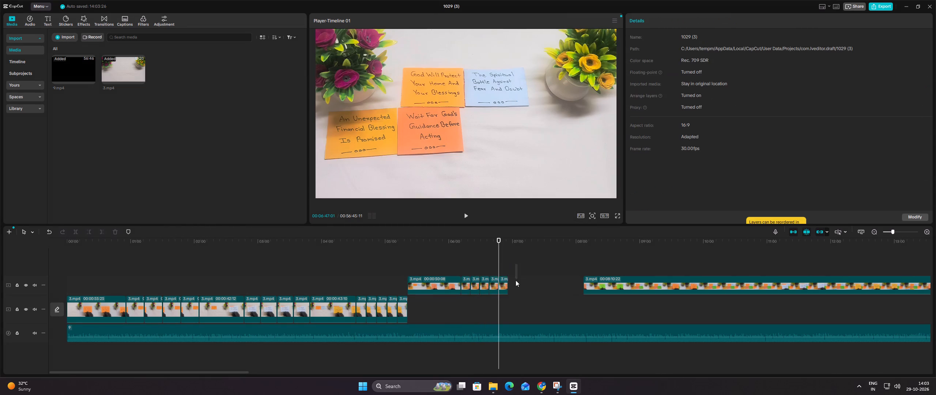
left_click_drag(516, 280, 445, 282)
left_click(445, 282)
left_click_drag(445, 282, 448, 305)
left_click(448, 305)
left_click_drag(444, 274, 445, 275)
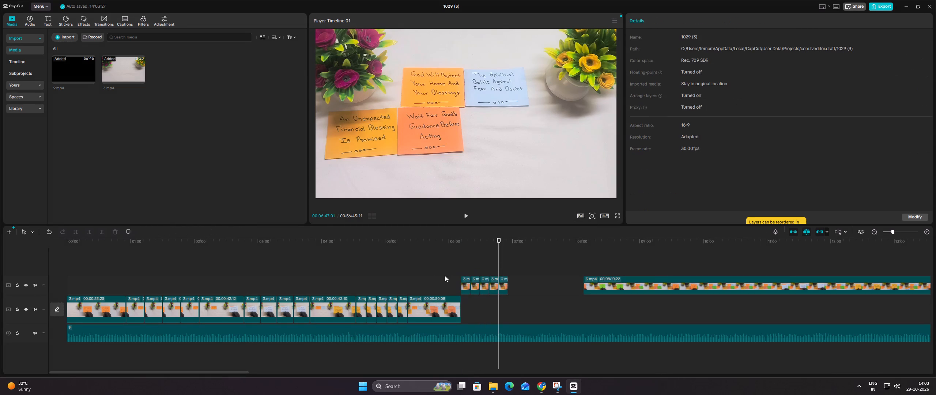
left_click_drag(445, 275, 518, 284)
left_click(518, 284)
left_click_drag(449, 262, 506, 279)
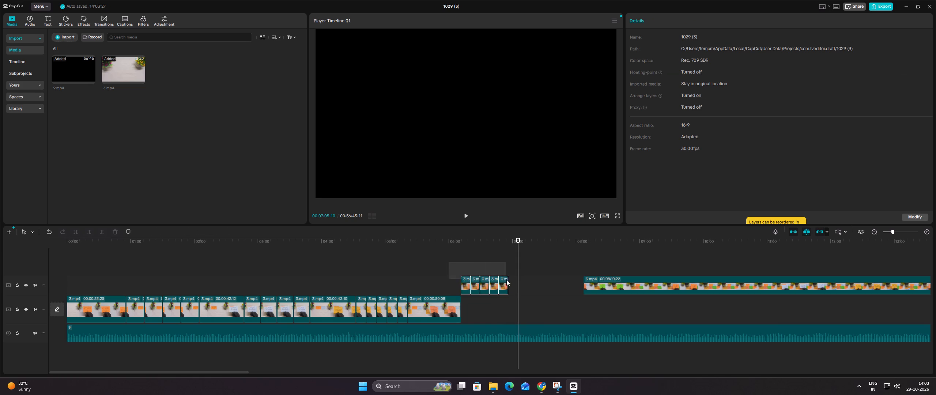
left_click_drag(506, 279, 513, 286)
left_click(513, 286)
left_click_drag(438, 264, 539, 289)
left_click_drag(504, 282, 507, 302)
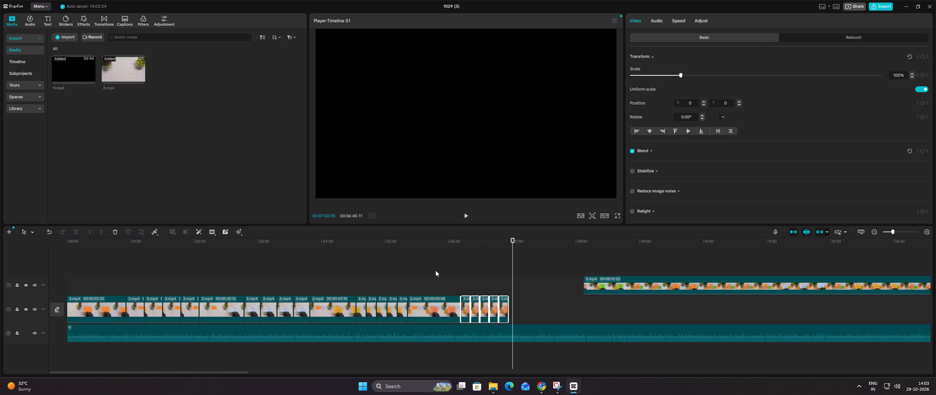
Examine the assembled fourth-note stills on the main track and scan the remaining 3.mp4 footage for where the next notes are placed.
left_click(435, 270)
left_click_drag(435, 271, 489, 275)
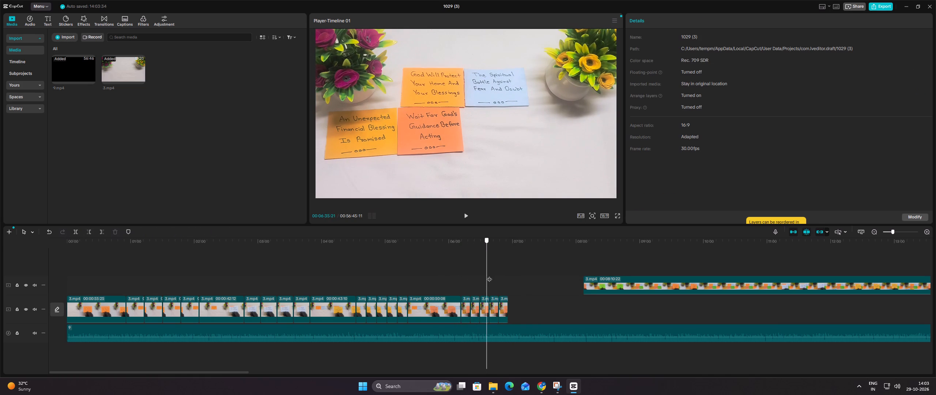
left_click_drag(489, 275, 469, 266)
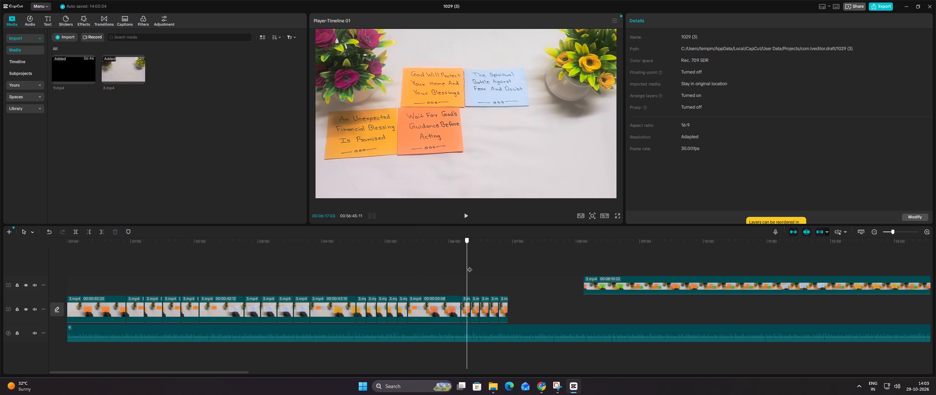
left_click_drag(469, 266, 505, 266)
left_click(773, 244)
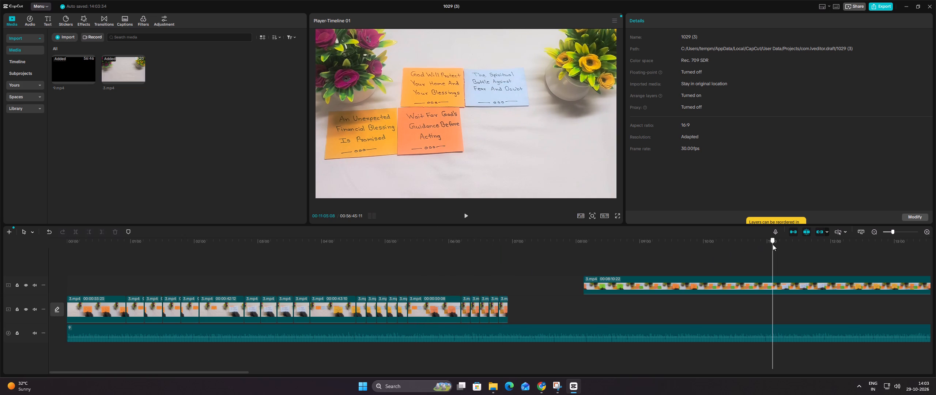
left_click_drag(770, 249, 816, 252)
left_click(792, 263)
left_click_drag(792, 263, 935, 268)
left_click(268, 267)
left_click_drag(268, 267, 257, 268)
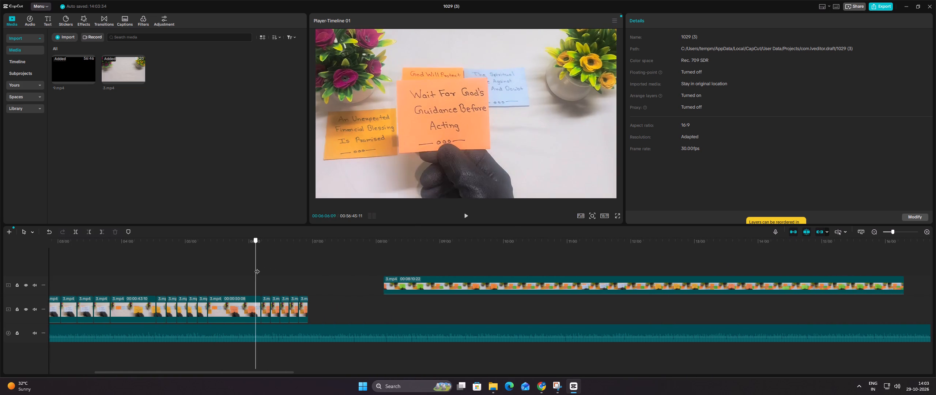
left_click_drag(257, 268, 303, 263)
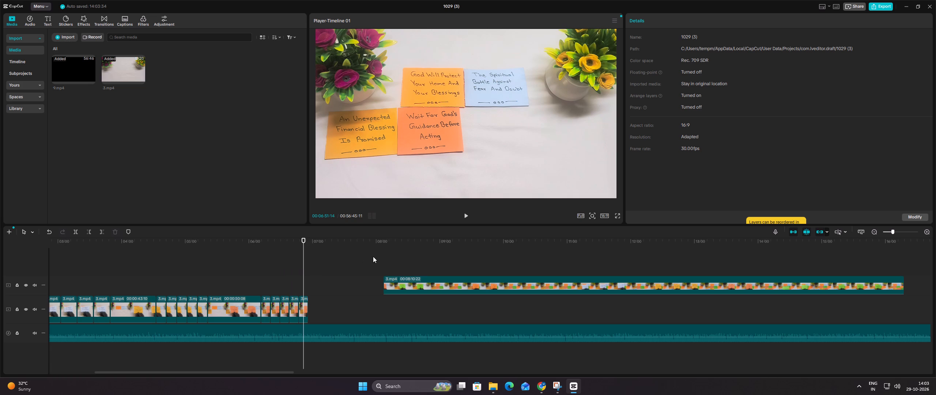
left_click(383, 258)
left_click_drag(385, 259, 412, 260)
left_click_drag(414, 260, 415, 260)
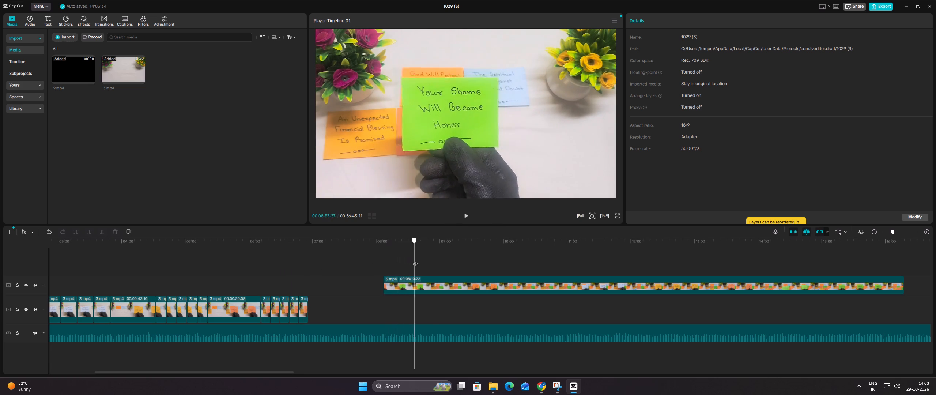
left_click_drag(415, 260, 451, 263)
left_click_drag(454, 263, 461, 264)
double_click(461, 264)
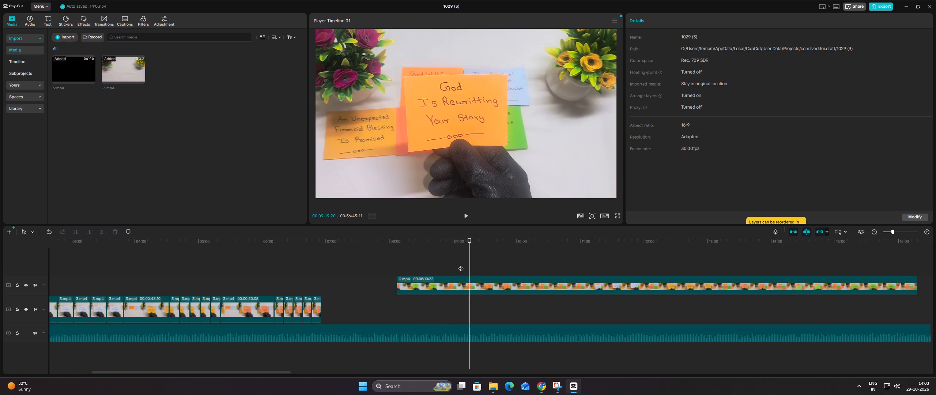
scroll(489, 257, "up", 1)
left_click(489, 257)
left_click_drag(490, 262, 492, 257)
left_click(499, 274)
left_click_drag(501, 272, 507, 269)
left_click(596, 260)
left_click_drag(596, 259, 695, 268)
left_click_drag(710, 268, 814, 270)
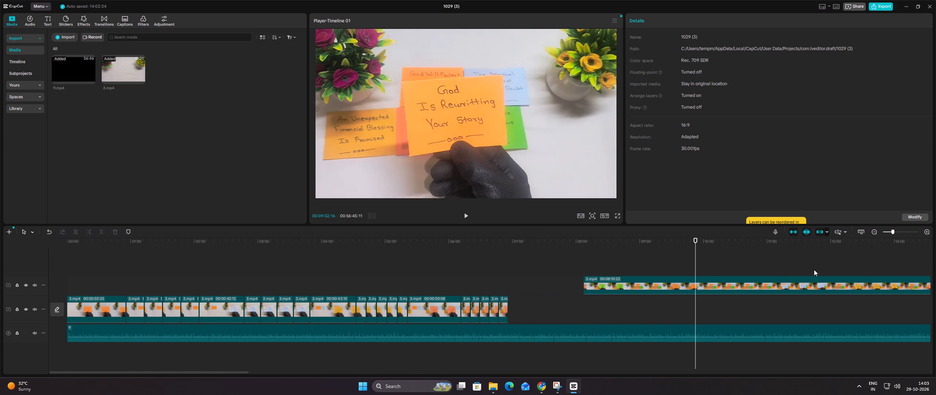
left_click_drag(814, 270, 935, 275)
left_click(935, 275)
double_click(860, 268)
left_click_drag(860, 268, 935, 266)
Split the remaining 3.mp4 clip at about 9:09, after the green fifth note is placed, and move the remainder to start at about 10:53.
left_click(456, 262)
left_click_drag(456, 262, 484, 261)
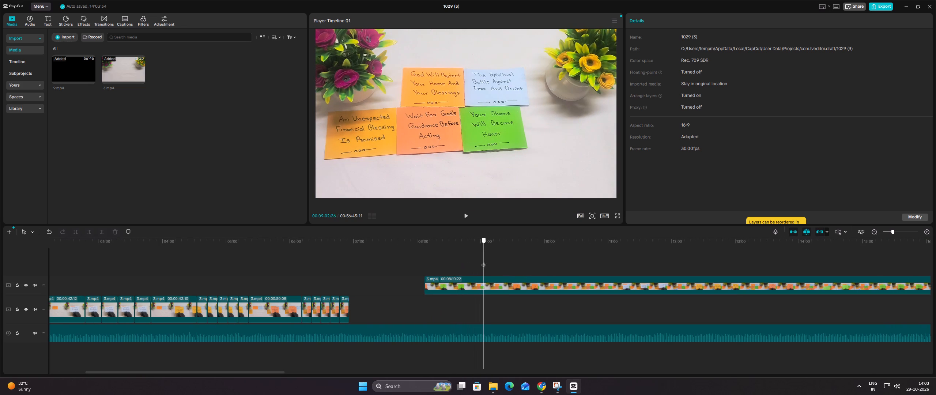
left_click_drag(484, 261, 490, 262)
left_click(490, 284)
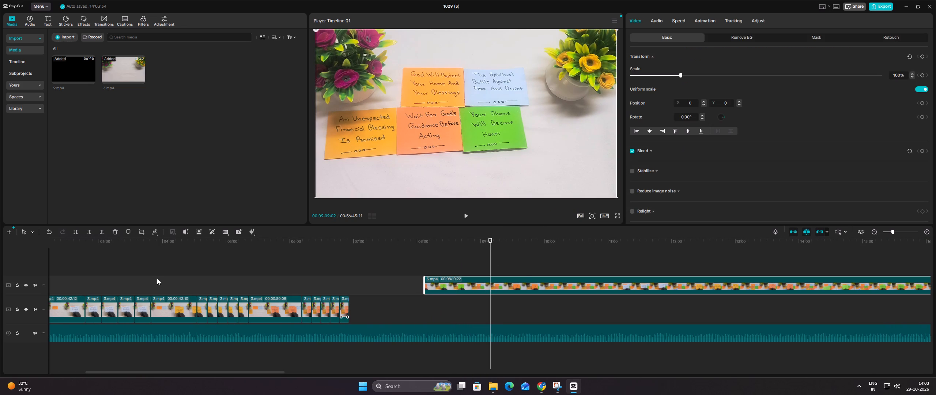
left_click(75, 234)
left_click_drag(518, 282, 628, 277)
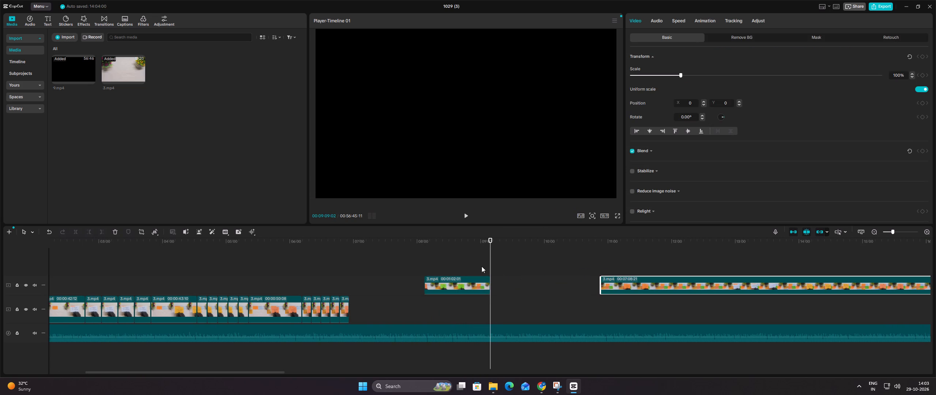
Split the green-note segment at about 8:58, where the hand is gone and the note lies still.
left_click(435, 262)
left_click_drag(435, 262, 464, 260)
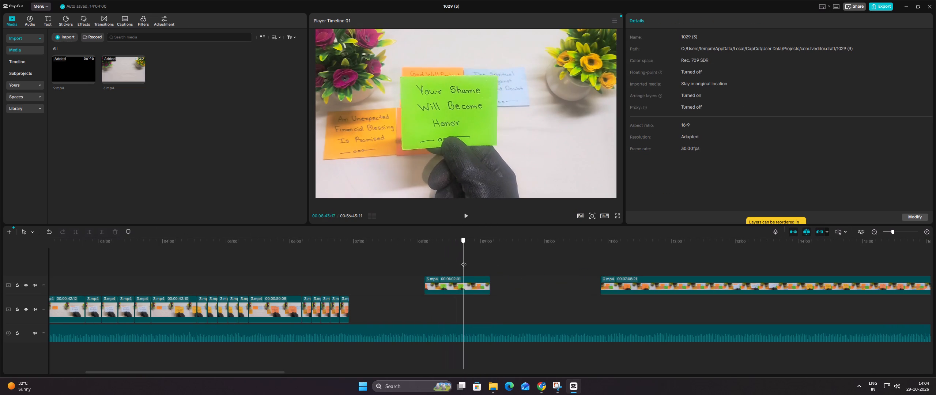
left_click_drag(464, 260, 479, 262)
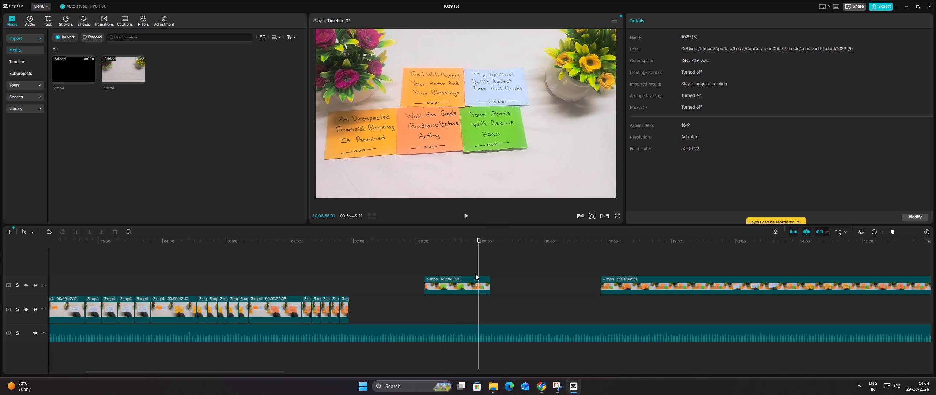
left_click(473, 283)
left_click(77, 232)
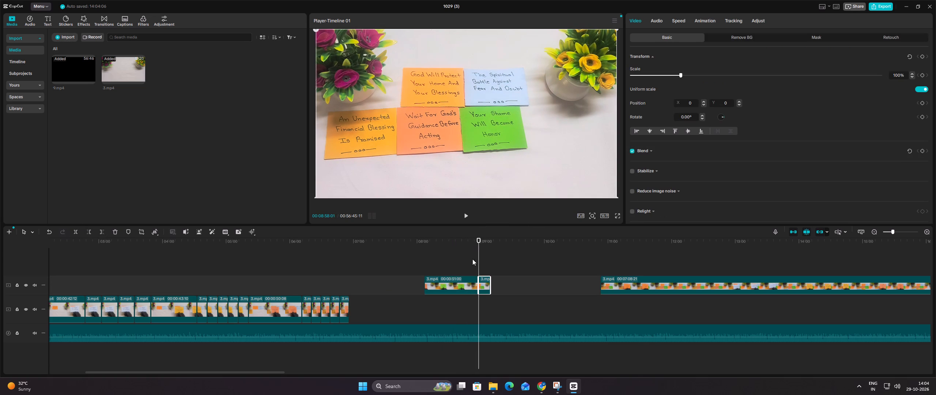
Copy the green-note still segment and paste four copies of it back to back directly after the original.
left_click(481, 259)
left_click_drag(482, 259, 488, 259)
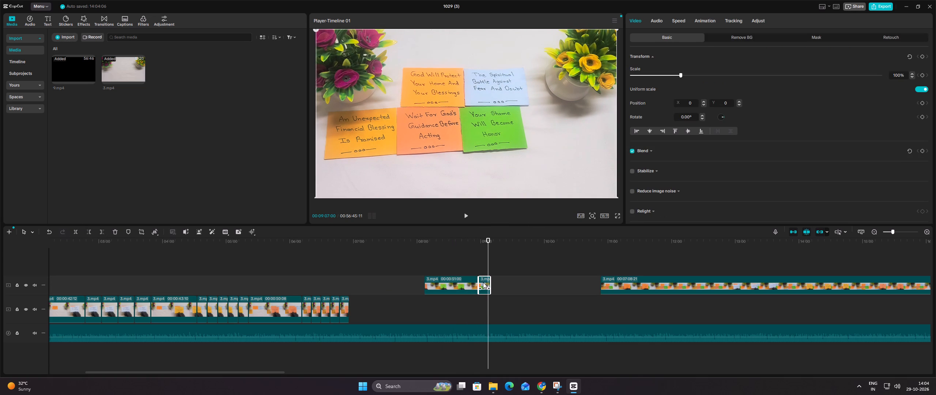
right_click(482, 283)
right_click(482, 283)
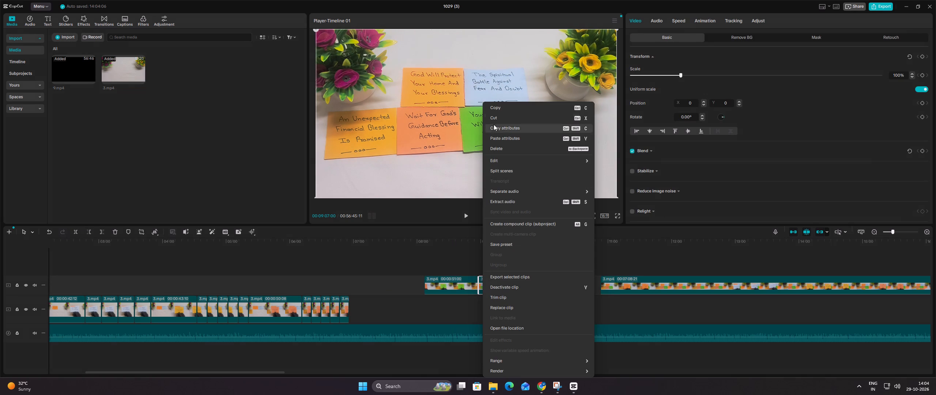
left_click(495, 107)
left_click(491, 262)
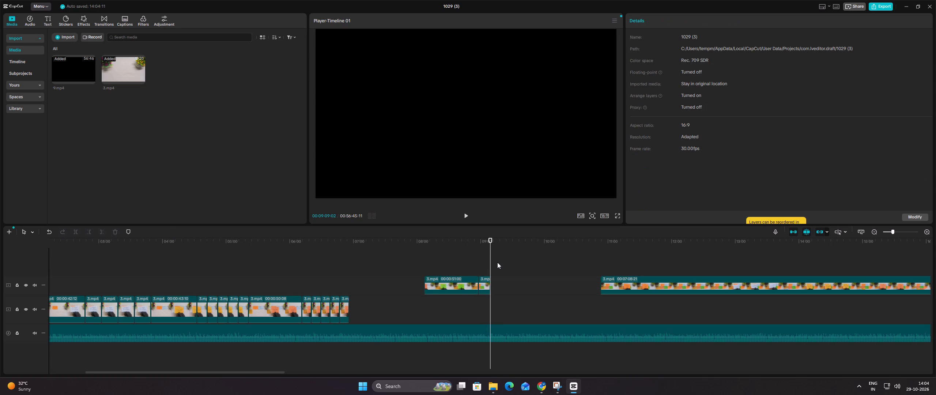
key("ctrl+v")
left_click(502, 262, "ctrl")
key("ctrl+v")
left_click(513, 263, "ctrl")
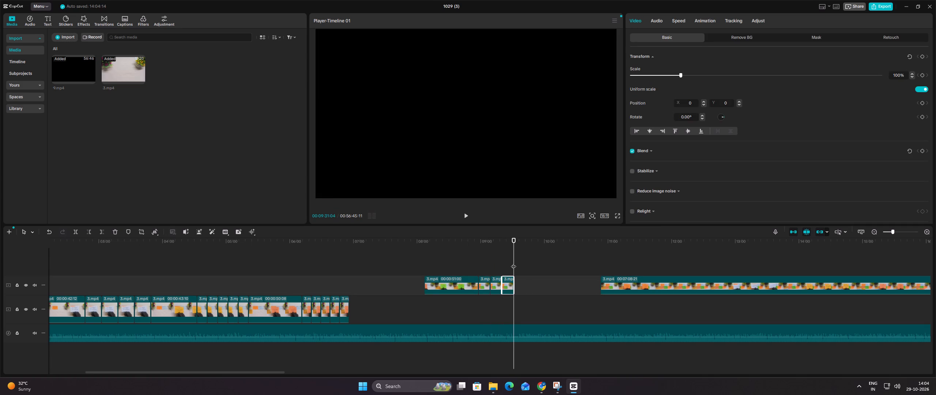
key("ctrl+v")
left_click(525, 261, "ctrl")
key("ctrl+v")
Move the green-note clip and all its repeated still segments together onto the main track, after the fourth-note clips.
left_click_drag(546, 260, 458, 283)
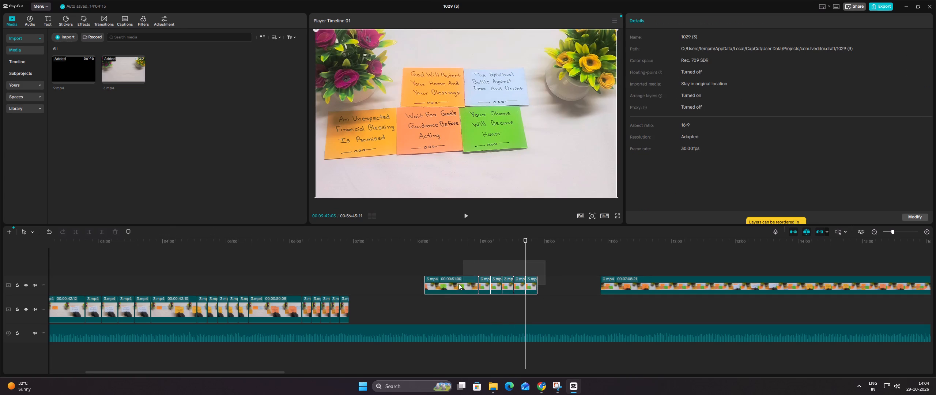
left_click_drag(458, 283, 452, 283)
left_click_drag(442, 283, 371, 307)
left_click(397, 270)
left_click_drag(397, 270, 356, 271)
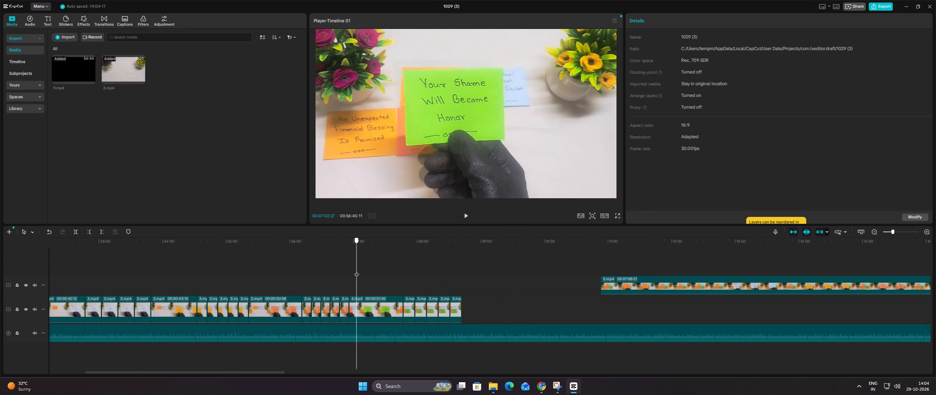
left_click_drag(356, 271, 388, 267)
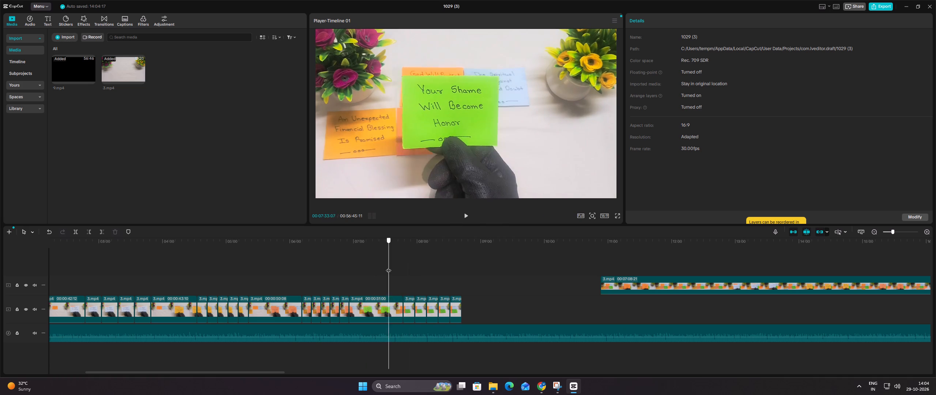
left_click_drag(388, 267, 449, 269)
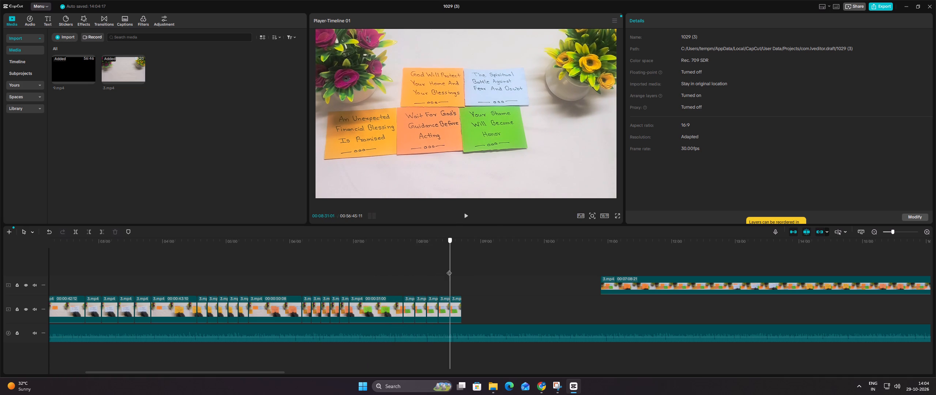
left_click_drag(449, 269, 458, 270)
left_click(458, 270)
Split the remaining 3.mp4 clip at about 12:41, after the sixth note is placed, and move that segment to start where the green-note clips end.
left_click(601, 270)
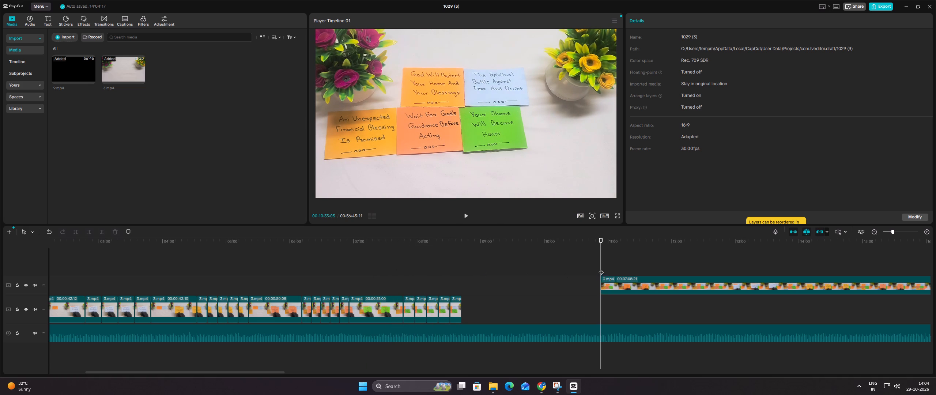
left_click_drag(603, 263, 690, 262)
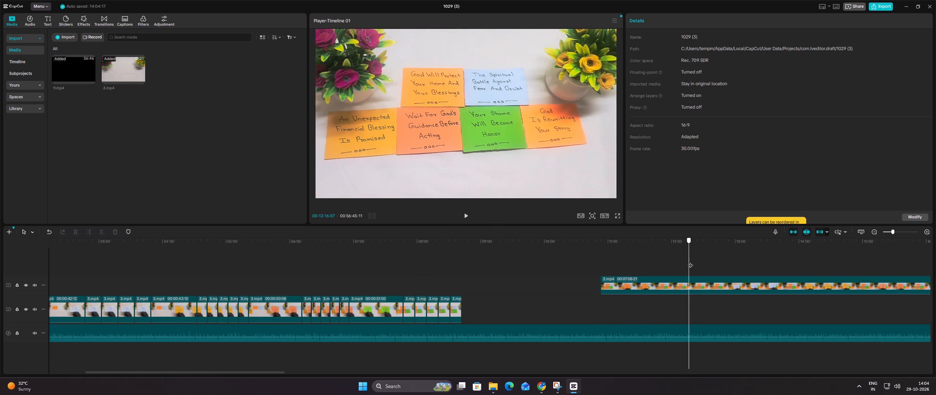
left_click_drag(690, 262, 724, 266)
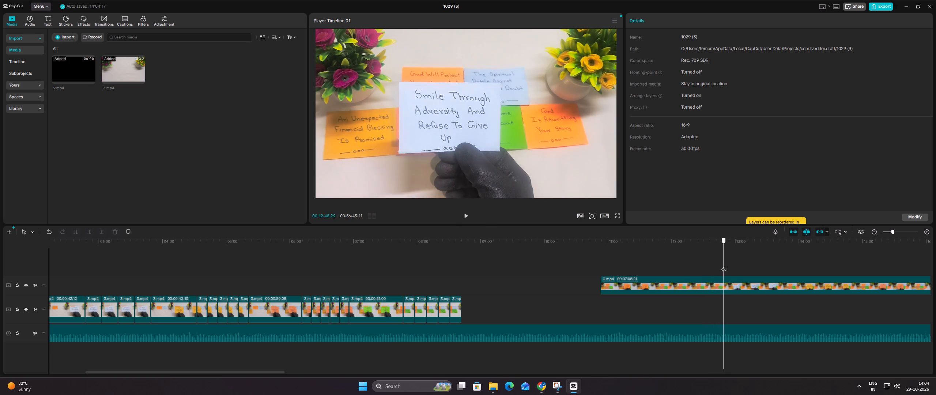
left_click_drag(724, 266, 716, 268)
left_click(716, 268)
left_click(711, 283)
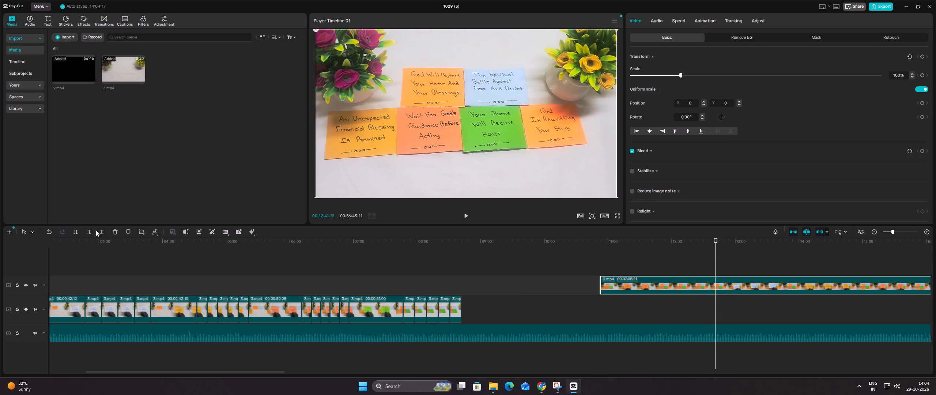
left_click(76, 232)
left_click_drag(663, 279, 539, 276)
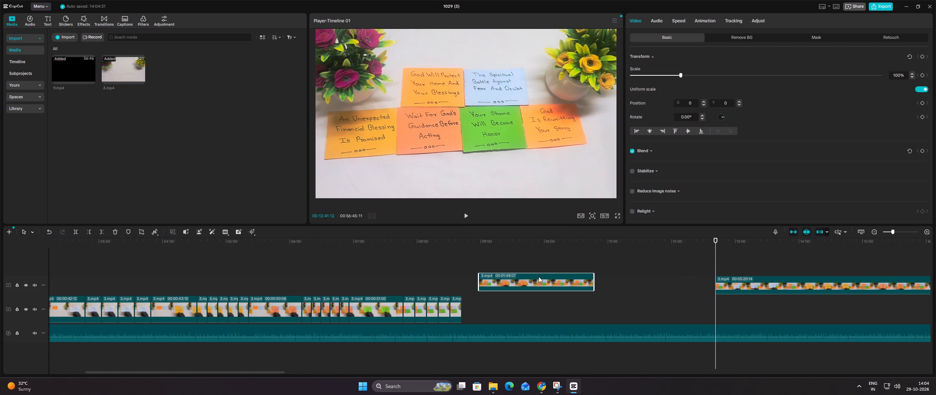
left_click_drag(539, 276, 522, 280)
double_click(519, 264)
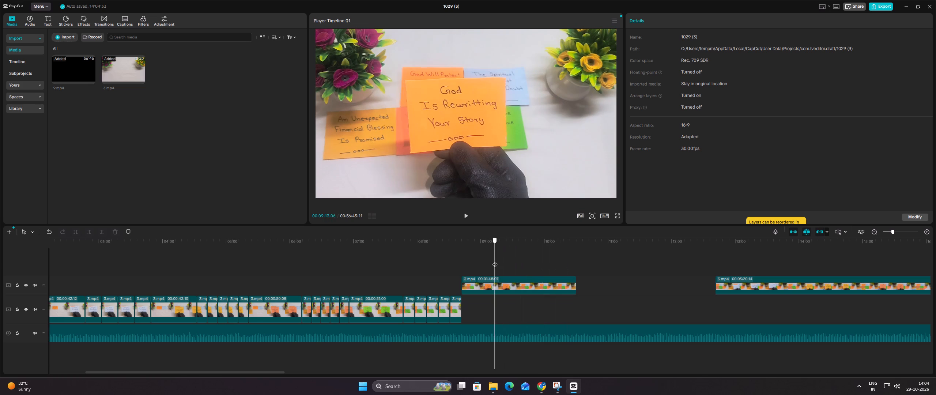
Trim the end of the sixth-note segment so it runs about 1:31.
left_click(522, 277)
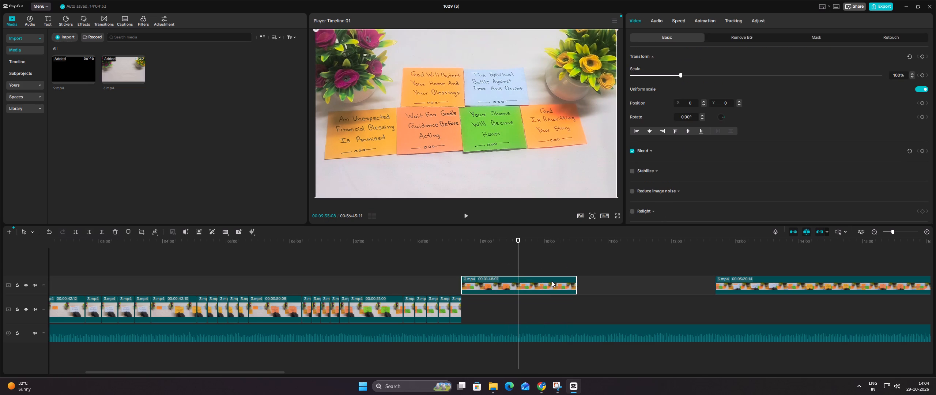
left_click_drag(575, 280, 557, 278)
Split the sixth-note segment at about 9:39, where the hand is gone and the note lies still.
left_click(491, 264)
left_click_drag(489, 264, 517, 258)
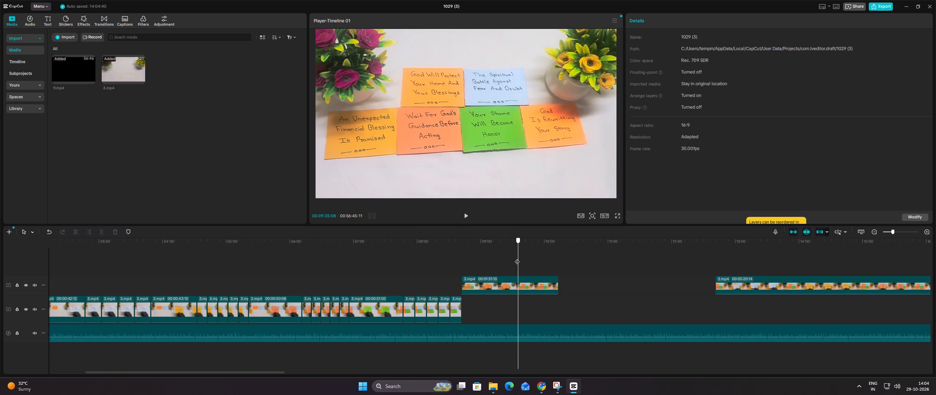
left_click_drag(517, 258, 522, 256)
left_click(530, 283)
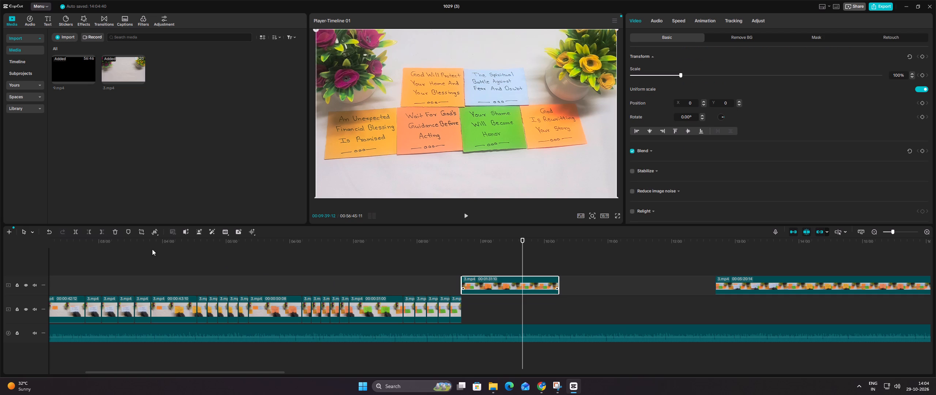
left_click(73, 232)
Copy the sixth-note still segment and paste four copies of it back to back directly after the original.
right_click(540, 285)
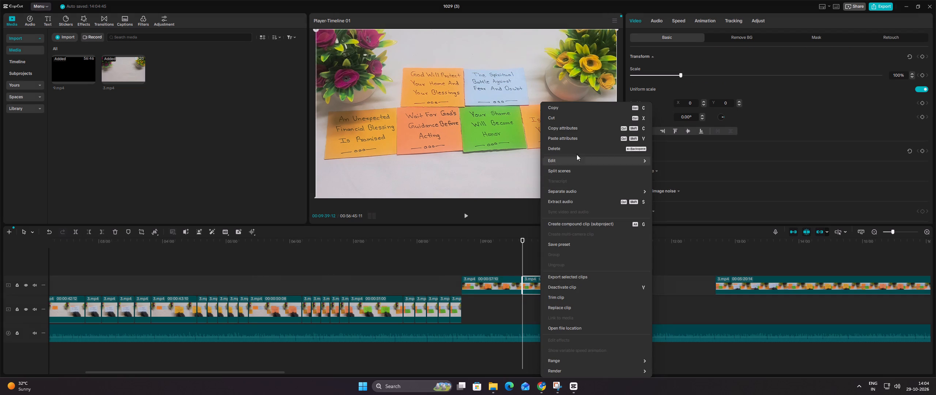
left_click(572, 111)
left_click(557, 260)
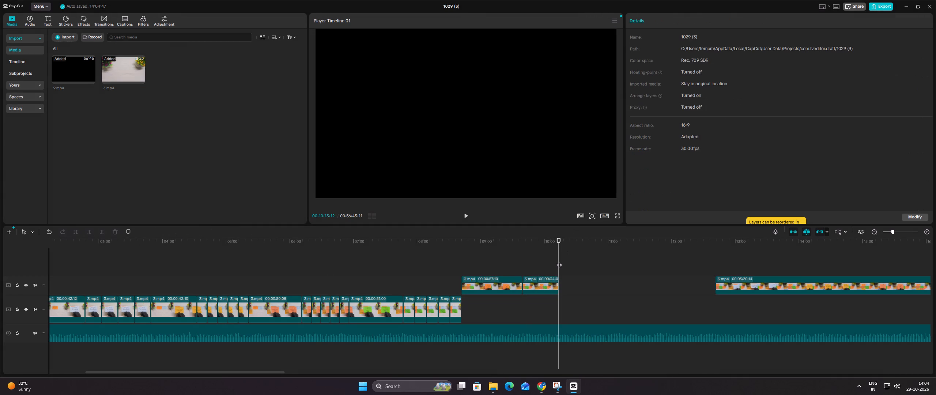
key("ctrl+v")
left_click(595, 254, "ctrl")
key("ctrl+v")
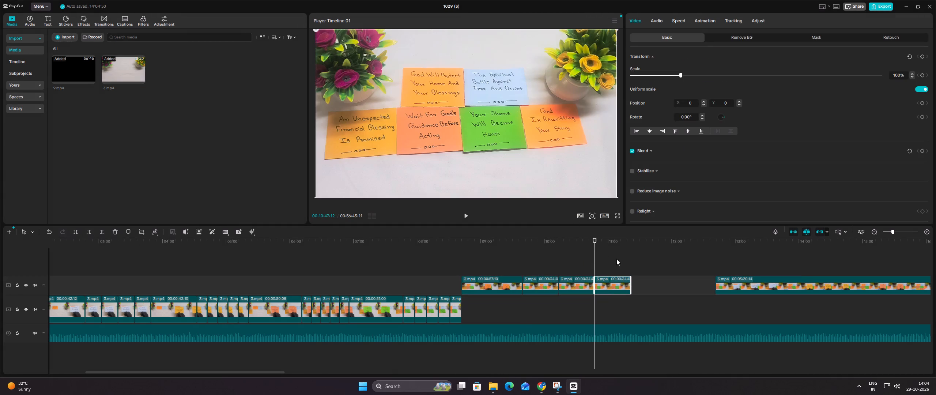
left_click(631, 259, "ctrl")
key("ctrl+v")
double_click(666, 261, "ctrl")
key("ctrl+v")
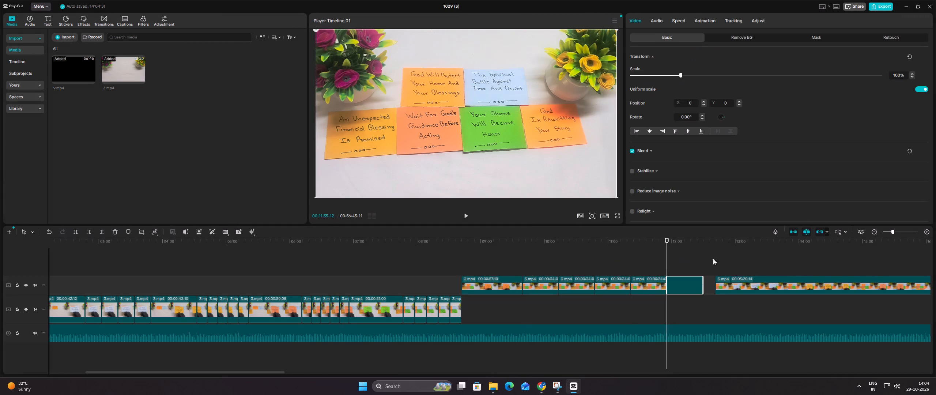
Move the sixth-note clip and all its repeated still segments together onto the main track, after the green-note clips.
scroll(732, 269, "down", 9, "ctrl")
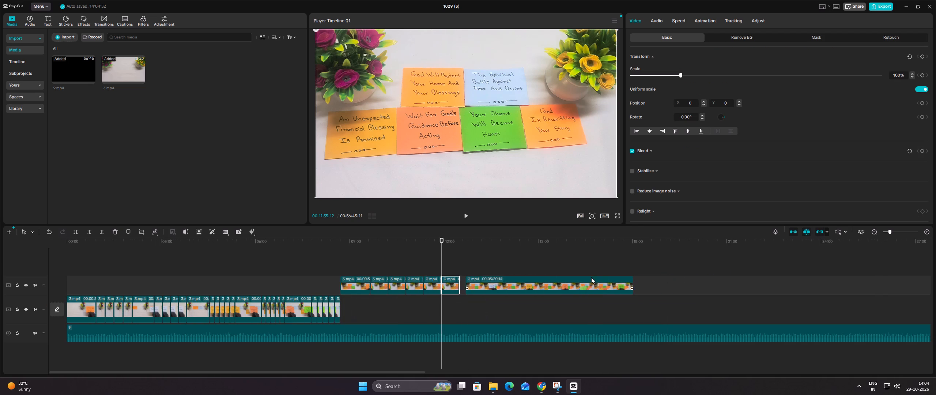
left_click_drag(332, 262, 461, 288)
left_click_drag(359, 283, 359, 285)
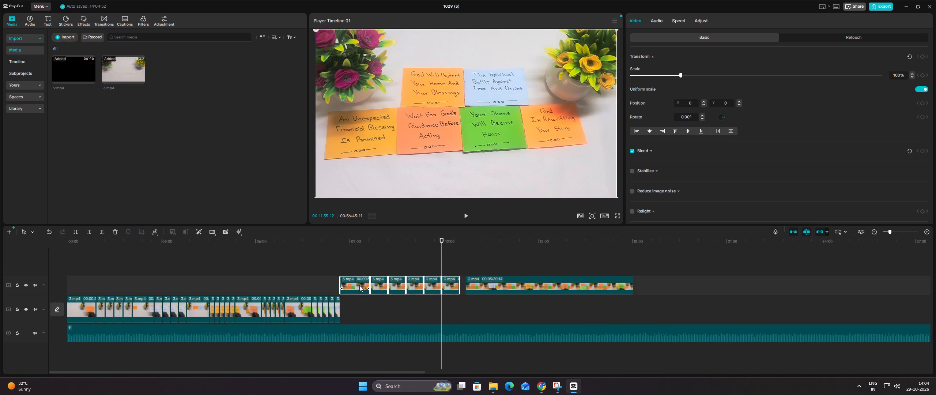
left_click_drag(359, 285, 362, 309)
left_click(378, 273)
Delete the last repeated sixth-note still from the end of the main track.
left_click(447, 303)
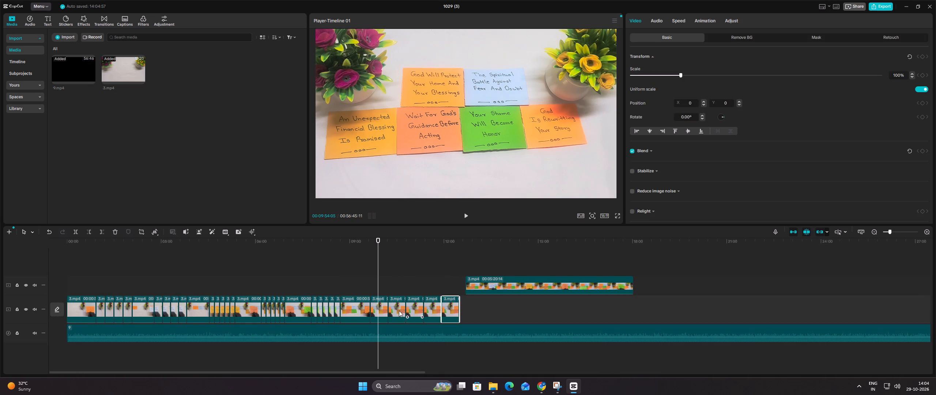
left_click(117, 233)
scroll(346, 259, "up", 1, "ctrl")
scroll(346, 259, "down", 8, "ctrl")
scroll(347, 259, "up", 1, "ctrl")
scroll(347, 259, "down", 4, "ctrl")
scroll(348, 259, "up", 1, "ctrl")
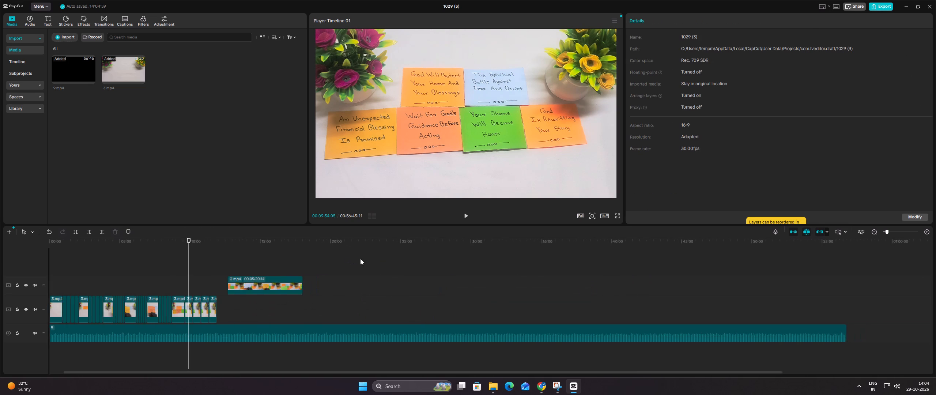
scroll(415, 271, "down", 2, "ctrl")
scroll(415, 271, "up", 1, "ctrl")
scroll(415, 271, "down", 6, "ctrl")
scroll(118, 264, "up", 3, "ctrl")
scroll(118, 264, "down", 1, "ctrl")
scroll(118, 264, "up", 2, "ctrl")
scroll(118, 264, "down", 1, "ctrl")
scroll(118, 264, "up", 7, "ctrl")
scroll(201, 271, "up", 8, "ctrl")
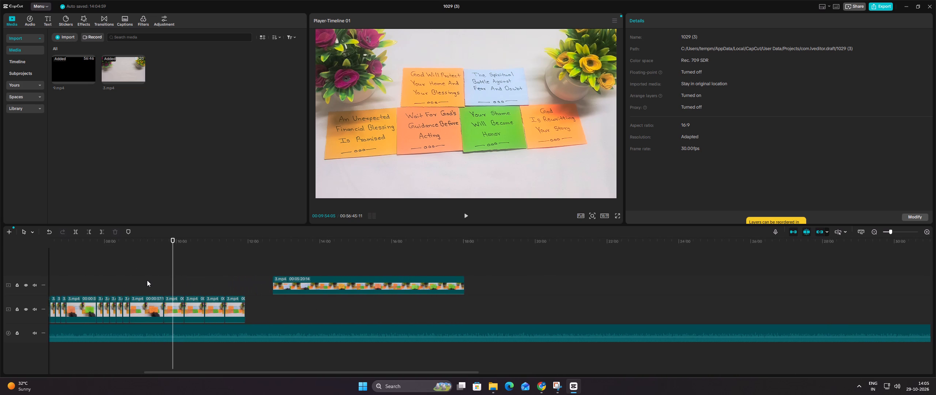
Shorten the end of the last remaining sixth-note still on the main track to about 11:48.
left_click(146, 279)
left_click_drag(148, 274, 173, 270)
left_click_drag(173, 270, 223, 272)
left_click(246, 282)
left_click(233, 281)
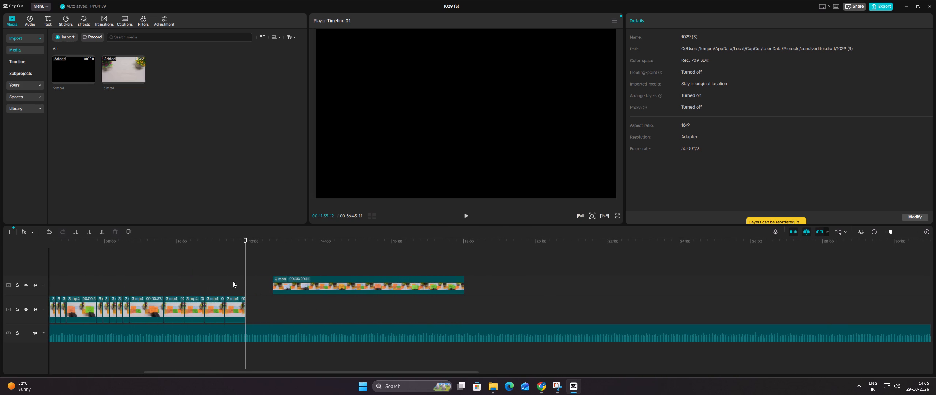
left_click(241, 306)
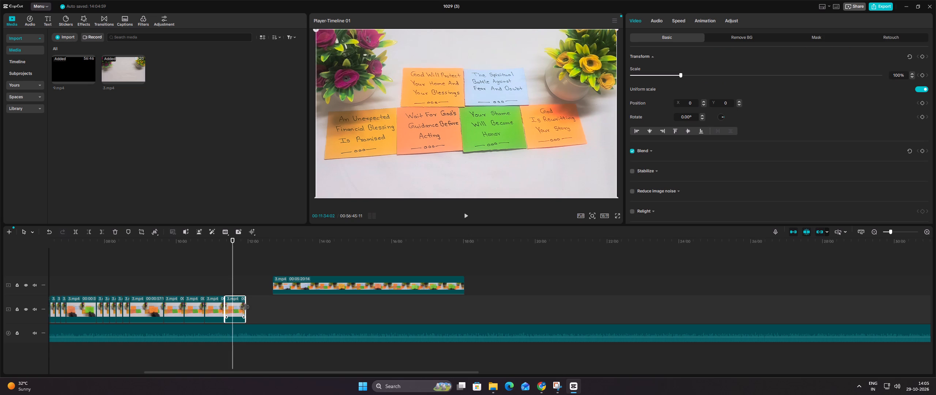
left_click_drag(244, 307, 240, 306)
left_click(192, 279)
left_click_drag(192, 279, 224, 283)
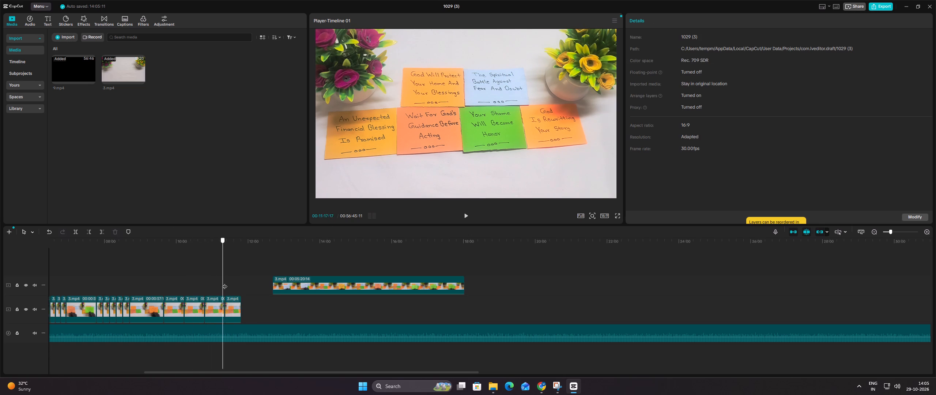
left_click_drag(224, 283, 237, 283)
Move the remaining 3.mp4 clip further along the upper track to start at about 18:18.
scroll(275, 262, "up", 2, "ctrl")
scroll(275, 262, "down", 1, "ctrl")
scroll(275, 262, "up", 1, "ctrl")
left_click(282, 265)
left_click(280, 263)
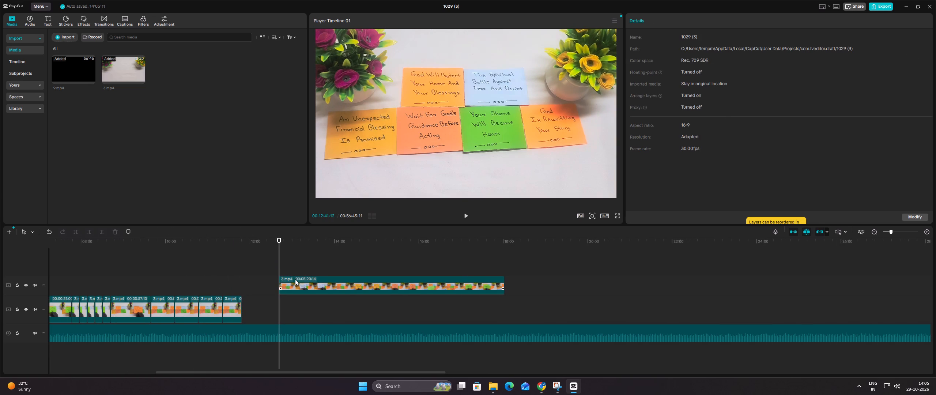
left_click_drag(296, 280, 533, 285)
Split the remaining 3.mp4 clip at about 19:38, after the seventh note is placed, and move that segment to start where the sixth-note clips end.
left_click(516, 262)
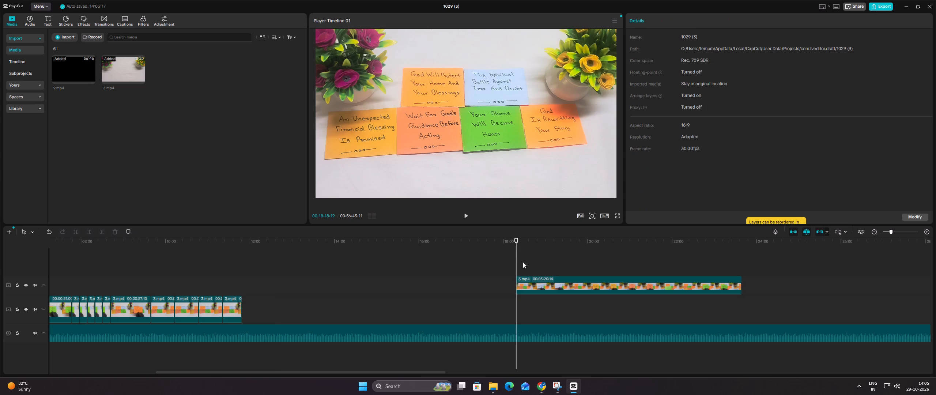
left_click_drag(517, 262, 561, 264)
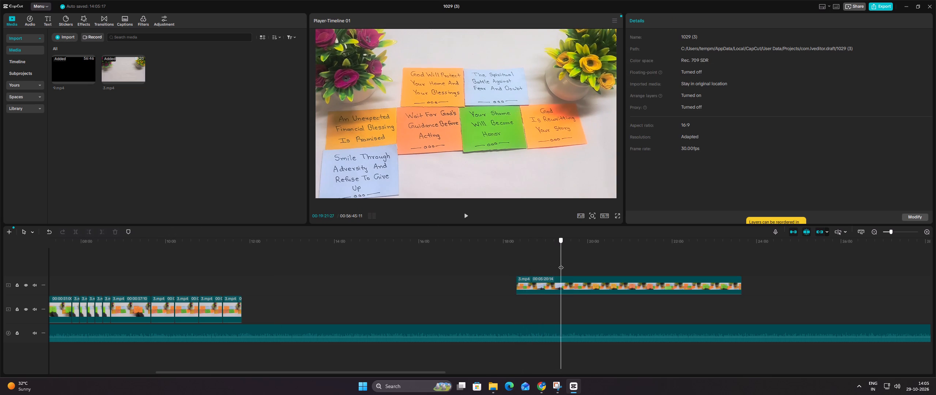
left_click_drag(561, 264, 573, 264)
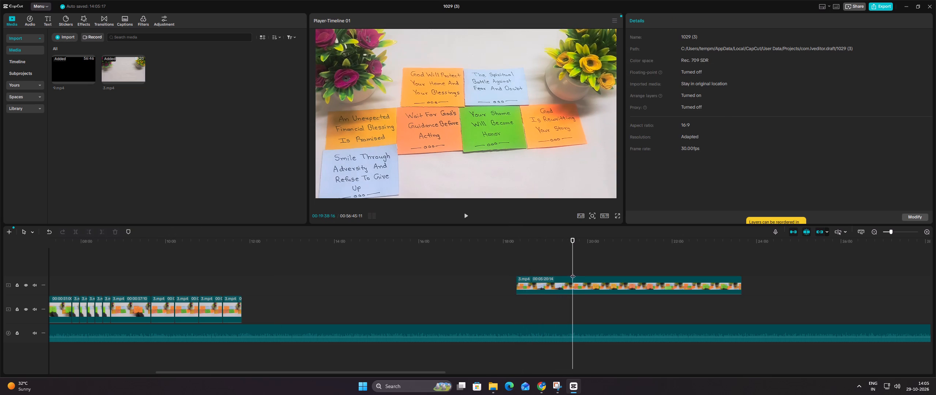
left_click(573, 281)
left_click(73, 229)
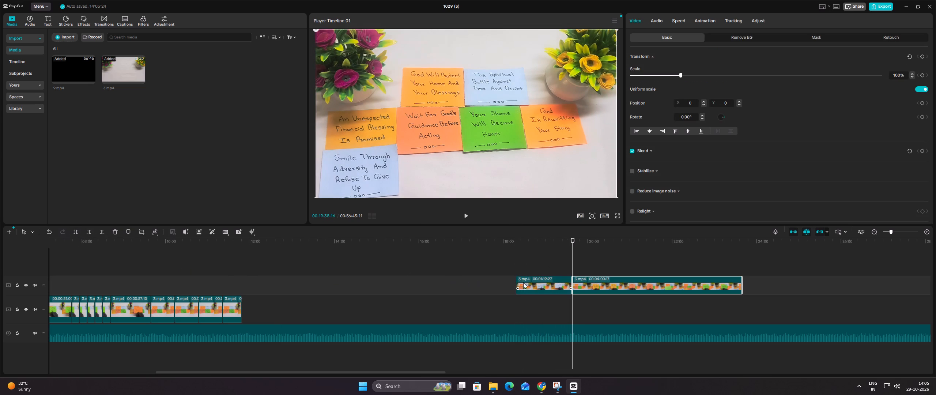
left_click_drag(527, 282, 255, 282)
left_click(255, 282)
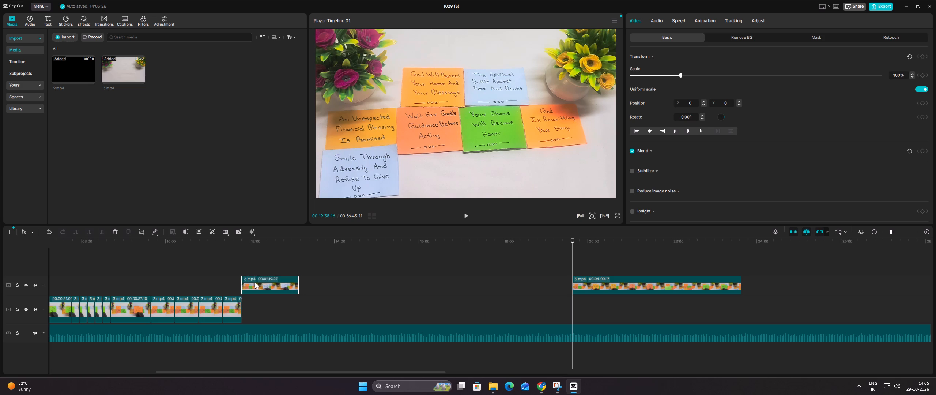
Split the seventh-note segment at about 12:50, where the hand is gone and the note lies still.
left_click(251, 264)
left_click_drag(251, 262, 280, 263)
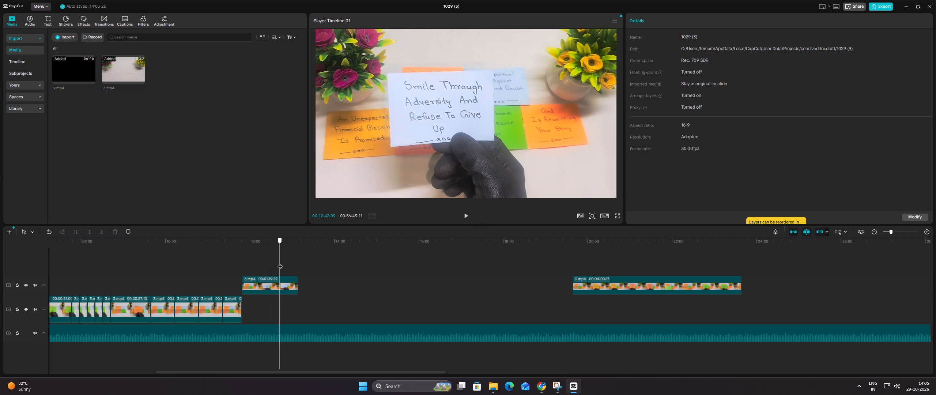
left_click_drag(280, 263, 285, 264)
left_click(282, 280)
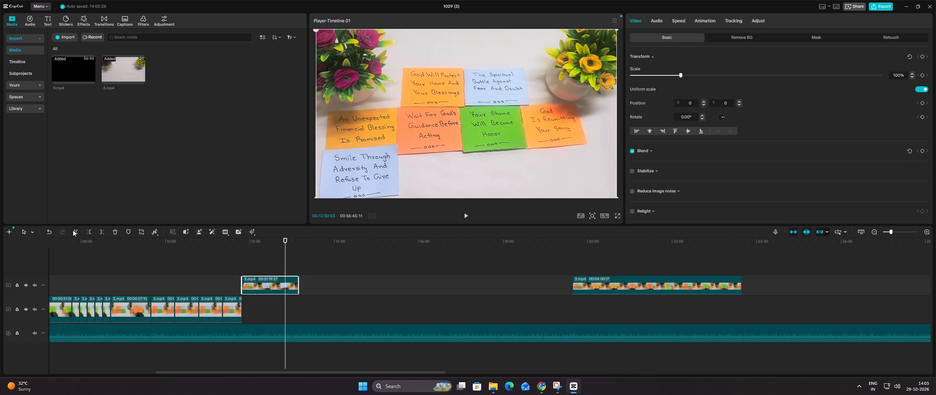
left_click(73, 230)
Copy the seventh-note still segment and paste four copies of it back to back directly after the original.
double_click(290, 257)
left_click_drag(291, 257, 296, 258)
right_click(294, 280)
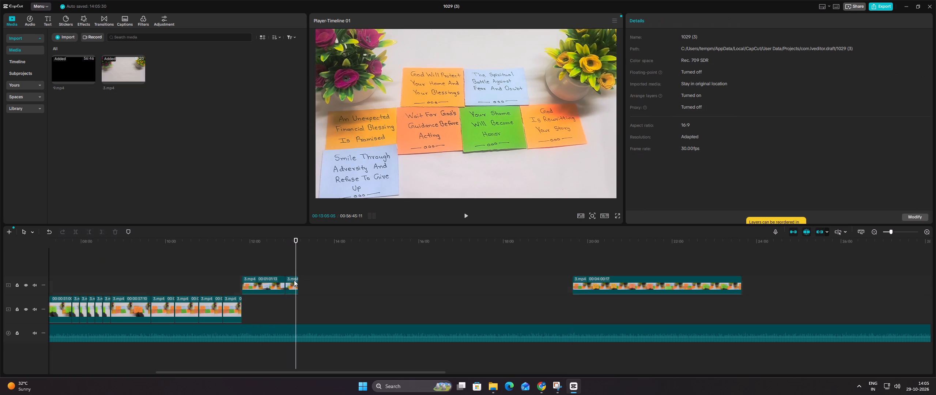
right_click(294, 280)
left_click(360, 108)
left_click(298, 262)
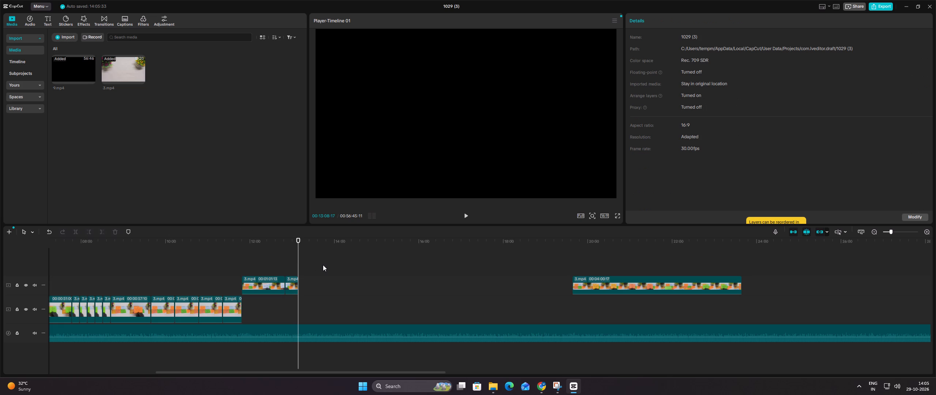
key("ctrl+v")
left_click(312, 264, "ctrl")
key("ctrl+v")
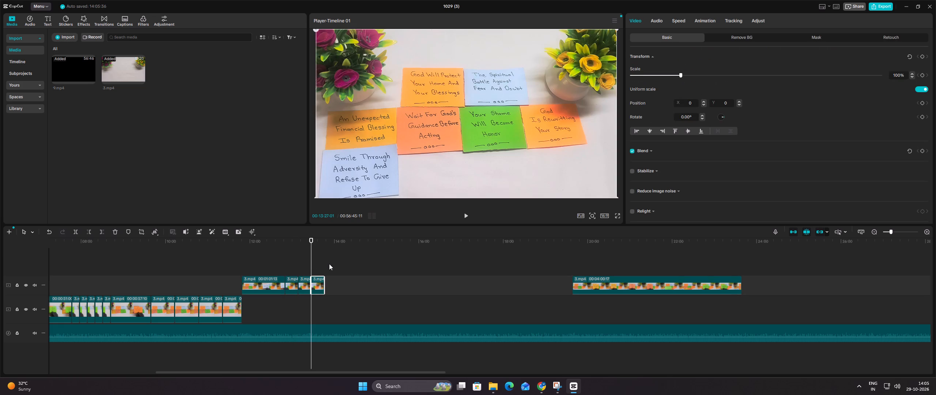
left_click(325, 263, "ctrl")
key("ctrl+v")
left_click(336, 264, "ctrl")
key("ctrl+v")
Move the seventh-note clip and all its repeated stills together onto the main track after the sixth-note clips, and check their playback.
left_click_drag(364, 263, 364, 263)
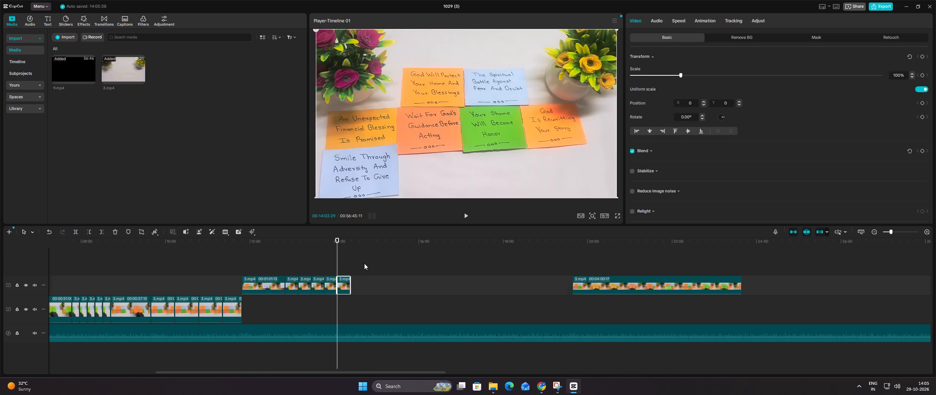
left_click_drag(364, 263, 280, 285)
left_click_drag(266, 284, 269, 307)
left_click(284, 272)
left_click_drag(285, 272, 301, 272)
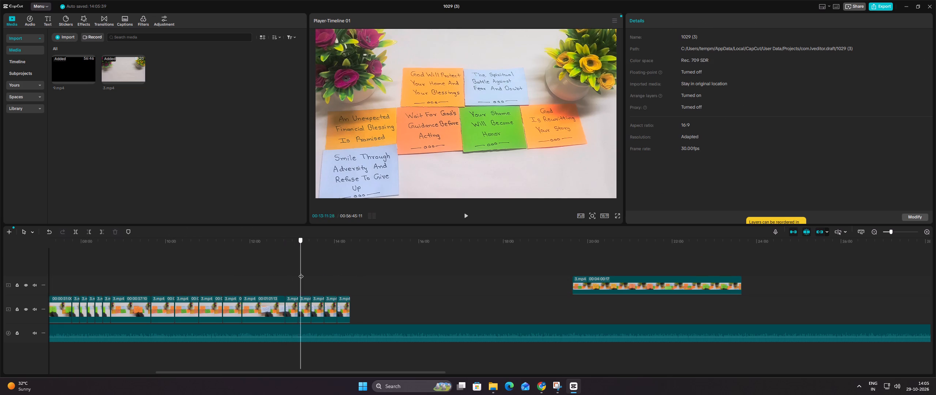
left_click_drag(301, 272, 276, 268)
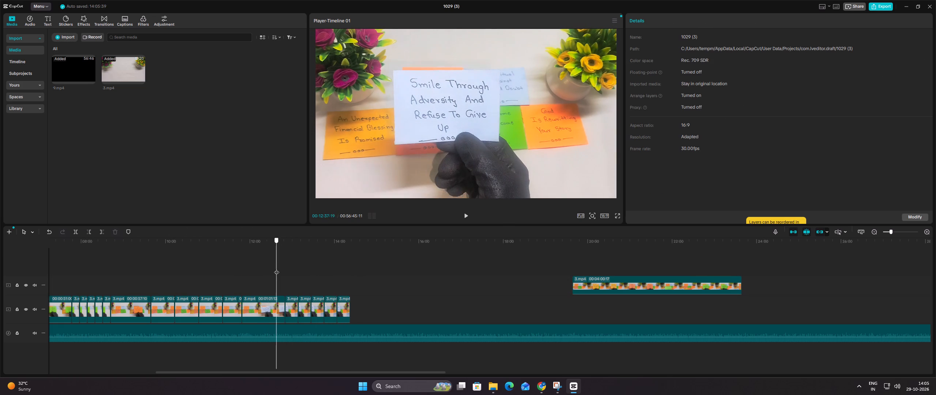
left_click_drag(276, 268, 251, 264)
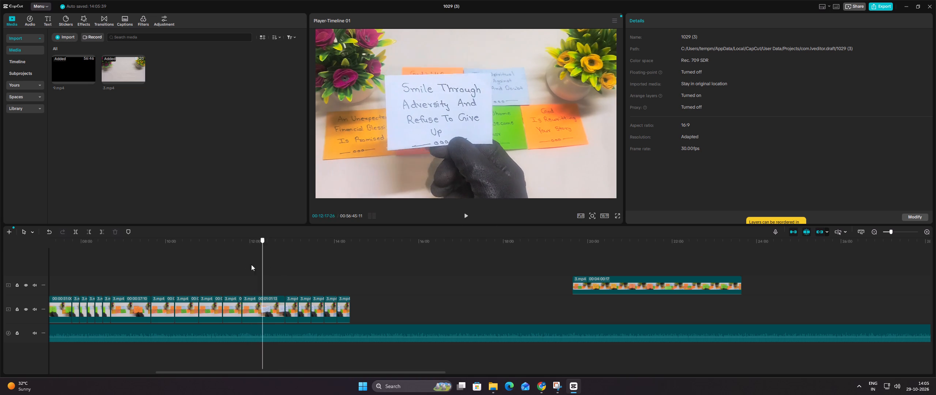
left_click_drag(251, 264, 324, 267)
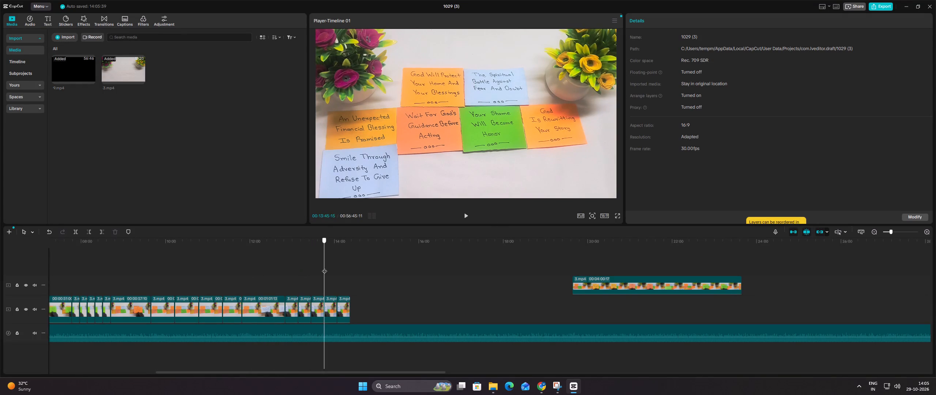
left_click_drag(324, 267, 346, 270)
Split the remaining 3.mp4 clip at about 20:37, after the eighth note is placed, and move that segment to where the seventh-note clips end.
left_click(575, 262)
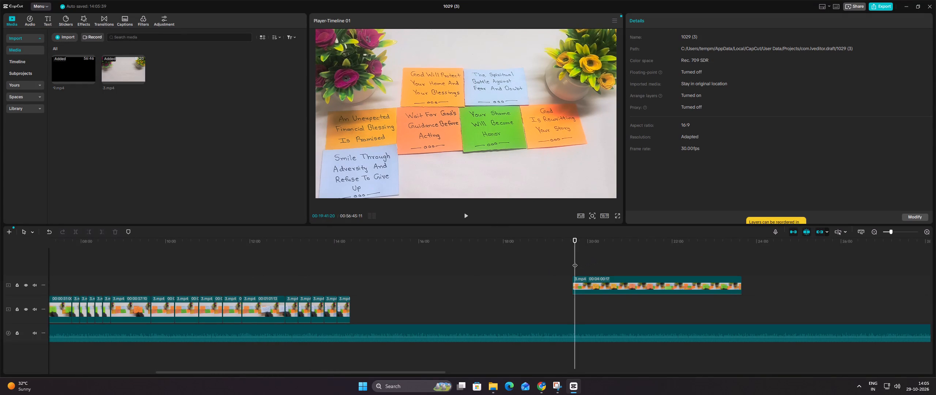
left_click(574, 262)
left_click_drag(573, 262, 601, 261)
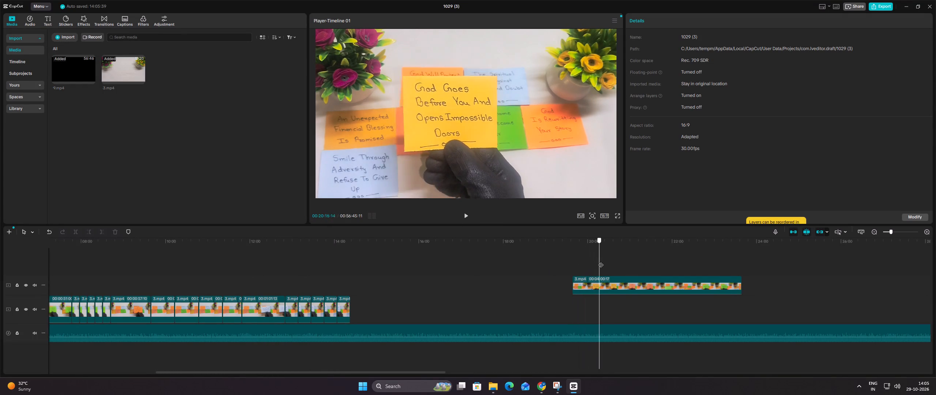
left_click_drag(601, 261, 614, 262)
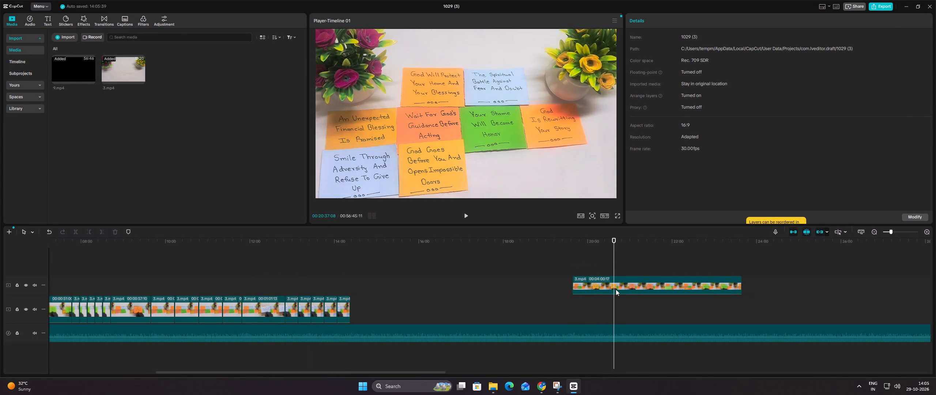
left_click(616, 289)
left_click(78, 232)
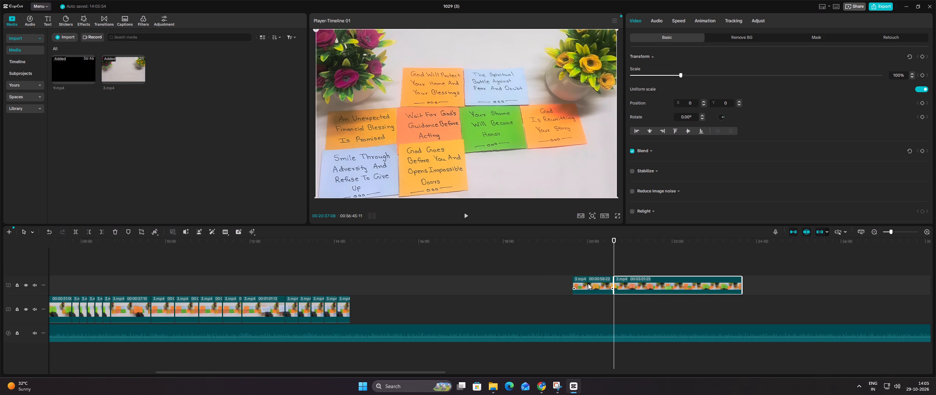
left_click_drag(588, 283, 364, 286)
Split the eighth-note segment at about 15:05, where the hand is gone and the note lies still.
left_click(363, 267)
left_click_drag(365, 261, 374, 261)
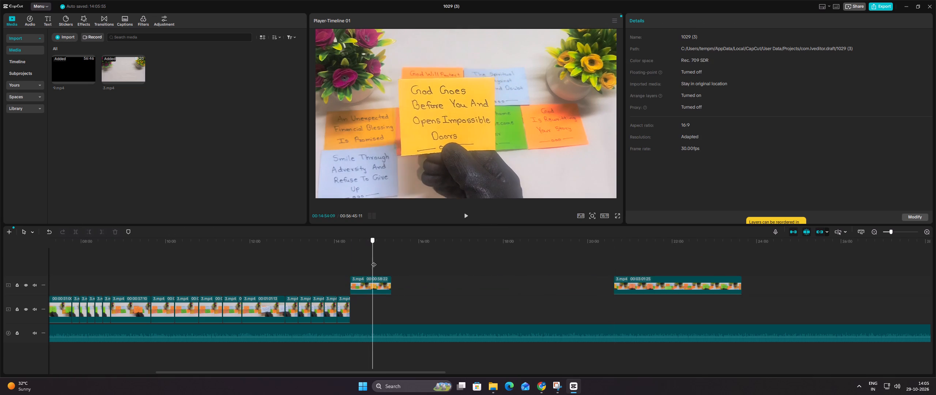
left_click_drag(374, 261, 380, 263)
left_click(379, 278)
left_click(78, 232)
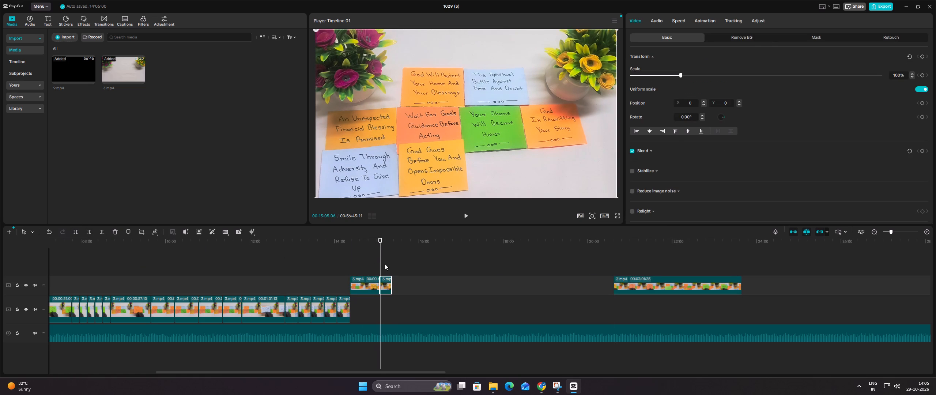
Copy the eighth-note still segment and paste four copies of it back to back directly after the original.
left_click(385, 264)
left_click_drag(385, 264, 389, 263)
right_click(388, 281)
right_click(388, 281)
right_click(388, 281)
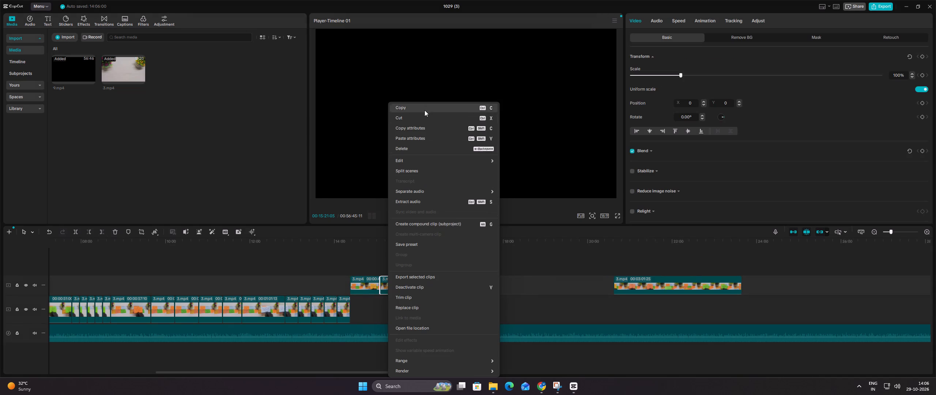
left_click(424, 108)
key("ctrl+v")
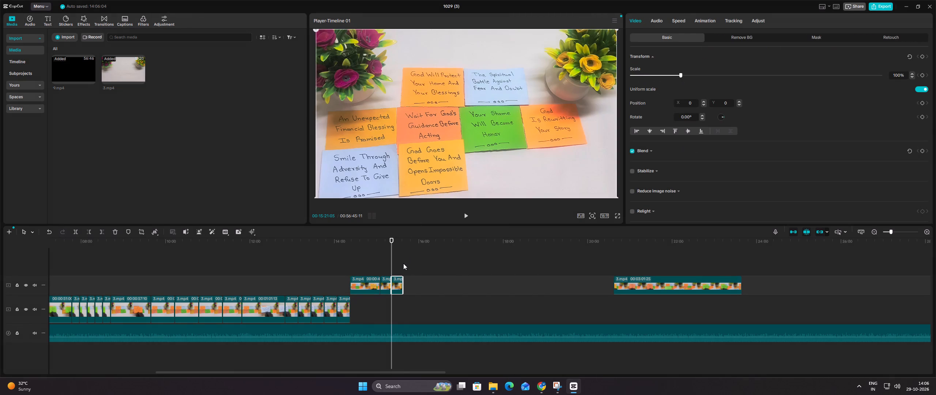
left_click(403, 263, "ctrl")
key("ctrl+v")
left_click(412, 265, "ctrl")
key("ctrl+v")
left_click(425, 263, "ctrl")
key("ctrl+v")
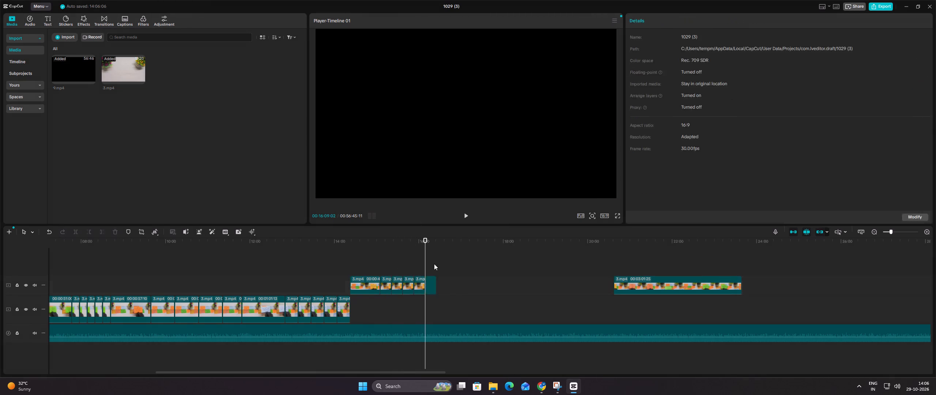
Move the eighth-note clip and all its repeated stills together onto the main track after the seventh-note clips.
left_click_drag(442, 266, 374, 282)
left_click_drag(369, 283, 372, 306)
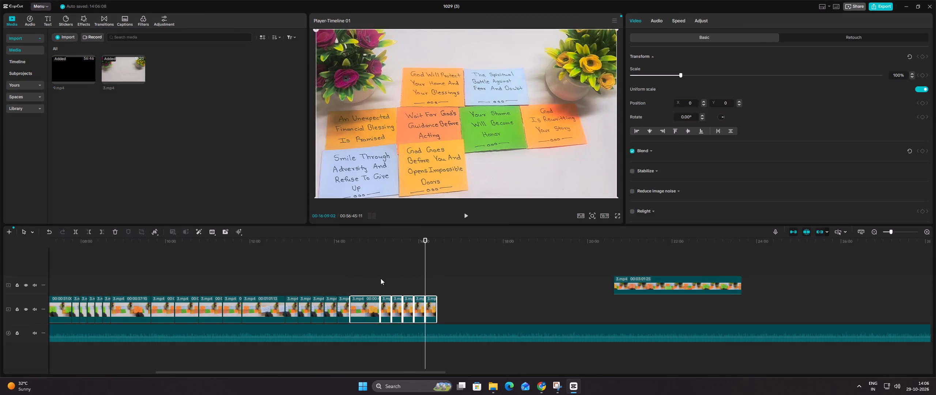
left_click(382, 272)
left_click_drag(382, 272, 417, 268)
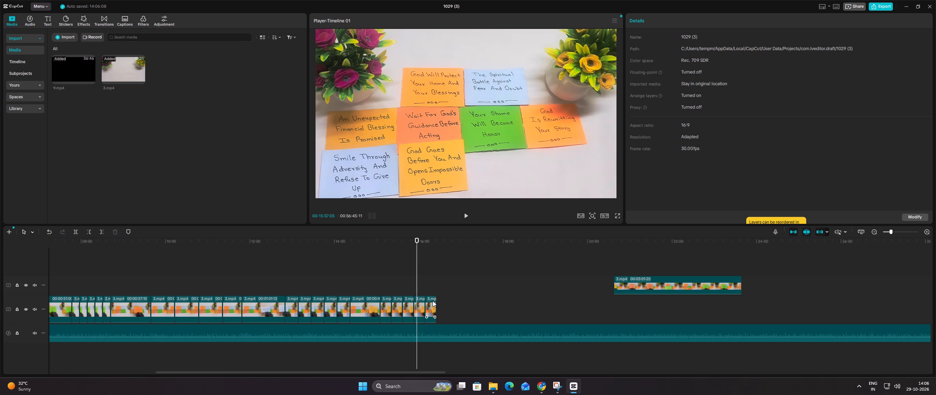
Delete the last repeated eighth-note still from the main track and check the playback of the remaining eighth-note clips.
left_click(433, 301)
left_click(117, 235)
left_click(370, 272)
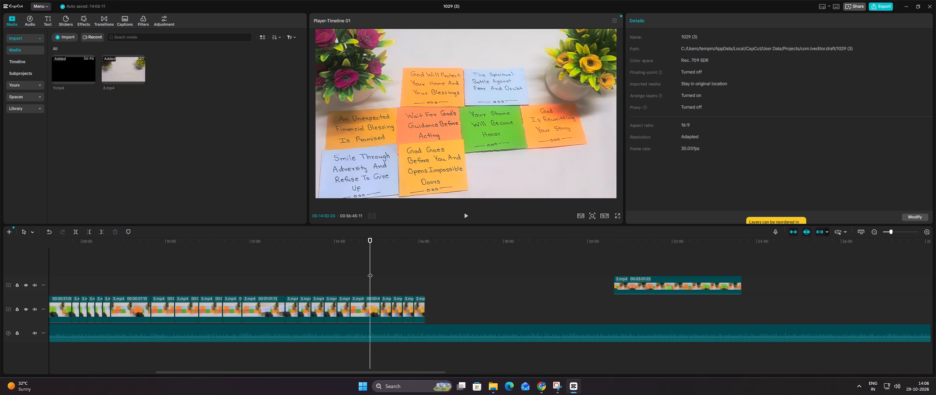
left_click_drag(370, 272, 355, 266)
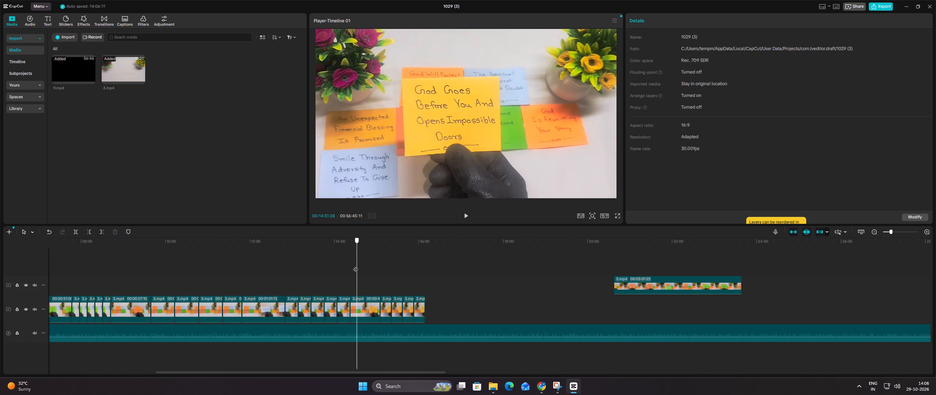
left_click_drag(355, 266, 418, 268)
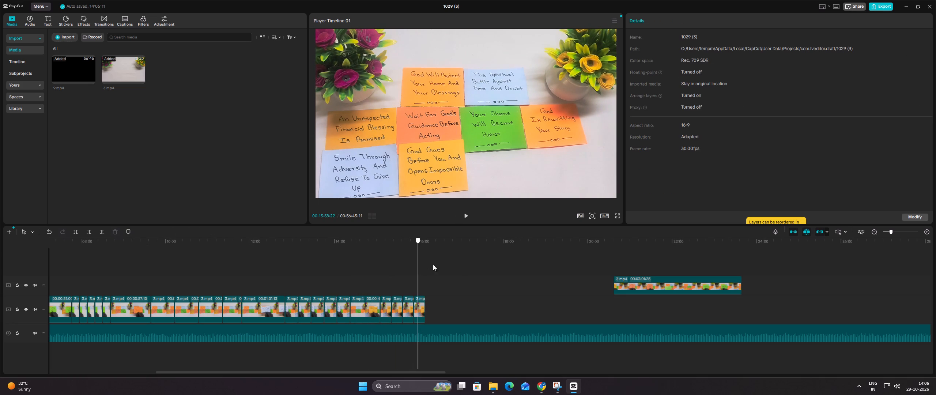
Split the remaining 3.mp4 clip at about 21:34, after the ninth note is placed, and move that segment to where the eighth-note clips end.
left_click(615, 259)
left_click_drag(614, 262, 630, 263)
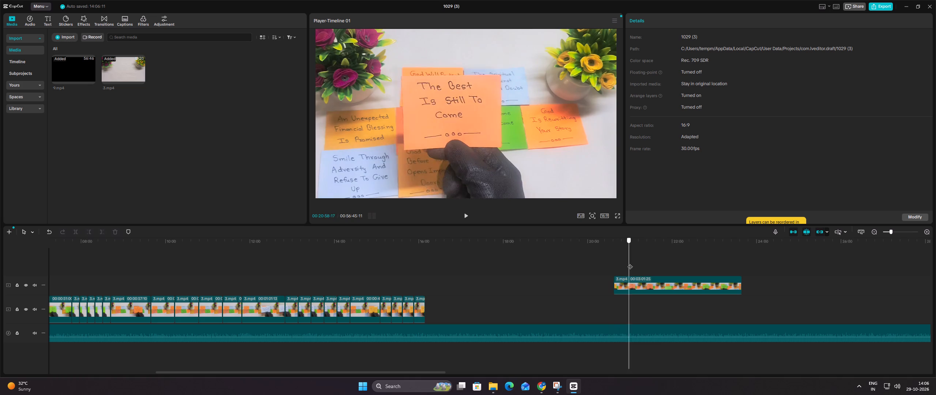
left_click_drag(630, 263, 654, 265)
left_click(657, 281)
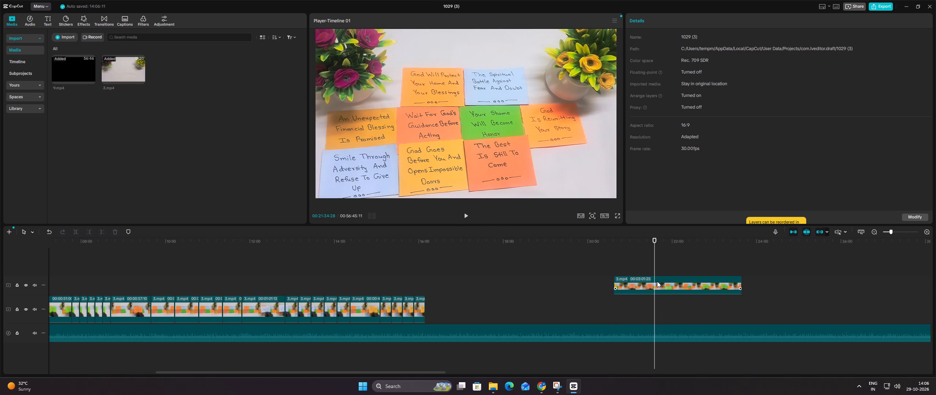
left_click(74, 231)
left_click_drag(629, 281, 622, 282)
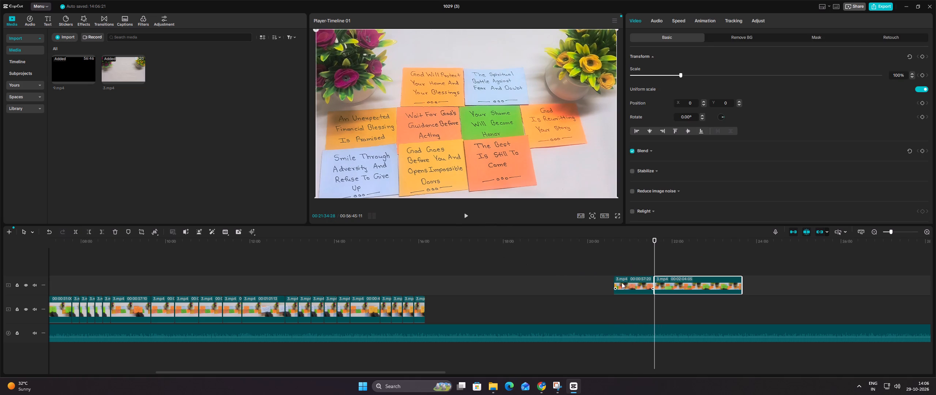
left_click_drag(622, 282, 454, 287)
left_click_drag(453, 287, 440, 287)
Split the ninth-note segment at about 16:52, where the hand is gone and the note lies still.
left_click(435, 263)
left_click_drag(435, 260, 451, 260)
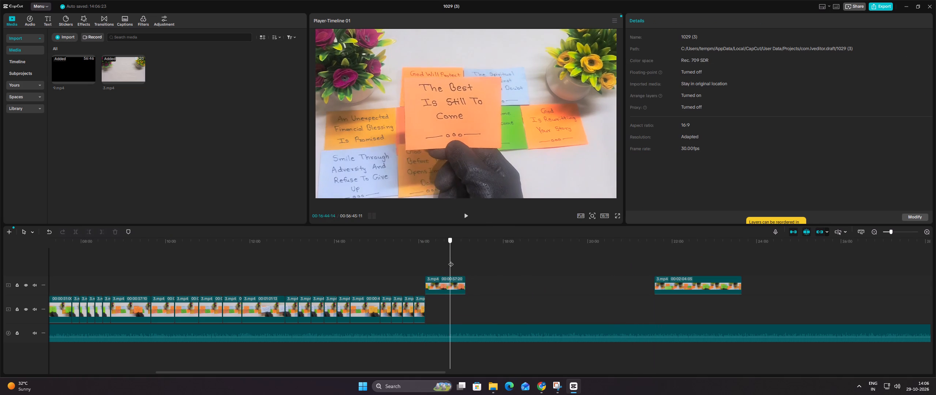
left_click_drag(451, 260, 456, 261)
left_click(456, 283)
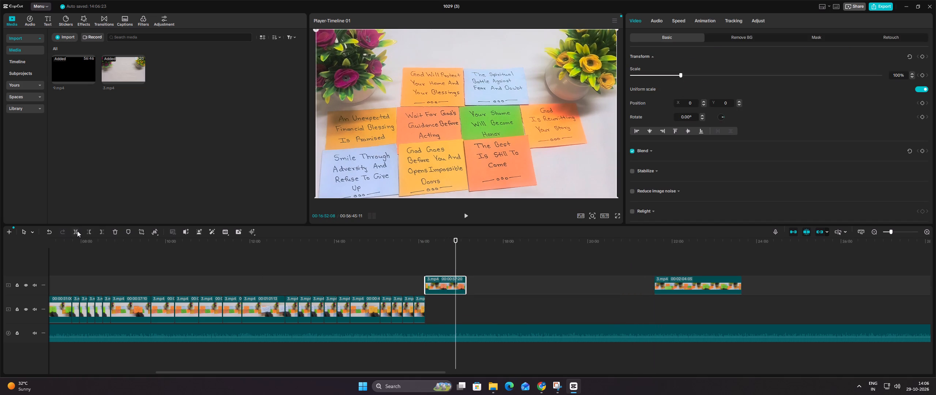
left_click(77, 231)
Copy the ninth-note still segment and paste four copies of it back to back directly after the original.
triple_click(458, 259)
left_click_drag(458, 259, 459, 259)
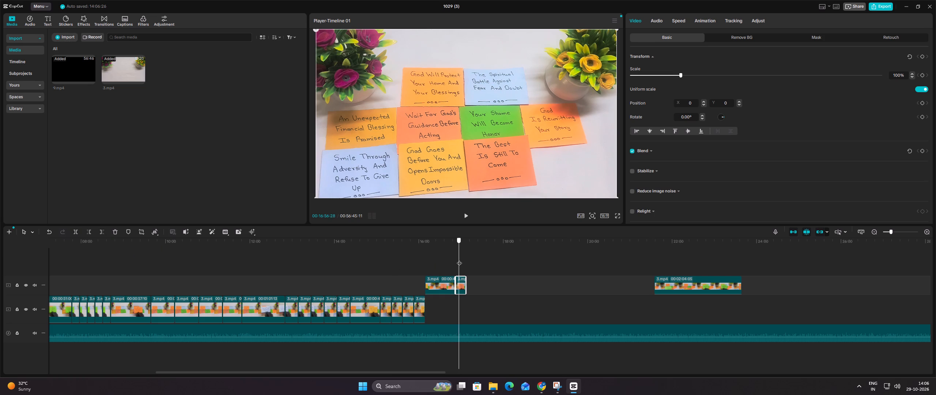
left_click_drag(459, 259, 463, 260)
right_click(456, 285)
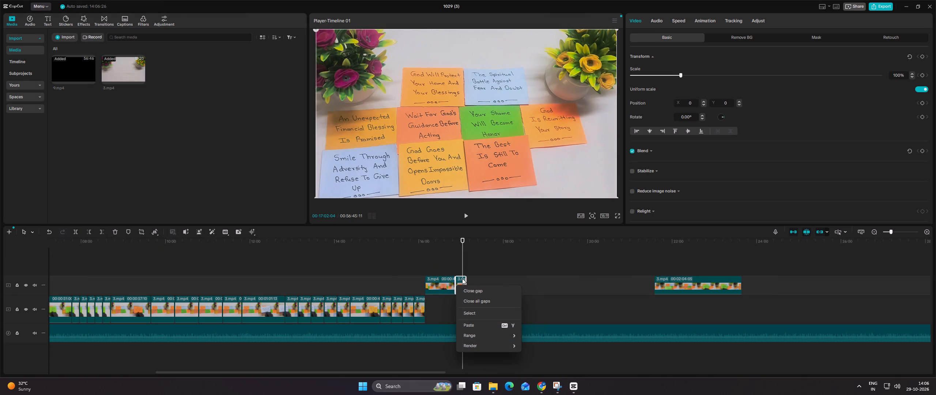
right_click(459, 283)
right_click(459, 283)
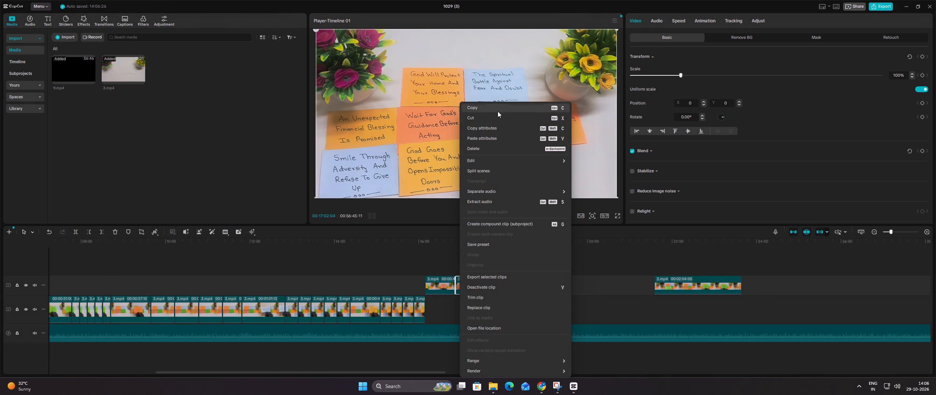
left_click(498, 108)
left_click(466, 261)
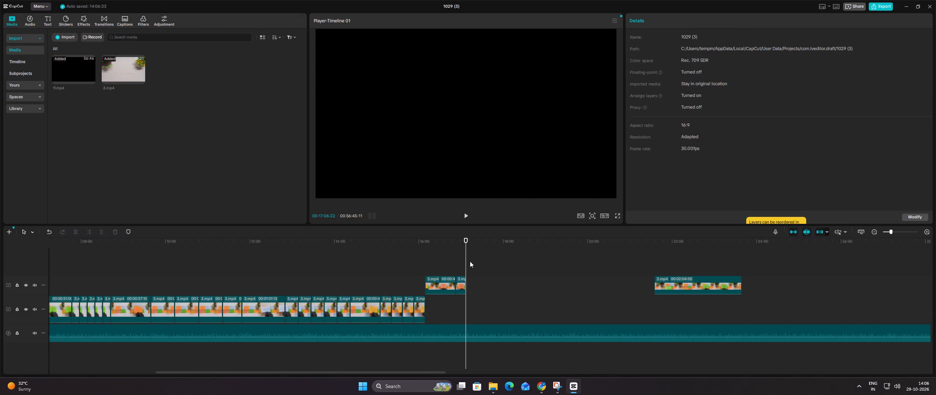
key("ctrl+v")
left_click(475, 263, "ctrl")
key("ctrl+v")
left_click(486, 260, "ctrl")
key("ctrl+v")
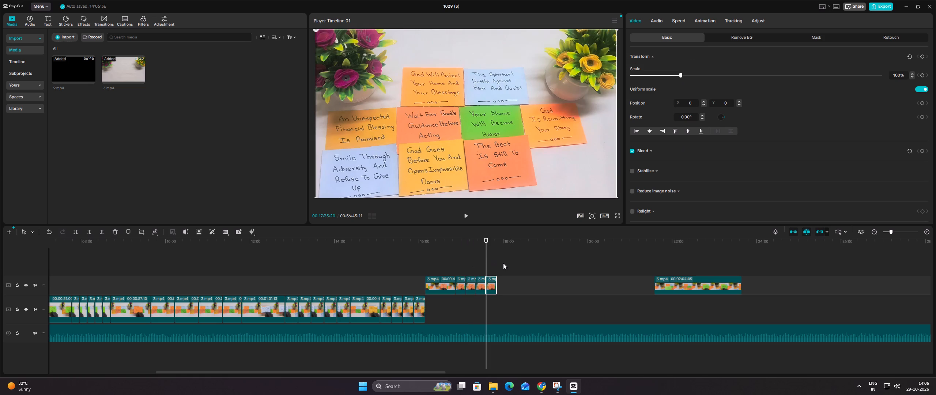
left_click(497, 263, "ctrl")
key("ctrl+v")
Move the ninth-note clip and all its repeated stills onto the main track after the eighth-note clips, and check their playback.
left_click_drag(520, 260, 435, 287)
left_click(435, 287)
left_click_drag(435, 287, 441, 305)
left_click_drag(447, 272, 485, 280)
left_click_drag(487, 280, 522, 287)
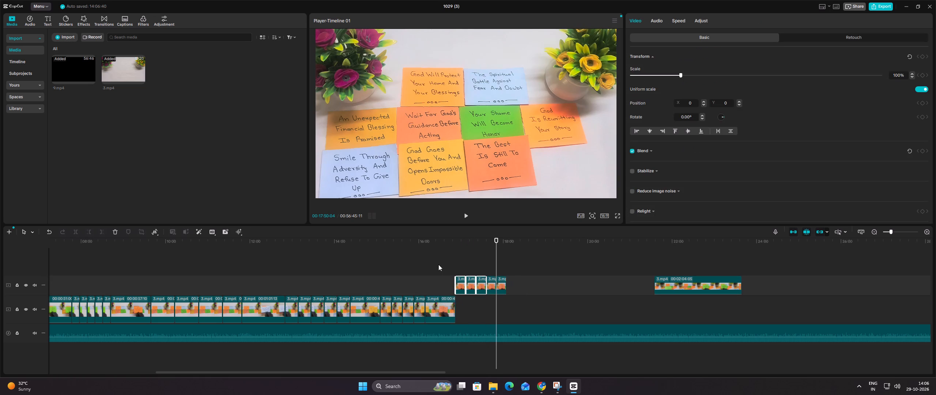
left_click_drag(438, 264, 527, 289)
left_click_drag(460, 282, 466, 306)
left_click(466, 306)
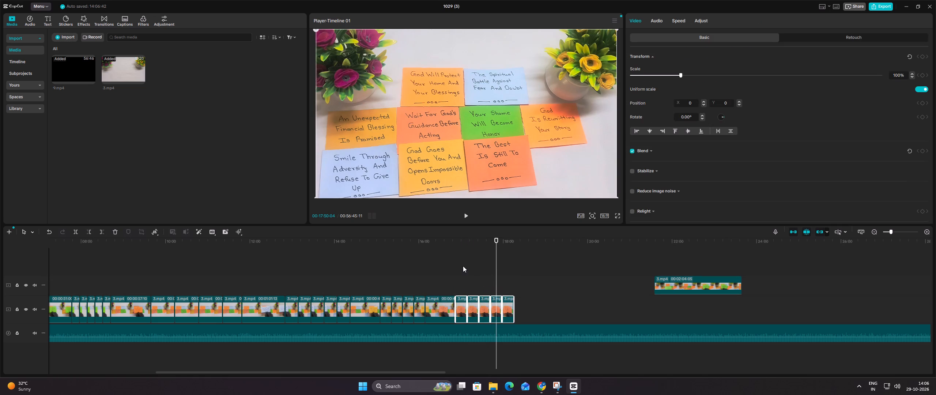
left_click(463, 266)
left_click_drag(463, 266, 510, 272)
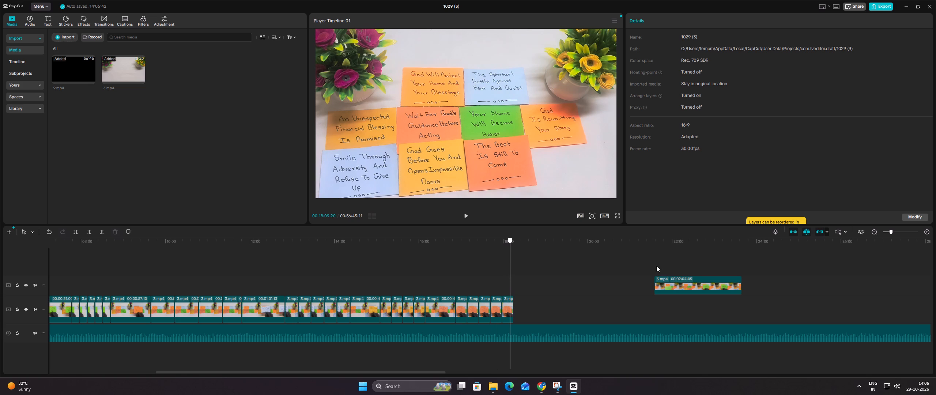
Trim off the remaining 3.mp4 clip's start up to about 22:10, dropping the first tenth-note take, and move the clip to about 20:15.
left_click(656, 266)
left_click(656, 263)
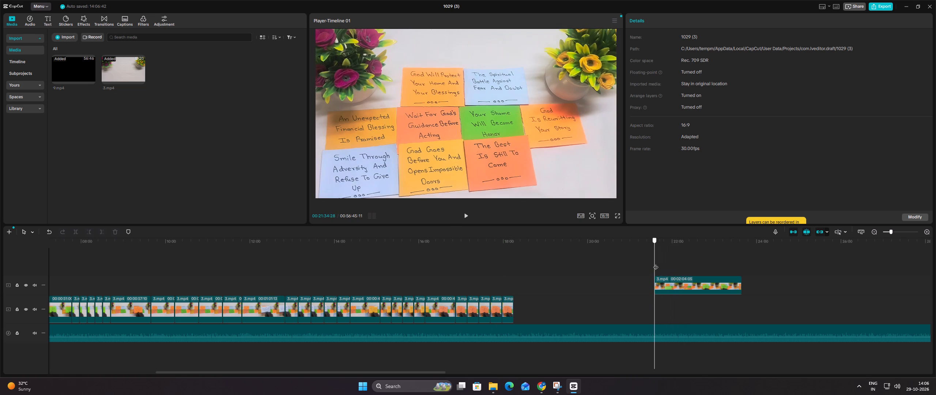
left_click_drag(654, 262, 664, 262)
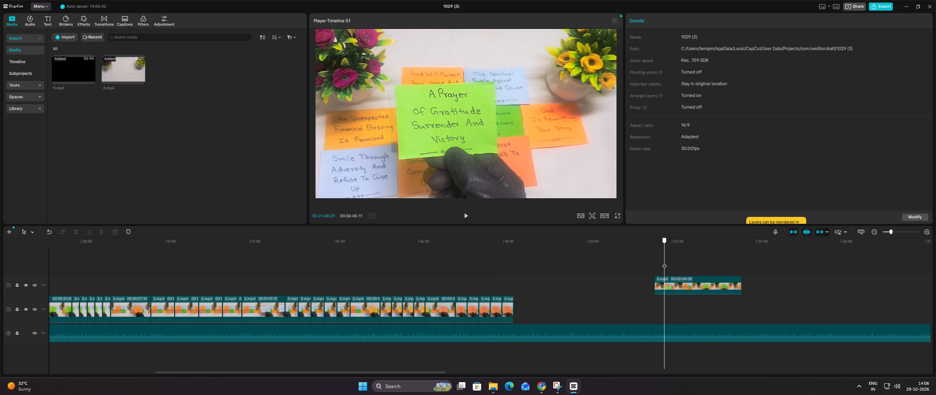
left_click_drag(664, 262, 671, 262)
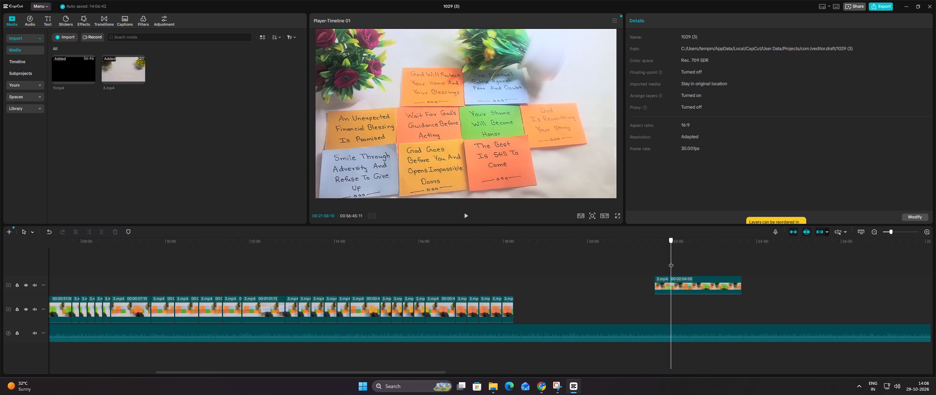
left_click_drag(671, 262, 681, 261)
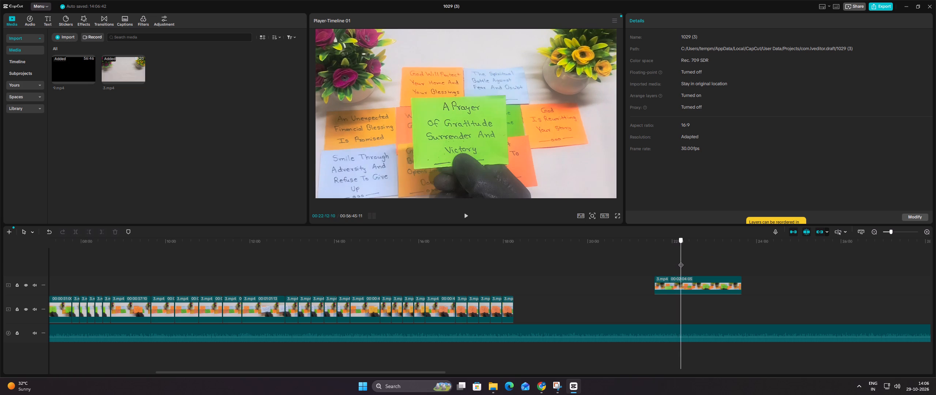
left_click_drag(681, 261, 680, 261)
left_click(680, 277)
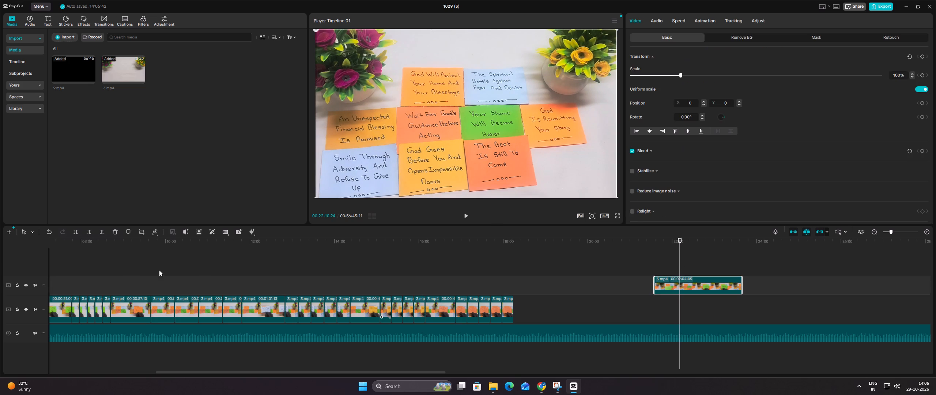
left_click(90, 230)
left_click_drag(696, 284, 636, 286)
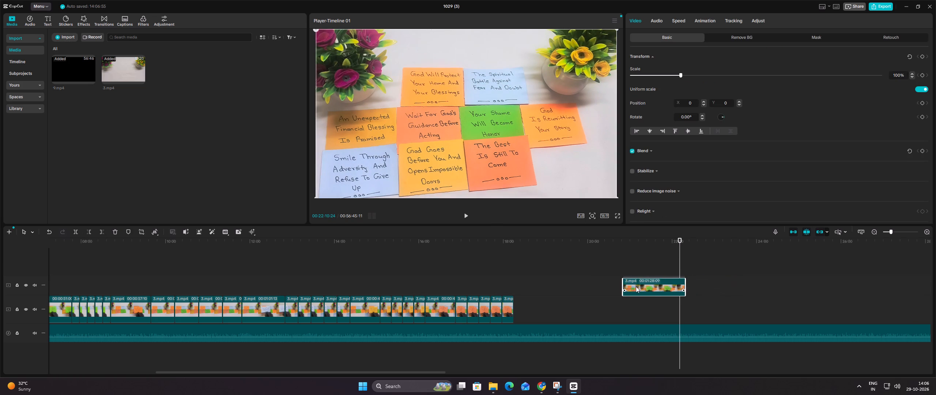
left_click_drag(636, 286, 614, 286)
Check the tenth-note clip's footage and trim its end slightly, leaving a duration of about 1:25:21.
left_click(611, 267)
left_click_drag(611, 266, 642, 268)
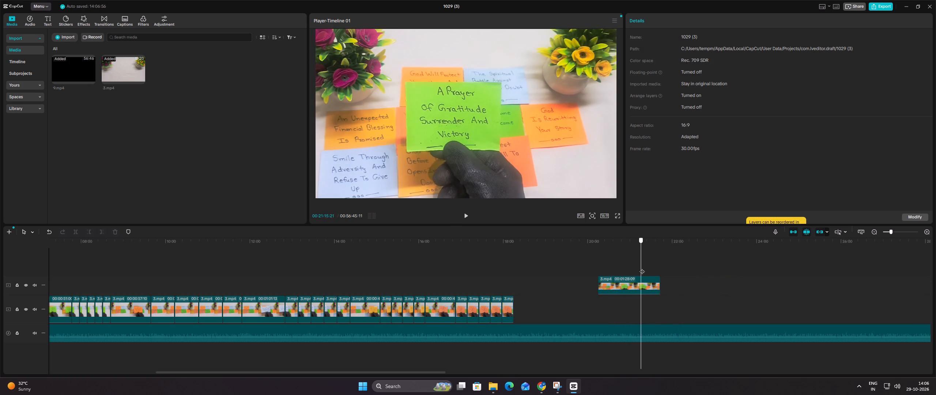
left_click_drag(642, 268, 649, 270)
left_click(649, 280)
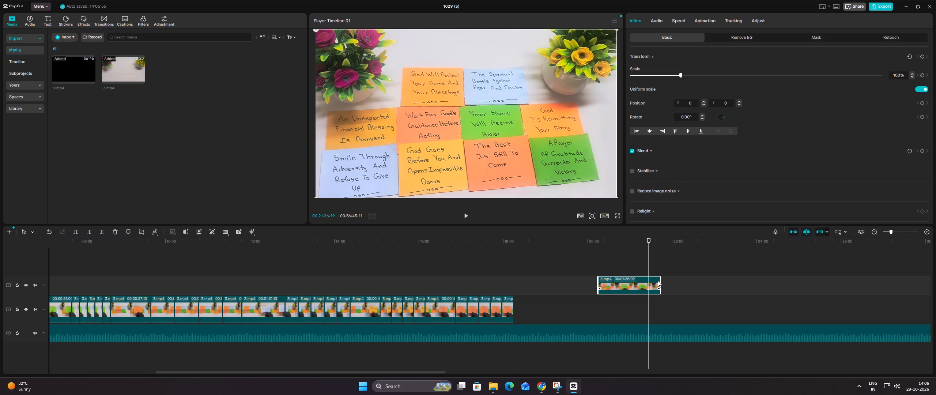
left_click(659, 282)
Trim the tenth-note clip's start up to about 20:29, just before the hand brings in the green note for the second time.
left_click(597, 266)
left_click(599, 265)
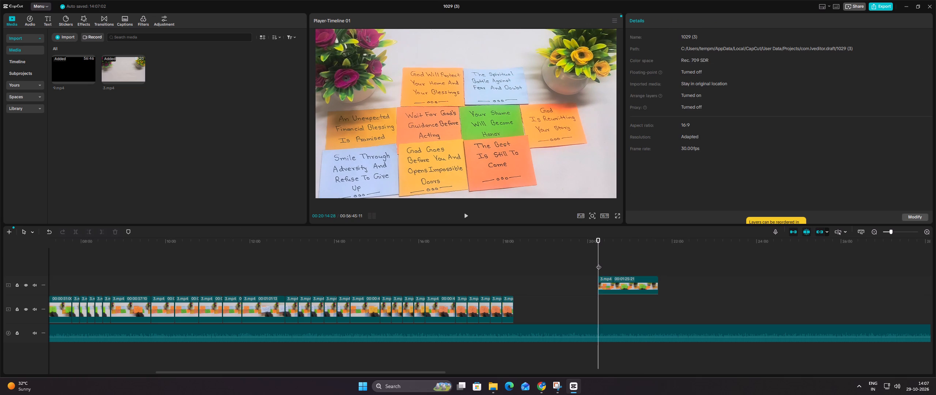
left_click(599, 263)
scroll(605, 263, "up", 5, "ctrl")
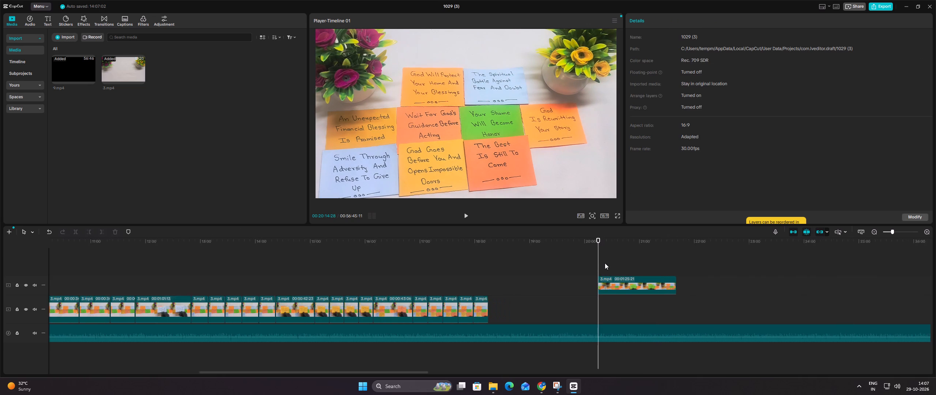
scroll(605, 263, "up", 7, "ctrl")
left_click(598, 263)
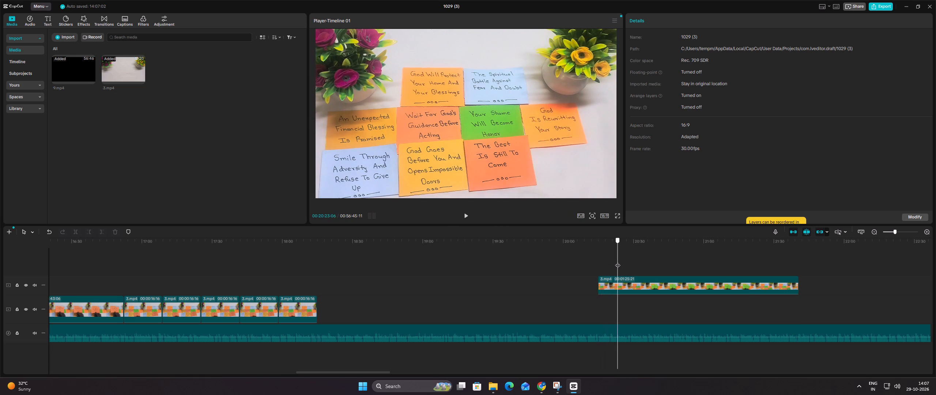
left_click_drag(599, 262, 603, 262)
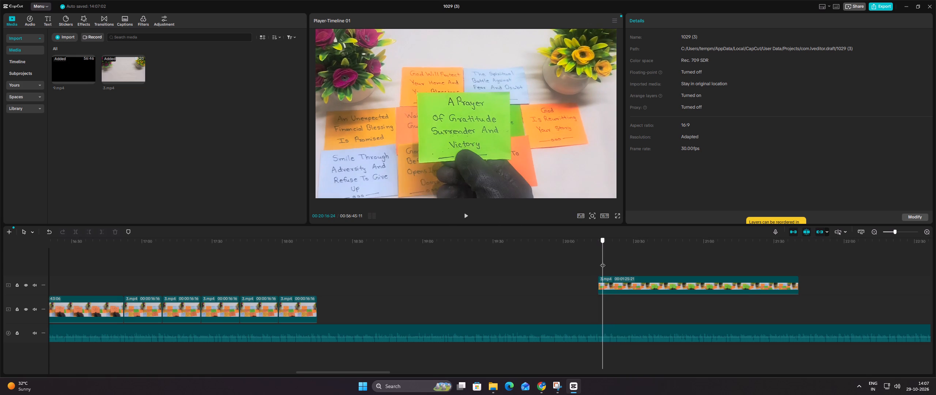
left_click_drag(603, 262, 618, 262)
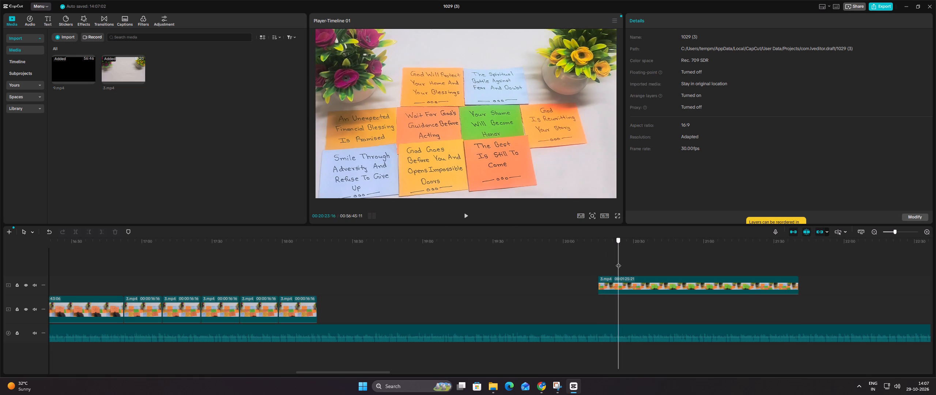
left_click_drag(618, 262, 635, 263)
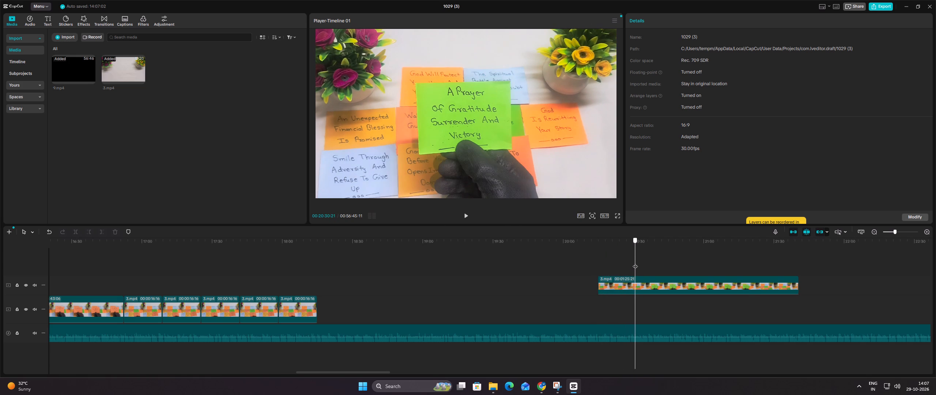
left_click_drag(635, 263, 632, 263)
left_click(633, 285)
left_click(92, 234)
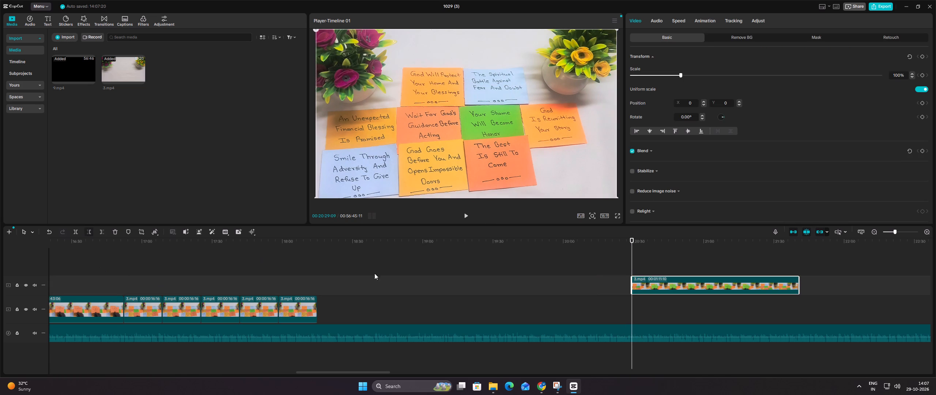
Move the trimmed tenth-note clip earlier on the upper track, to about 19:39.
left_click_drag(661, 282, 567, 279)
left_click_drag(564, 279, 540, 281)
left_click(538, 281)
double_click(536, 281)
double_click(514, 266)
Split the tenth-note clip at about 20:39, where the hand is gone and the green note lies still.
left_click_drag(516, 263, 624, 271)
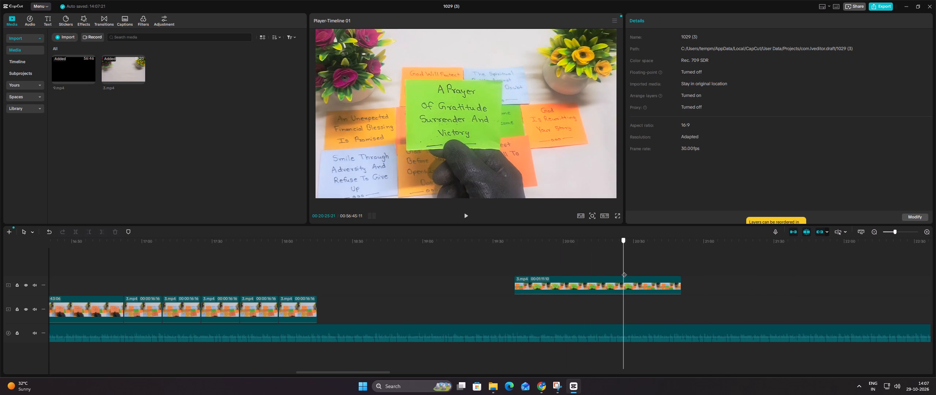
left_click_drag(624, 271, 649, 274)
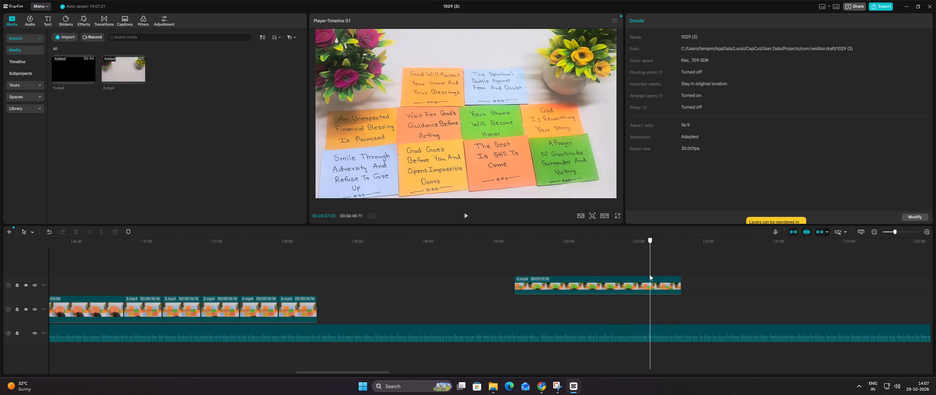
left_click_drag(649, 274, 655, 275)
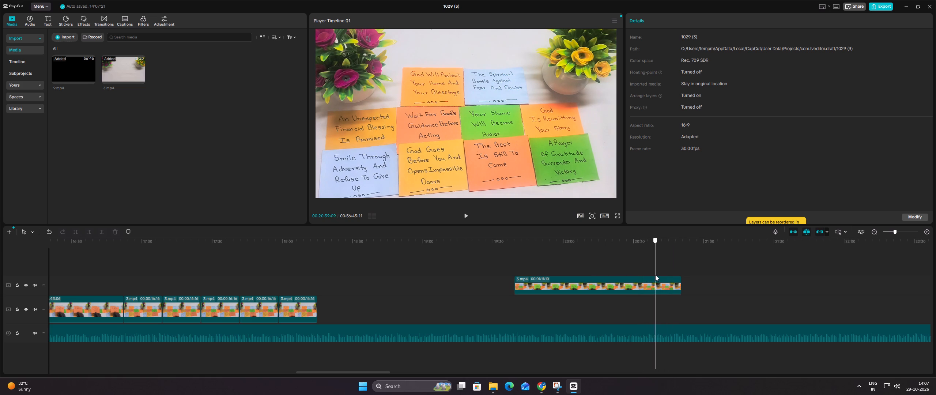
left_click_drag(655, 275, 656, 275)
left_click(655, 285)
left_click(74, 232)
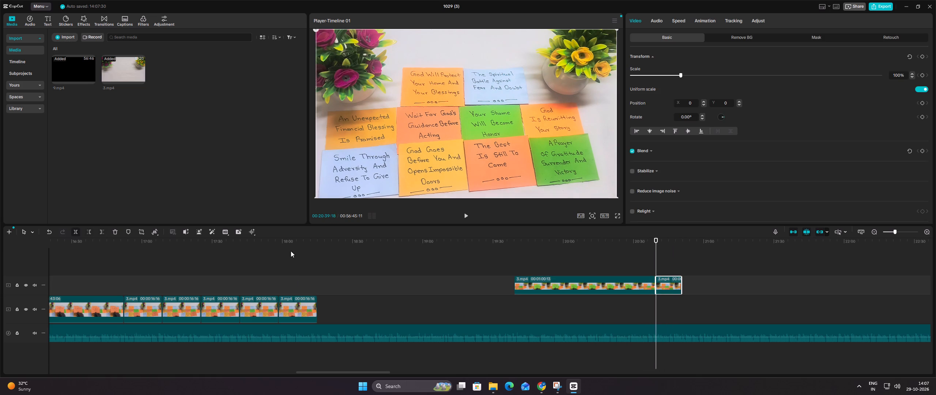
Copy the tenth-note still segment and paste seven copies of it one after another following the original.
left_click(665, 264)
left_click_drag(665, 264, 681, 263)
right_click(671, 281)
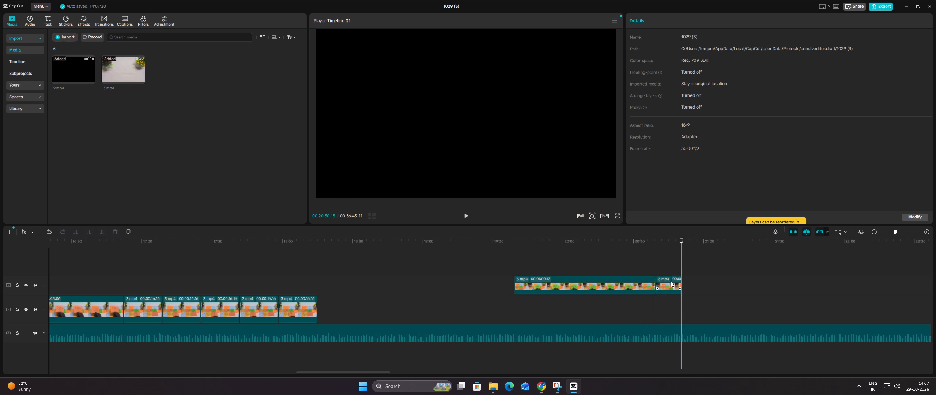
left_click(698, 109)
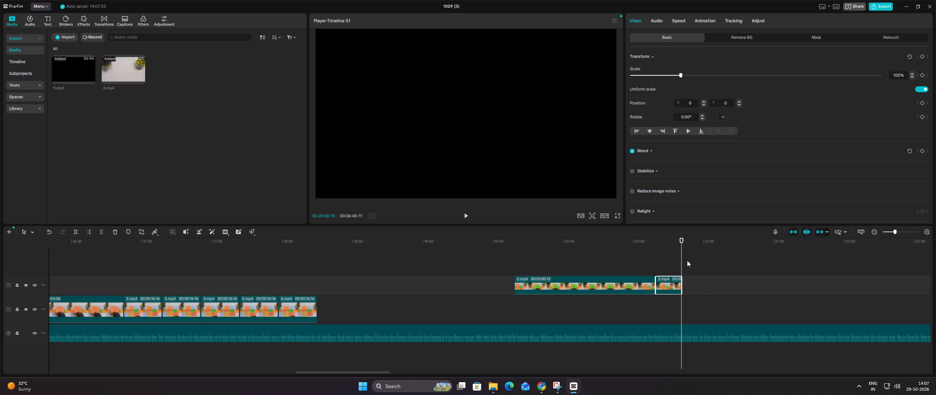
key("ctrl+v")
left_click(706, 260, "ctrl")
key("ctrl+v")
left_click(732, 260, "ctrl")
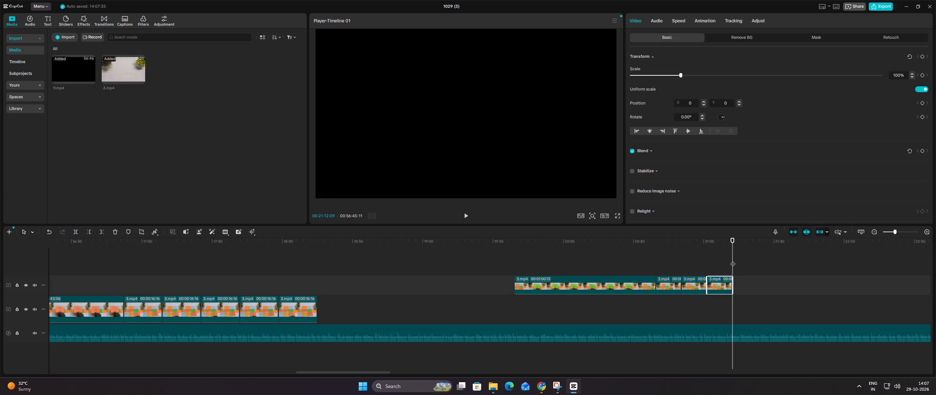
key("ctrl+v")
left_click(757, 262, "ctrl")
key("ctrl+v")
left_click(785, 261, "ctrl")
key("ctrl+v")
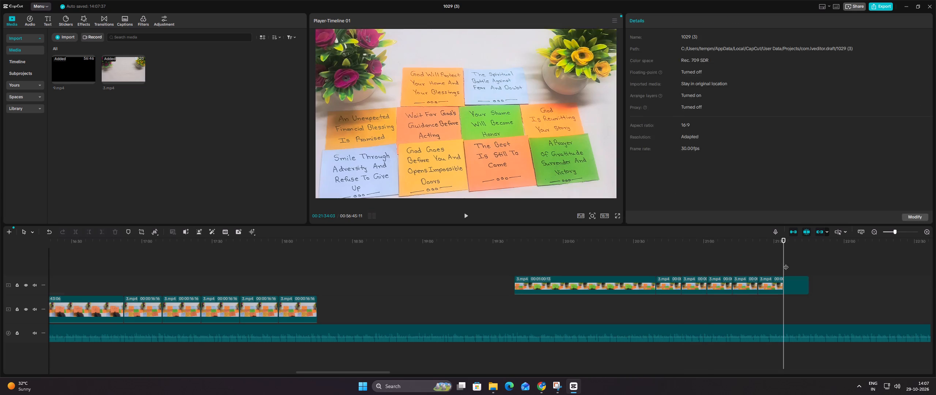
double_click(810, 262, "ctrl")
key("ctrl+v")
left_click(837, 263, "ctrl")
key("ctrl+v")
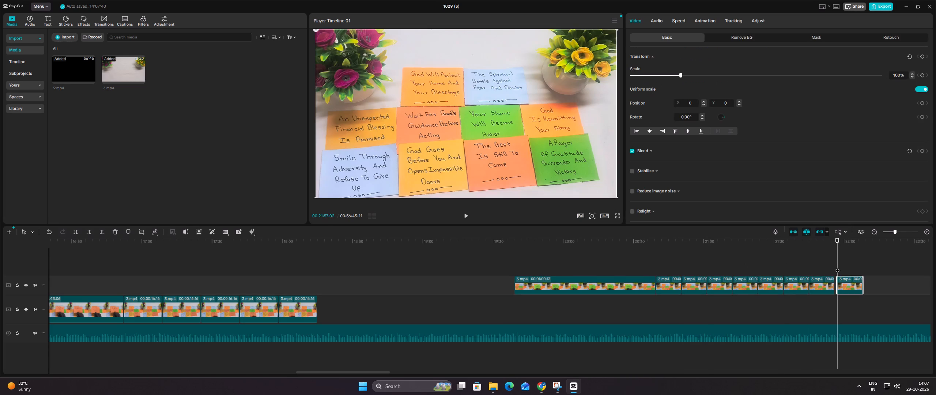
Close the gap before the last pasted tenth-note still and paste two more copies at the end of the row.
left_click(827, 269)
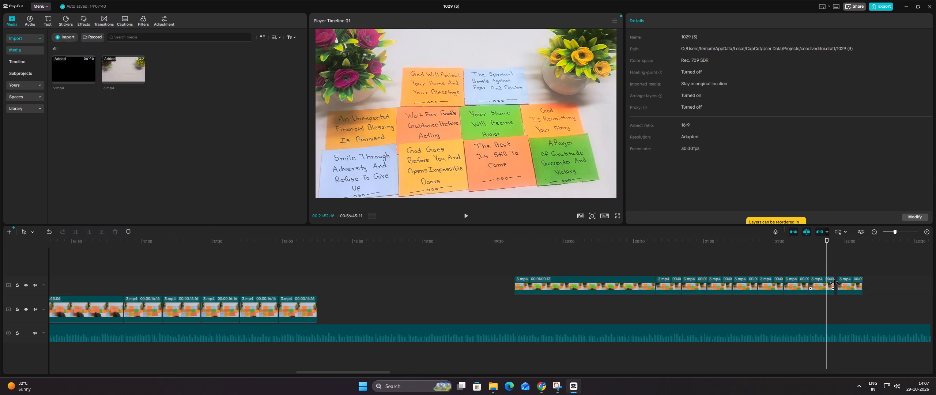
right_click(835, 282)
left_click(844, 289)
left_click(859, 266)
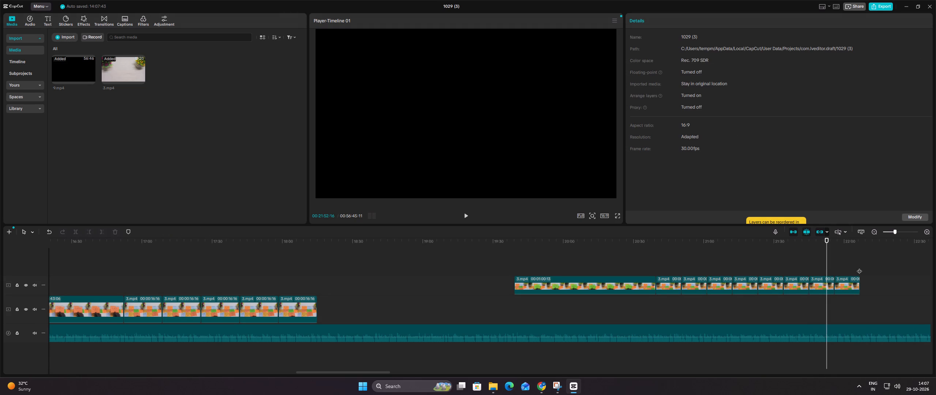
key("ctrl+v")
left_click(886, 263, "ctrl")
key("ctrl+v")
left_click_drag(909, 262, 912, 263)
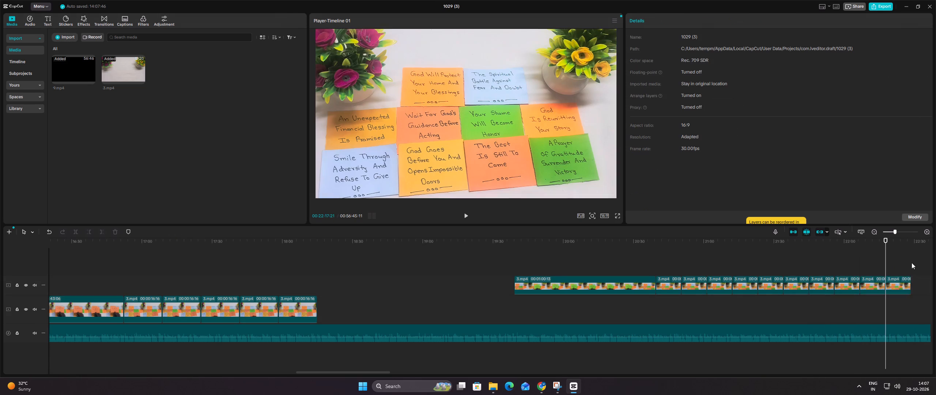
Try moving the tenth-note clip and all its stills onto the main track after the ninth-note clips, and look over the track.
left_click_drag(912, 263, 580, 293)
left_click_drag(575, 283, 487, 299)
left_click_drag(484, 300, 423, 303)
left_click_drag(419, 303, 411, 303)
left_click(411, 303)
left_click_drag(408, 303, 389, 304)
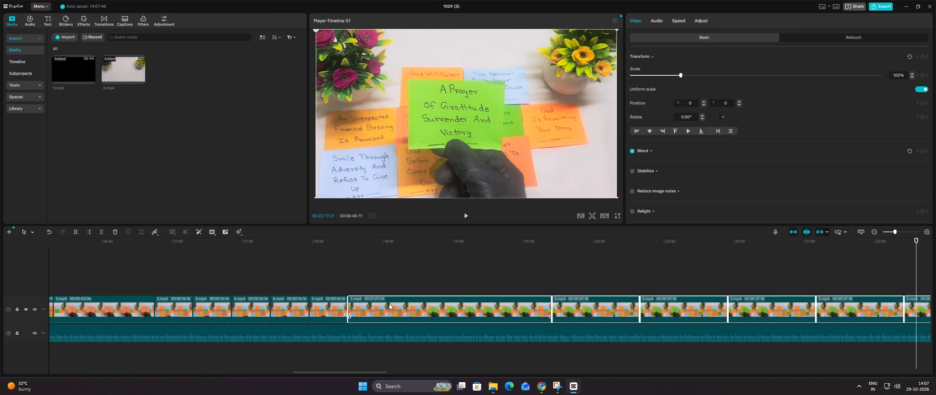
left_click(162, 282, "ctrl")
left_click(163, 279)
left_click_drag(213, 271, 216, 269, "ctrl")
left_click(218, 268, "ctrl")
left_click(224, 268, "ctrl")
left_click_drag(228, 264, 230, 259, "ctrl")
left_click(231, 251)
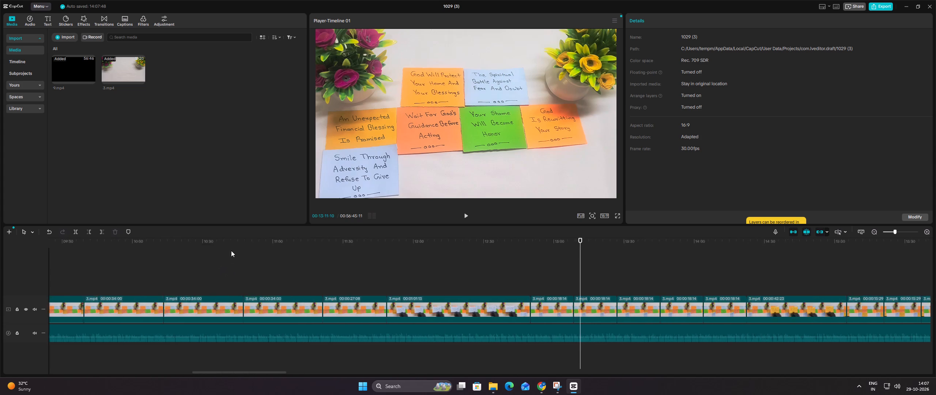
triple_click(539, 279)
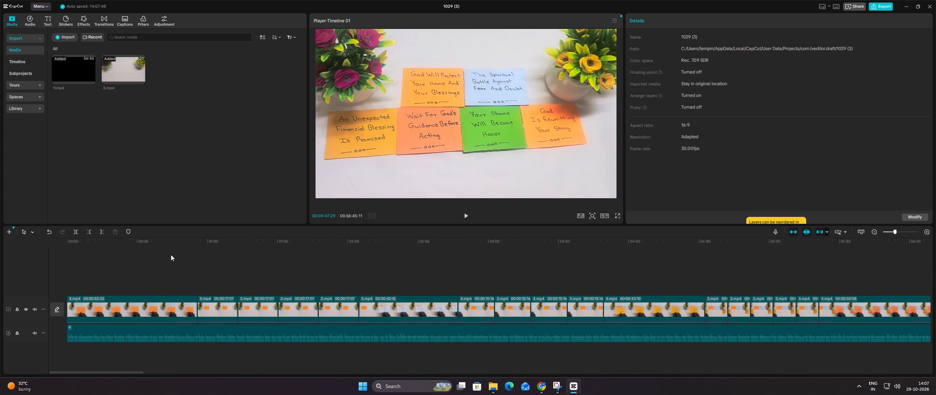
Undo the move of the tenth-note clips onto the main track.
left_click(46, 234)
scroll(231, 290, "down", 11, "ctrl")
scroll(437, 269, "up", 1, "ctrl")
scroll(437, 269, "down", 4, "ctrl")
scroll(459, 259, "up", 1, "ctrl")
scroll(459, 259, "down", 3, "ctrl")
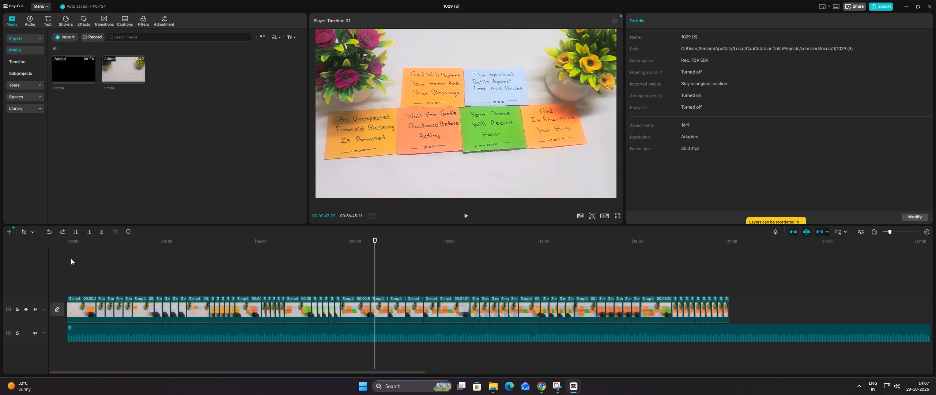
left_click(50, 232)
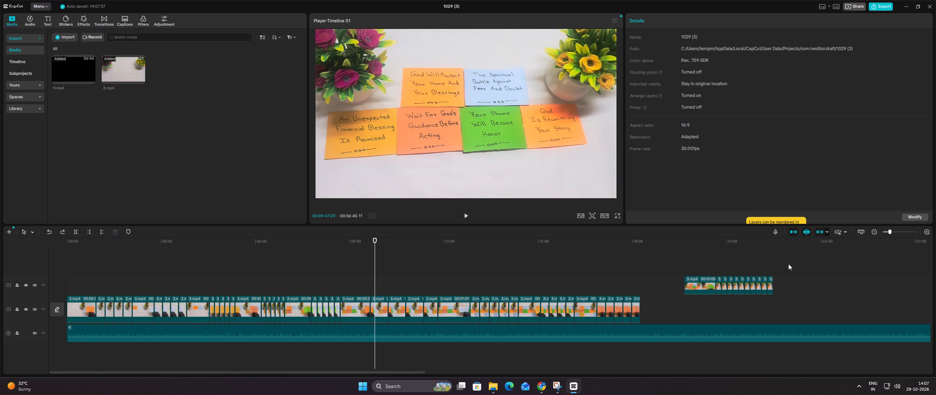
Move the tenth-note clip and all its stills onto the main track directly after the ninth-note clips, and check the result.
left_click_drag(788, 264, 647, 287)
left_click_drag(693, 284, 651, 310)
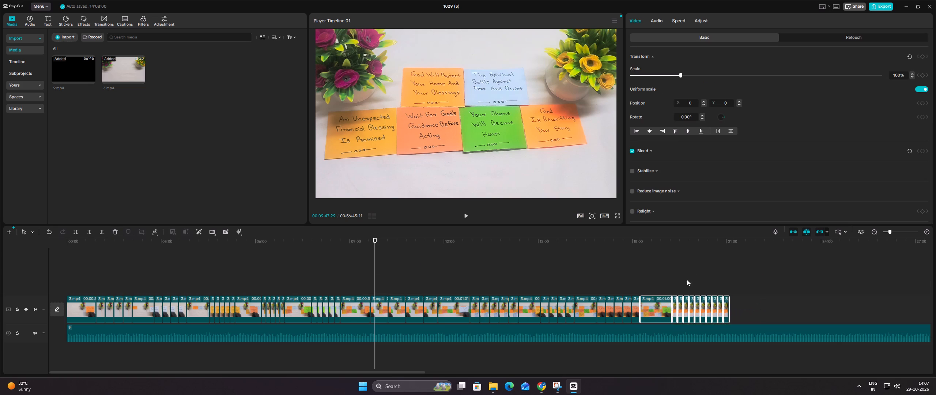
left_click(687, 279)
left_click_drag(687, 279, 694, 278)
left_click_drag(694, 278, 717, 279)
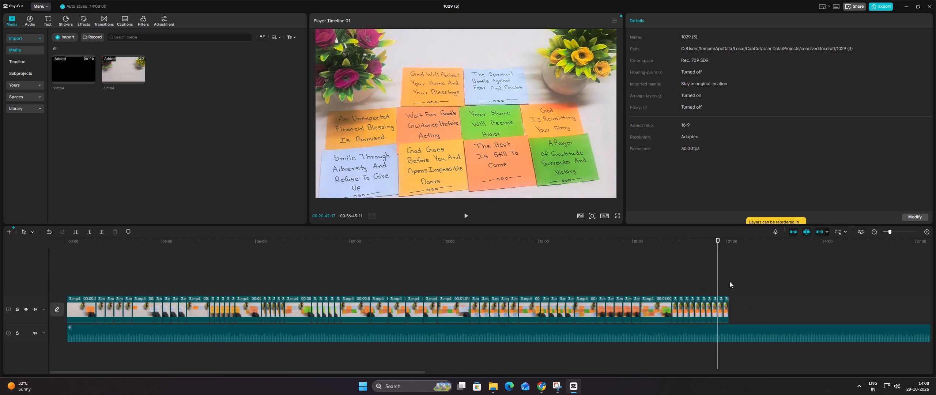
Copy the row of tenth-note stills and paste the block four times end to end on a track above, starting where the main track ends.
left_click_drag(734, 287, 682, 310)
left_click(682, 310)
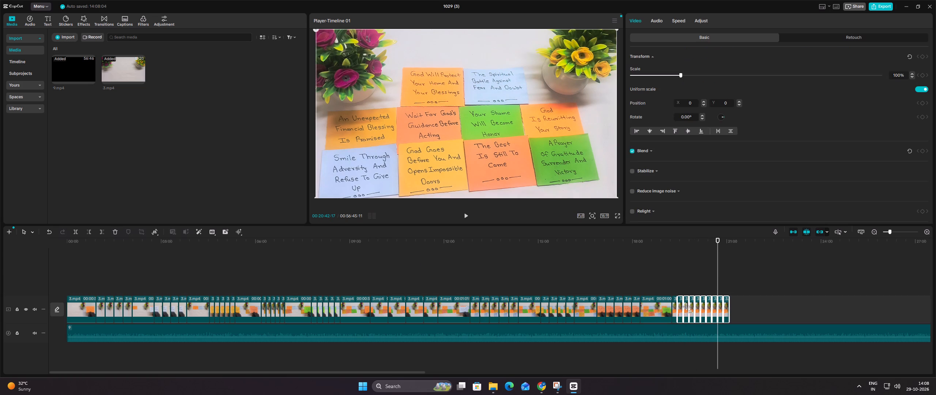
right_click(689, 309)
right_click(692, 301)
right_click(692, 301)
right_click(692, 301)
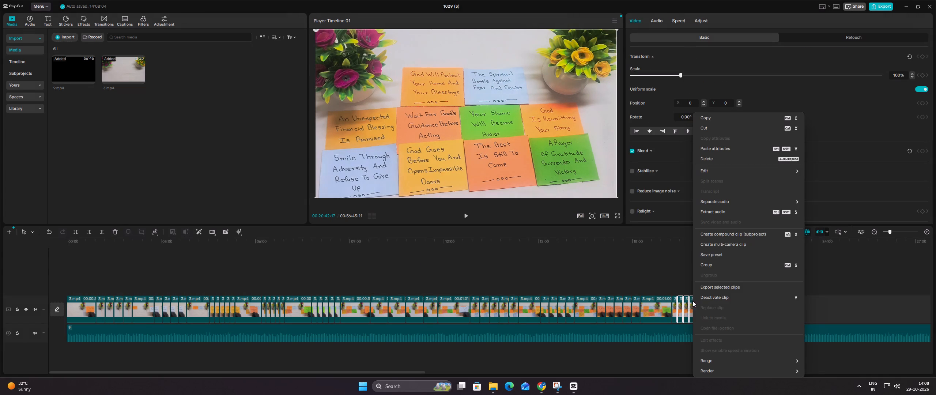
left_click(714, 123)
left_click(730, 272)
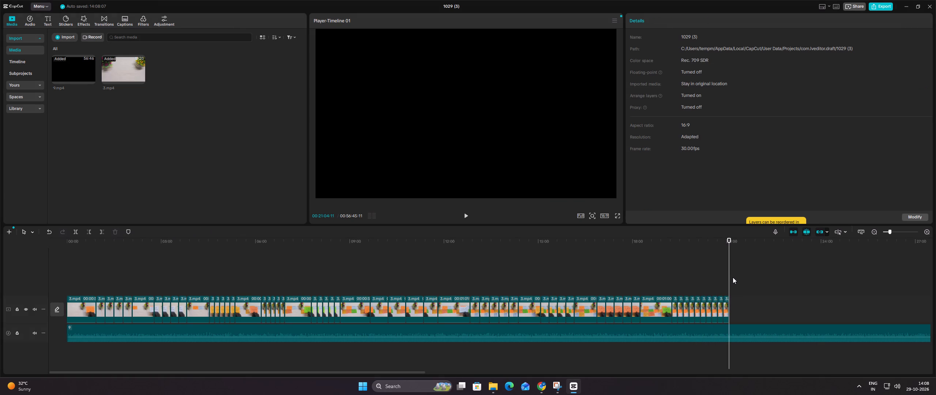
key("ctrl+v")
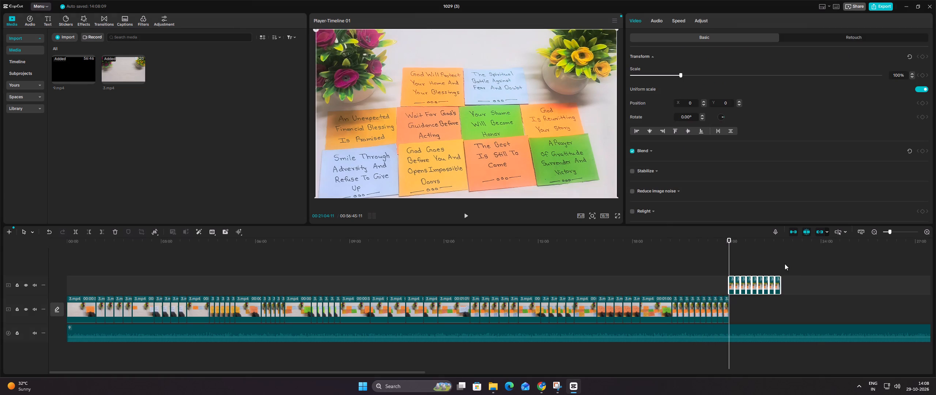
left_click(782, 264, "ctrl")
key("ctrl+v")
left_click(834, 262, "ctrl")
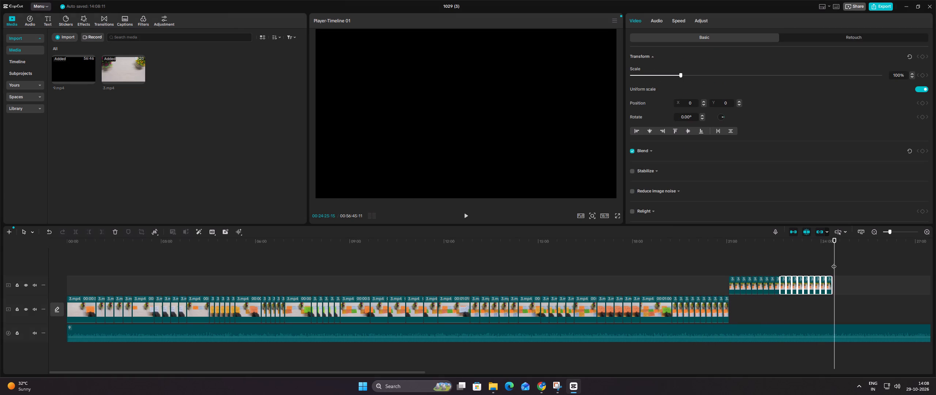
left_click(834, 263, "ctrl")
key("ctrl+v")
left_click(883, 262, "ctrl")
key("ctrl+v")
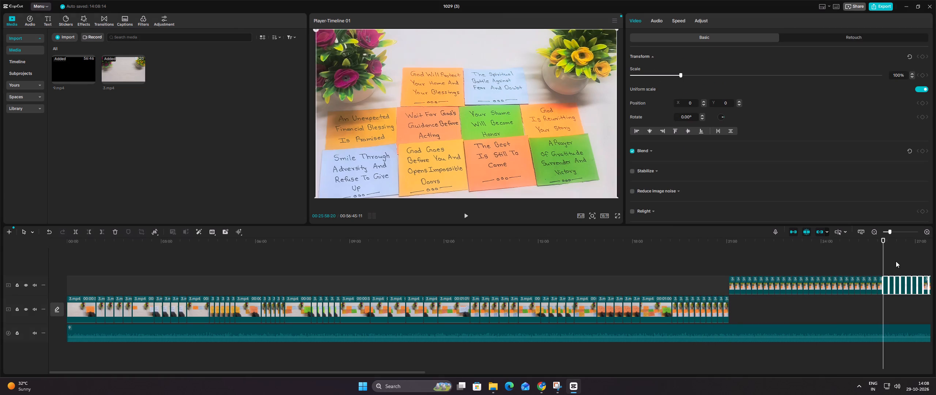
Paste six more copies of the tenth-note still block end to end, extending the upper row to about 37:23.
scroll(881, 263, "down", 9, "ctrl")
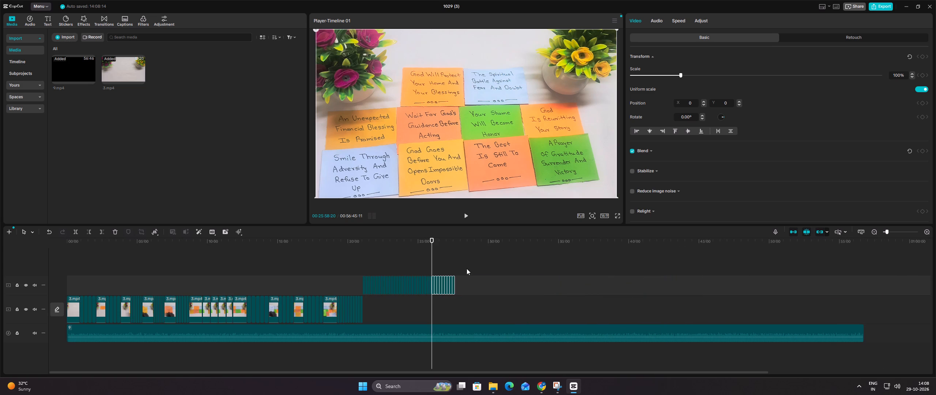
left_click(454, 264)
left_click(454, 264)
triple_click(454, 264)
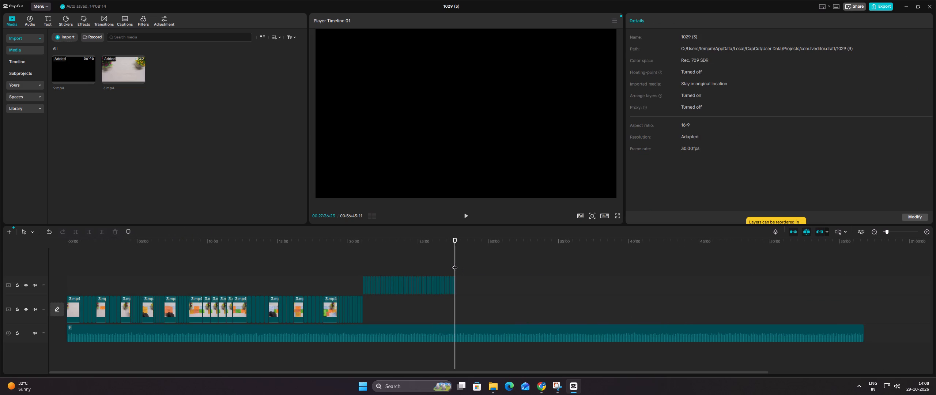
key("ctrl+v")
left_click(478, 267, "ctrl")
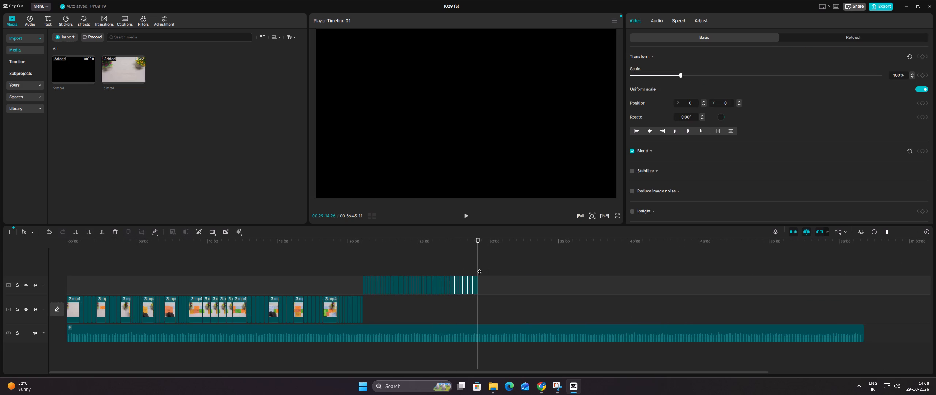
key("ctrl+v")
double_click(503, 265, "ctrl")
key("ctrl+v")
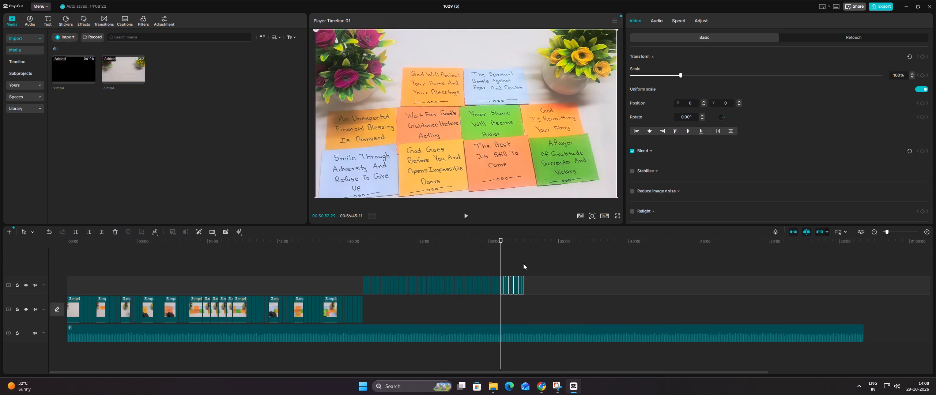
left_click(524, 263, "ctrl")
key("ctrl+v")
left_click(546, 264, "ctrl")
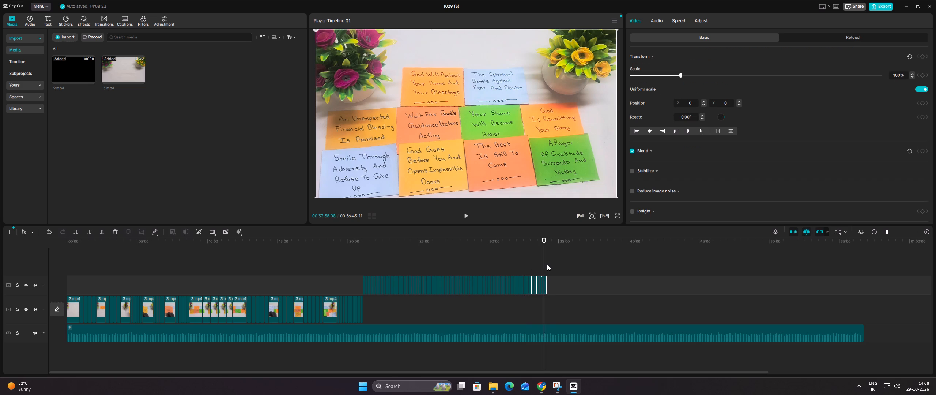
left_click(547, 264, "ctrl")
key("ctrl+v")
left_click(570, 264, "ctrl")
key("ctrl+v")
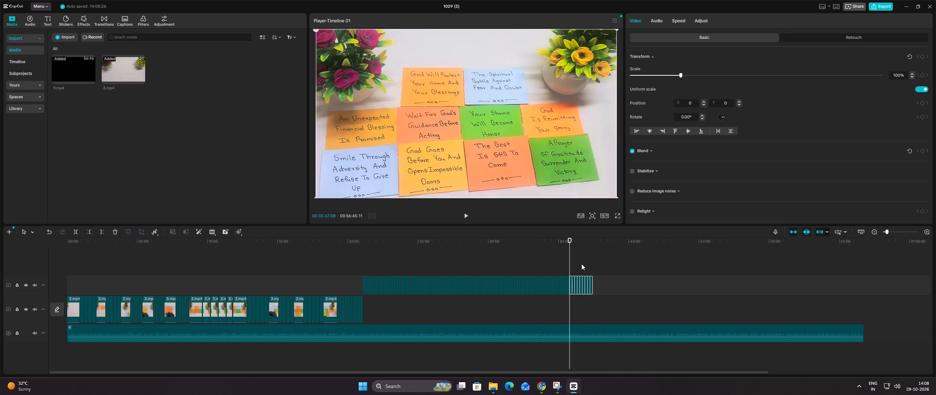
Paste five more copies of the tenth-note still block end to end, extending the upper row past 45:00.
left_click(591, 264, "ctrl")
left_click(591, 264, "ctrl")
key("ctrl+v")
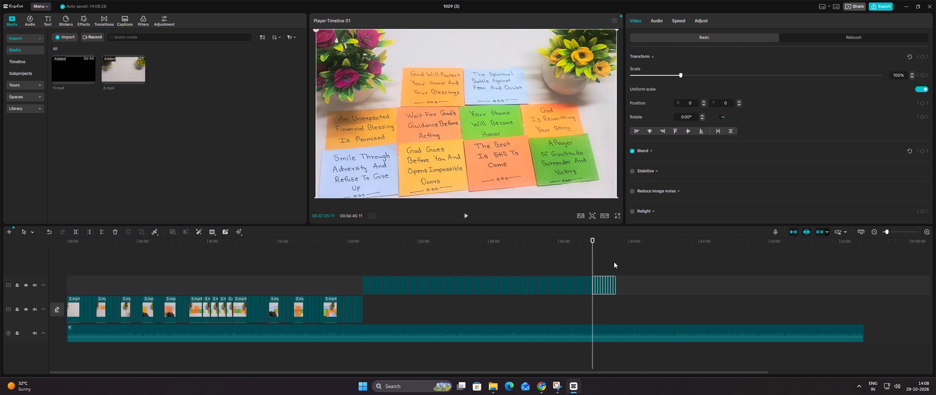
left_click(615, 262, "ctrl")
key("ctrl+v")
left_click(638, 265, "ctrl")
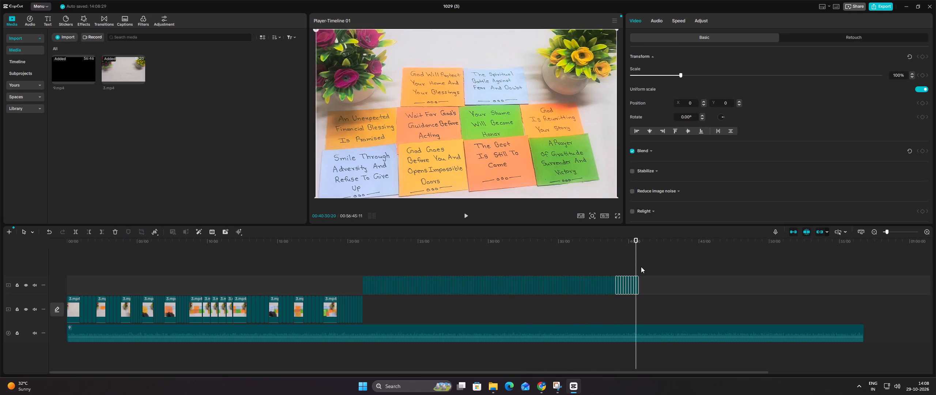
left_click(641, 264, "ctrl")
key("ctrl+v")
left_click(660, 264, "ctrl")
left_click(660, 264, "ctrl")
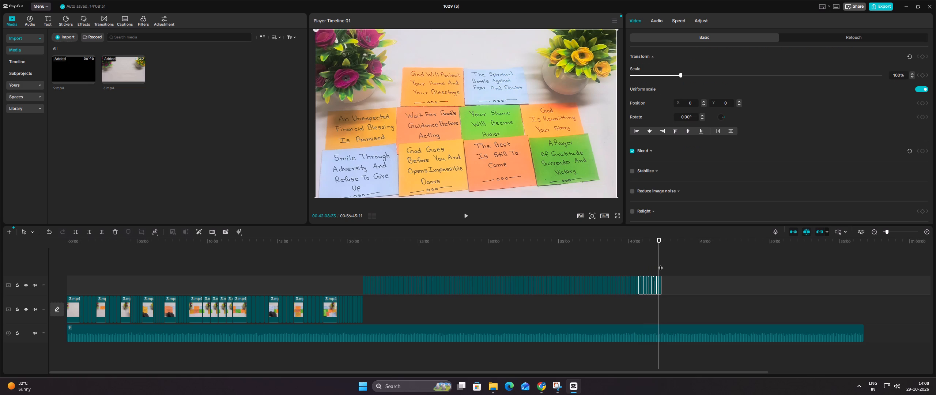
key("ctrl+v")
left_click(684, 263, "ctrl")
key("ctrl+v")
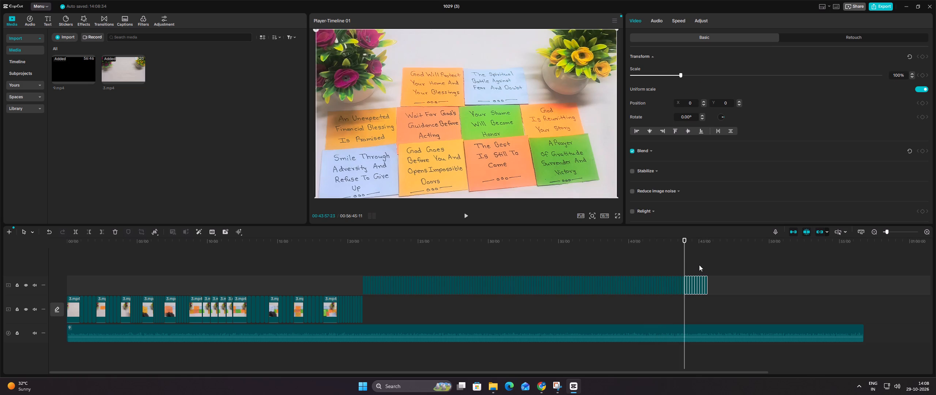
Paste seven more copies of the tenth-note still block end to end until the upper row runs past the end of the audio.
left_click(707, 267, "ctrl")
key("ctrl+v")
left_click(731, 264, "ctrl")
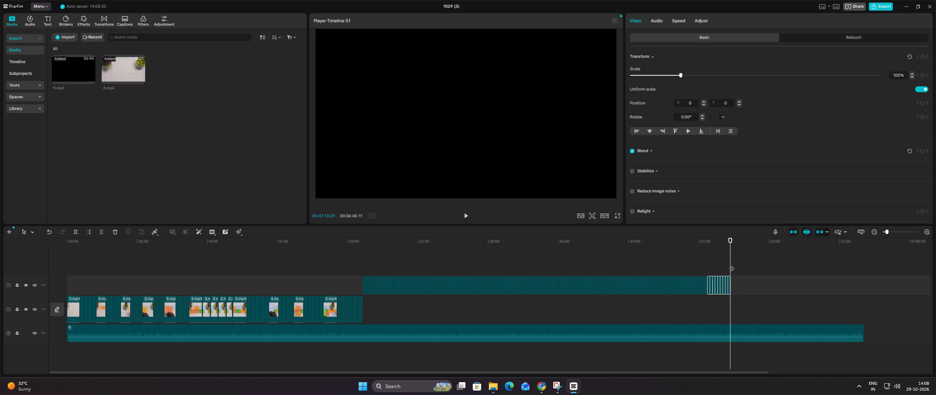
key("ctrl+v")
left_click(753, 266, "ctrl")
left_click(753, 266, "ctrl")
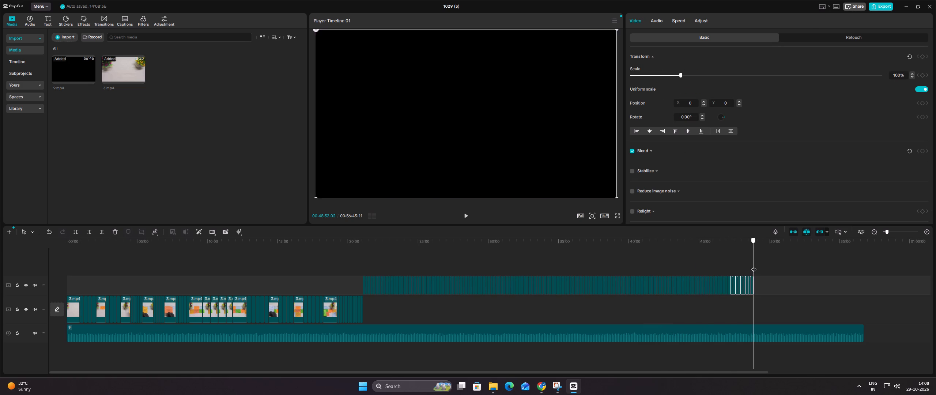
key("ctrl+v")
left_click(776, 264, "ctrl")
key("ctrl+v")
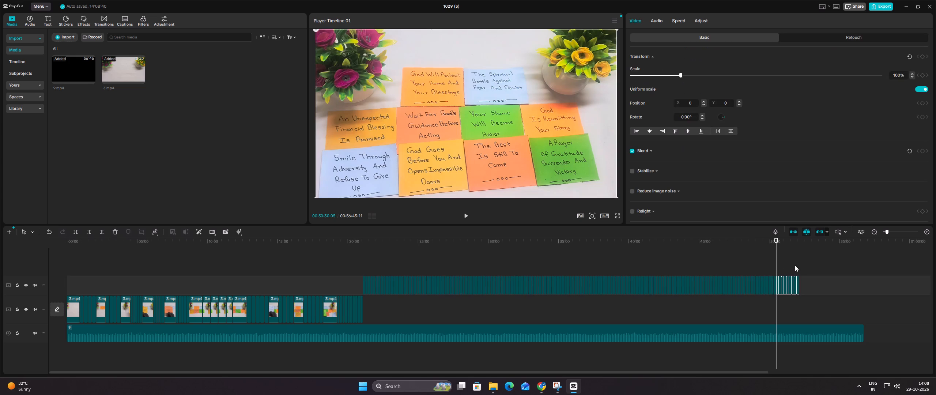
left_click(798, 266, "ctrl")
left_click(799, 266, "ctrl")
key("ctrl+v")
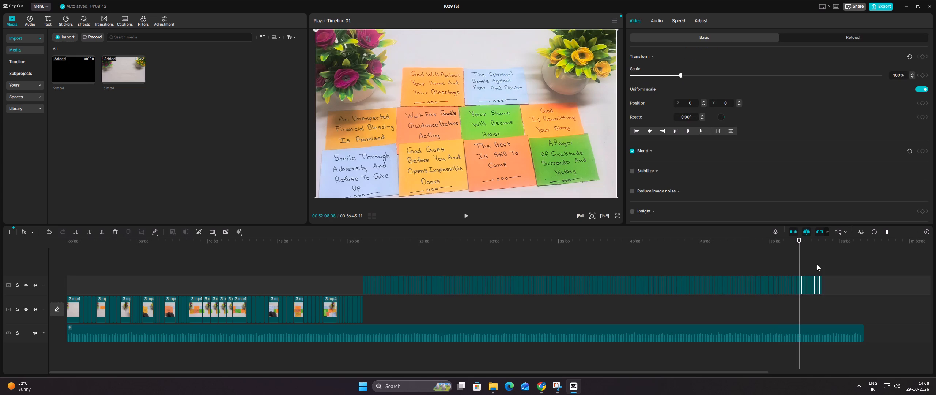
left_click(822, 265, "ctrl")
key("ctrl+v")
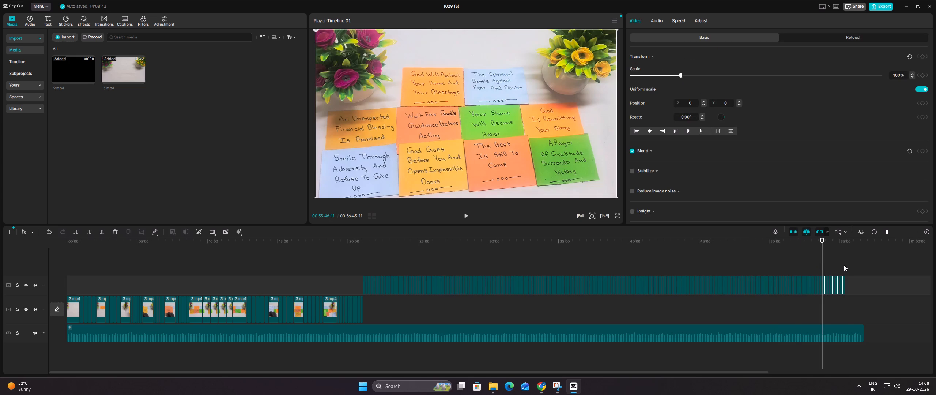
left_click(844, 265, "ctrl")
left_click(844, 265, "ctrl")
key("ctrl+v")
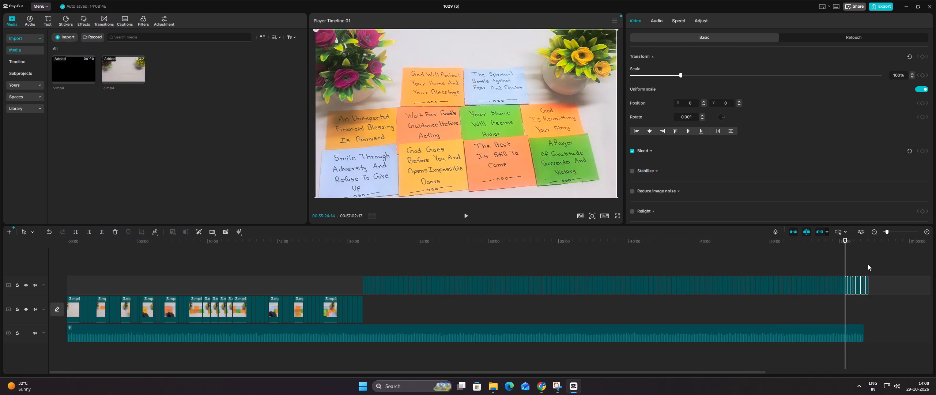
Select all the pasted tenth-note stills on the upper track and move them onto the main track directly after its last clip.
left_click_drag(890, 262, 892, 268)
left_click_drag(893, 272, 385, 290)
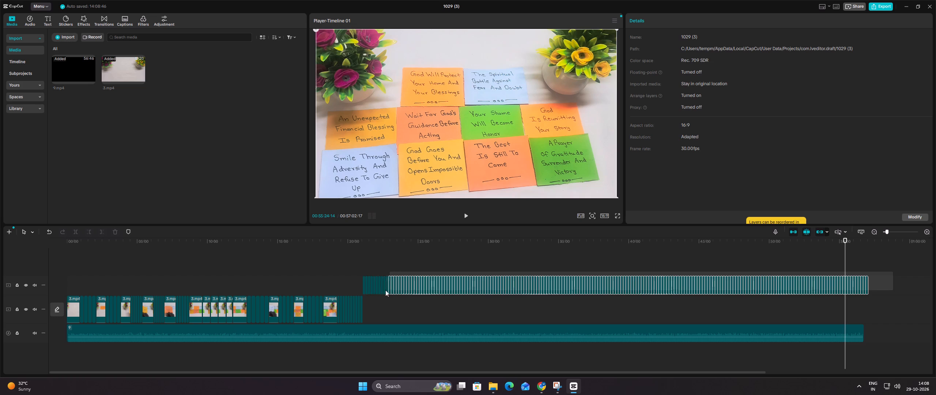
left_click_drag(385, 290, 362, 289)
left_click(339, 269)
left_click_drag(350, 270, 861, 276)
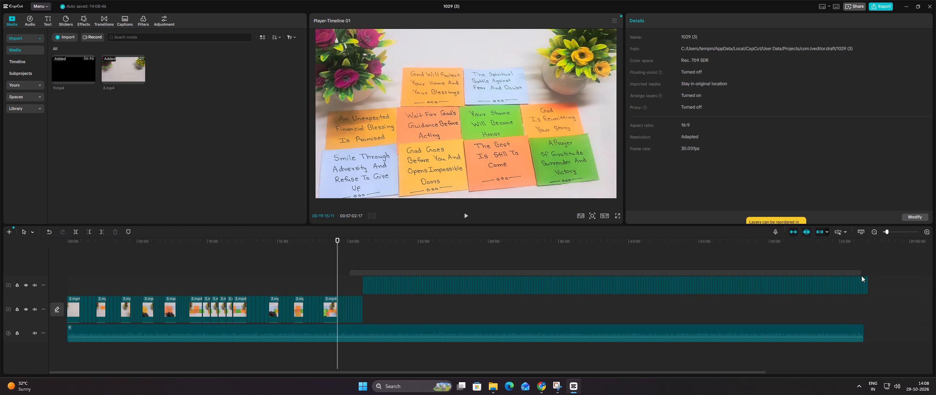
left_click_drag(861, 276, 885, 287)
scroll(401, 272, "up", 3, "ctrl")
scroll(401, 272, "down", 1, "ctrl")
scroll(401, 272, "up", 4, "ctrl")
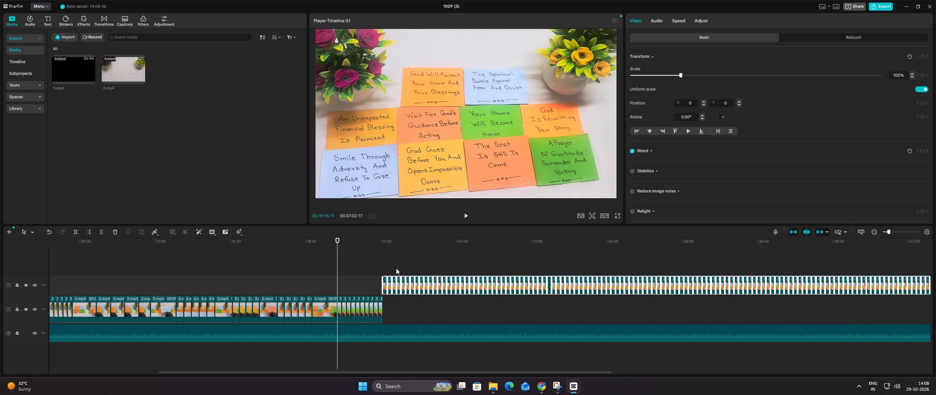
scroll(394, 265, "up", 3, "ctrl")
scroll(394, 265, "down", 1, "ctrl")
scroll(394, 265, "up", 1, "ctrl")
scroll(394, 265, "down", 1, "ctrl")
scroll(394, 265, "up", 2, "ctrl")
scroll(394, 265, "down", 1, "ctrl")
scroll(394, 265, "up", 10, "ctrl")
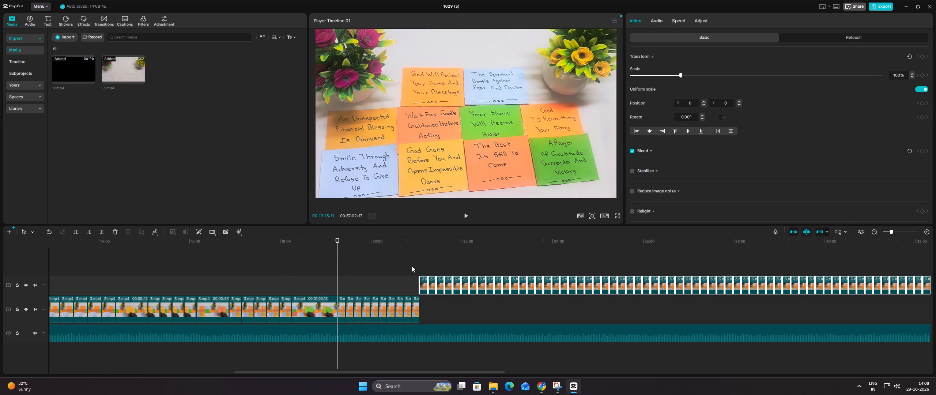
left_click_drag(423, 283, 429, 308)
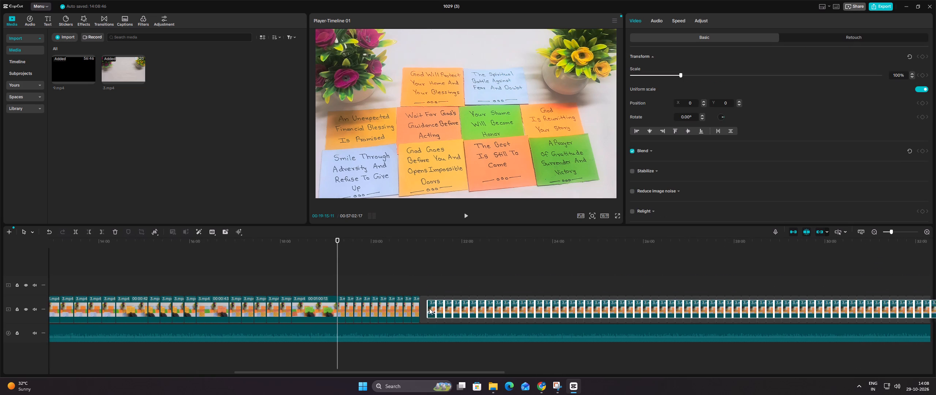
left_click_drag(429, 308, 426, 310)
Delete the last tenth-note still at the end of the main track, beyond the end of the audio.
left_click(541, 279)
left_click_drag(541, 279, 935, 263)
scroll(808, 275, "up", 8, "ctrl")
scroll(808, 275, "down", 1, "ctrl")
scroll(808, 275, "up", 4, "ctrl")
scroll(808, 275, "down", 2, "ctrl")
scroll(808, 275, "up", 4, "ctrl")
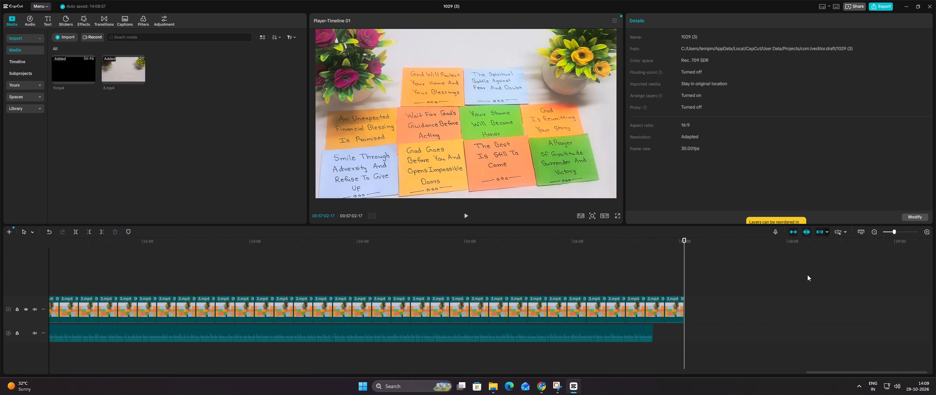
scroll(807, 275, "up", 2, "ctrl")
left_click(680, 304)
left_click(111, 232)
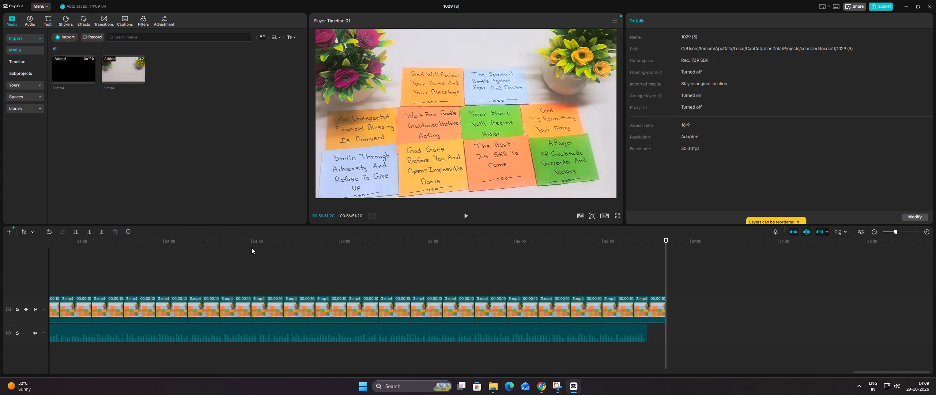
Move the playhead to about 51:46 and capture a screenshot of the whole preview frame showing all ten notes.
scroll(375, 258, "down", 6, "ctrl")
scroll(377, 262, "up", 1, "ctrl")
scroll(377, 262, "down", 7, "ctrl")
left_click(435, 271)
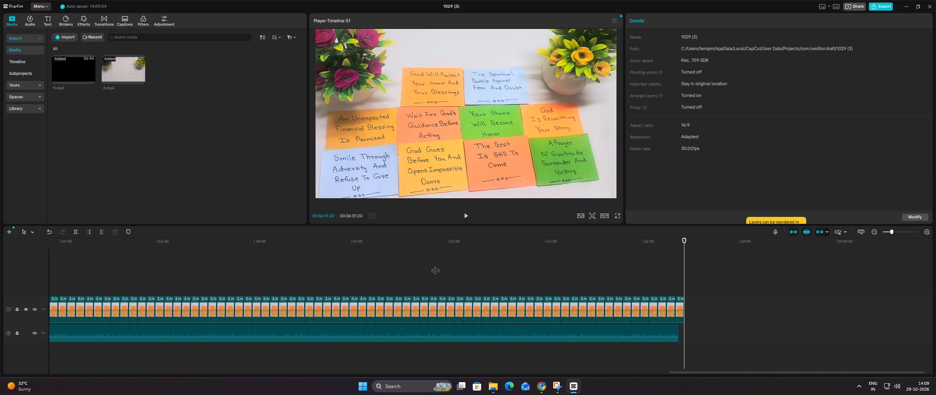
key("Print")
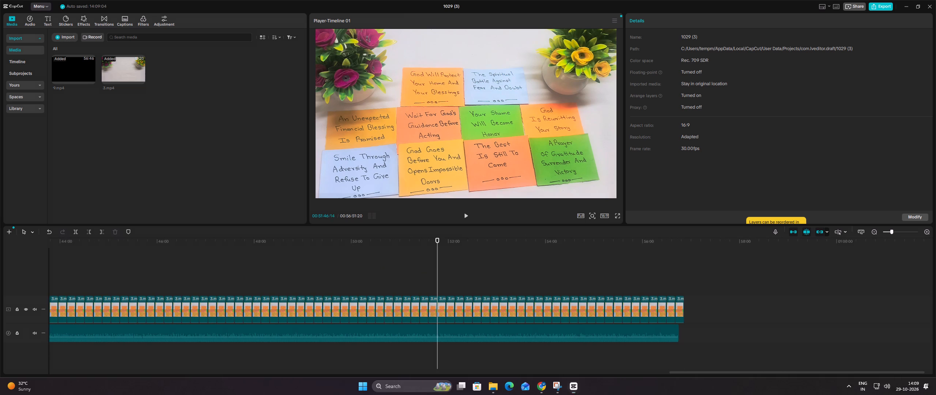
left_click_drag(316, 30, 615, 197)
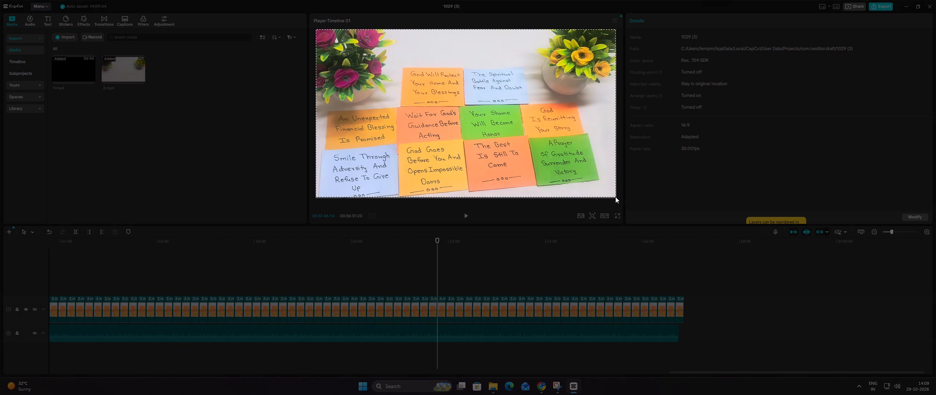
left_click_drag(615, 197, 616, 197)
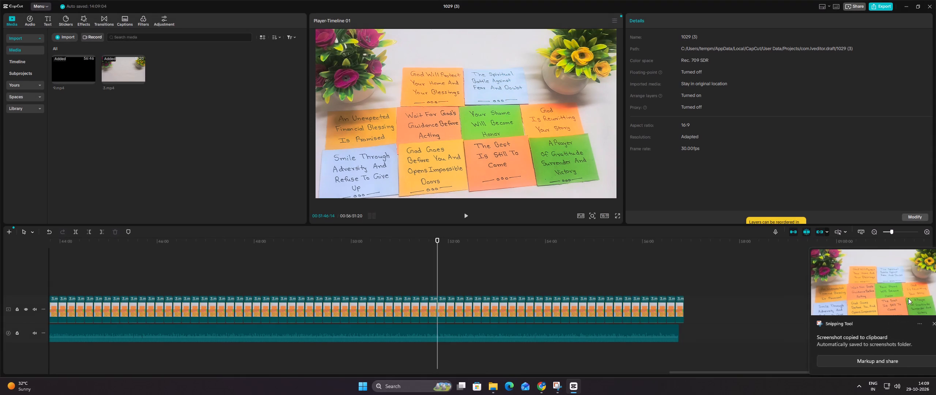
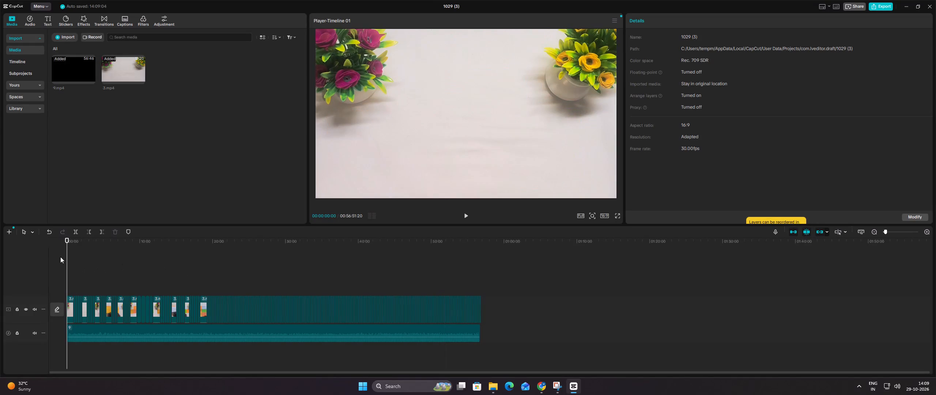
Add the 02_Moody_Dreamy_Blue.cube LUT as an adjustment layer above the main track at the start of the timeline.
left_click(165, 22)
left_click(20, 60)
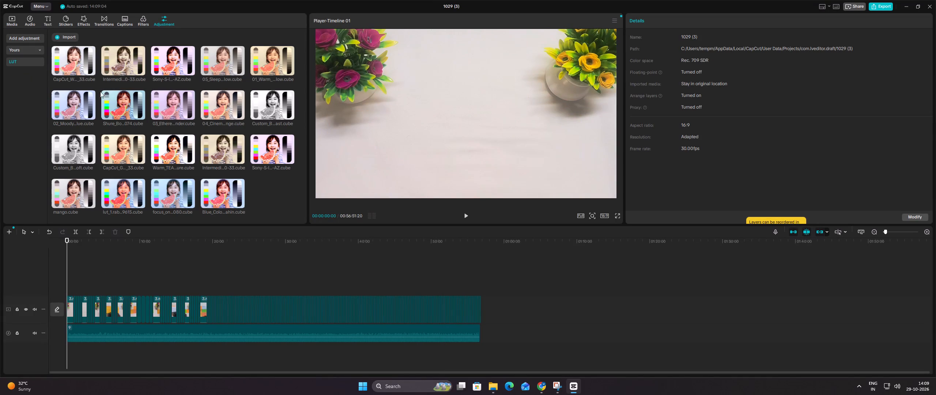
left_click(69, 107)
left_click(91, 114)
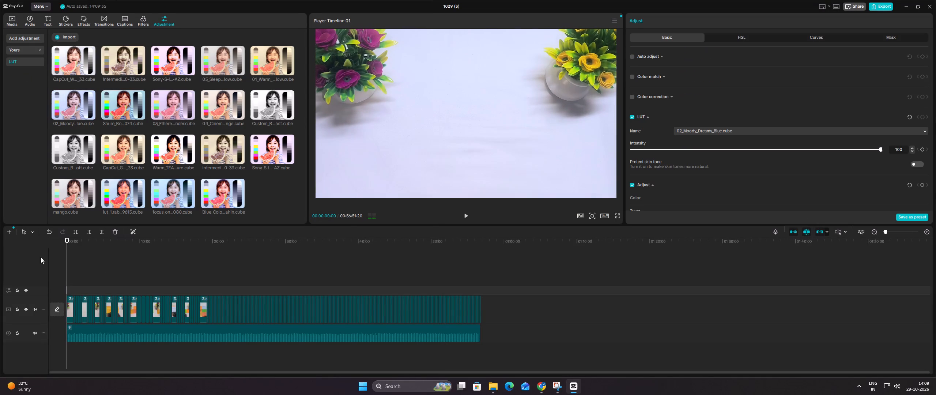
Extend the LUT adjustment layer over the whole video so its end lines up with the last 3.mp4 clip.
left_click(67, 288)
left_click_drag(69, 288, 289, 289)
left_click_drag(66, 289, 476, 280)
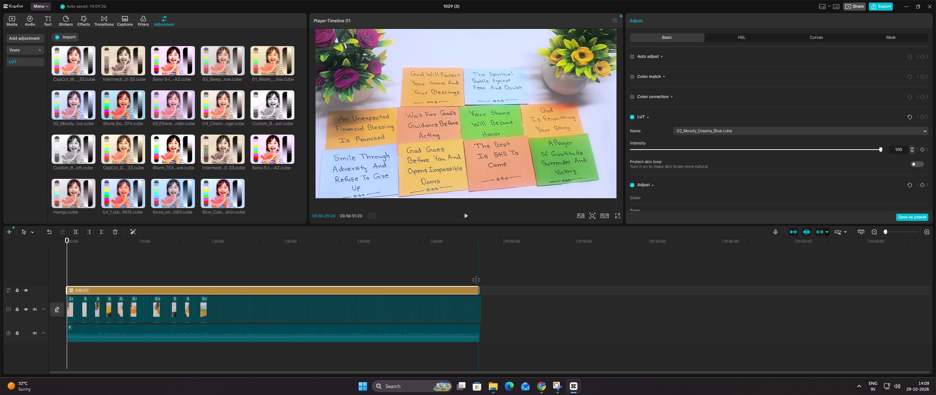
left_click_drag(476, 280, 483, 281)
left_click(531, 275)
scroll(586, 262, "up", 2, "ctrl")
scroll(586, 262, "down", 1, "ctrl")
scroll(586, 262, "up", 7, "ctrl")
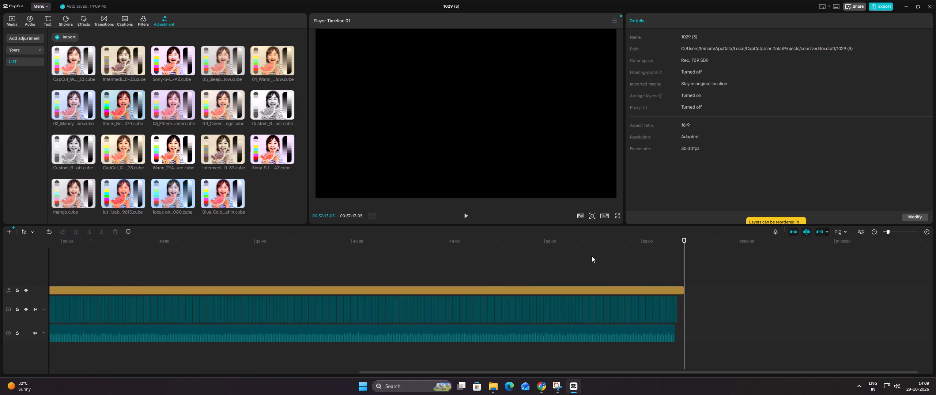
scroll(740, 262, "up", 10, "ctrl")
scroll(736, 262, "down", 1, "ctrl")
scroll(736, 262, "up", 10, "ctrl")
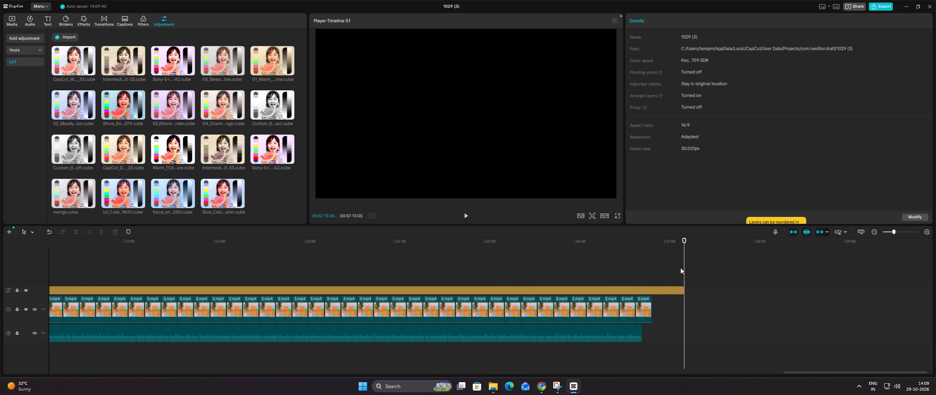
left_click(629, 272)
left_click(648, 288)
left_click_drag(684, 290, 654, 291)
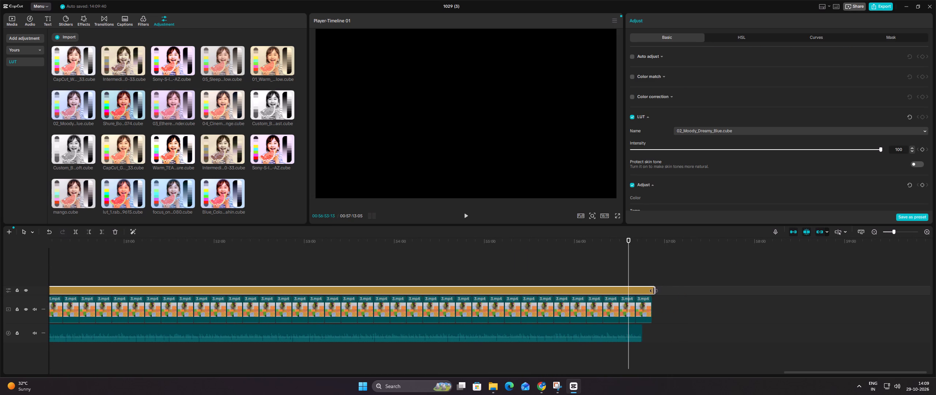
left_click_drag(654, 291, 652, 291)
Import the green screen video from drive D and place it above the adjustment layer at the timeline's start.
scroll(69, 255, "down", 7, "ctrl")
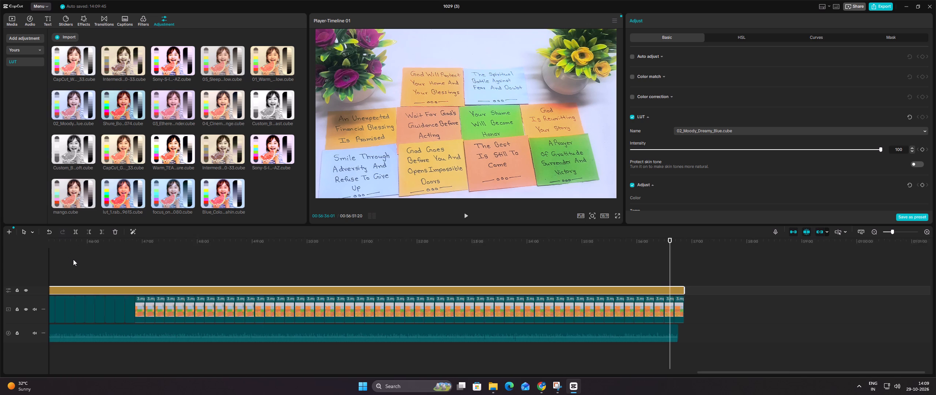
scroll(73, 259, "down", 5, "ctrl")
scroll(75, 260, "up", 1, "ctrl")
scroll(76, 260, "down", 1, "ctrl")
scroll(76, 260, "up", 2, "ctrl")
scroll(76, 260, "down", 14, "ctrl")
left_click(78, 262)
left_click_drag(76, 262, 54, 261)
left_click(13, 16)
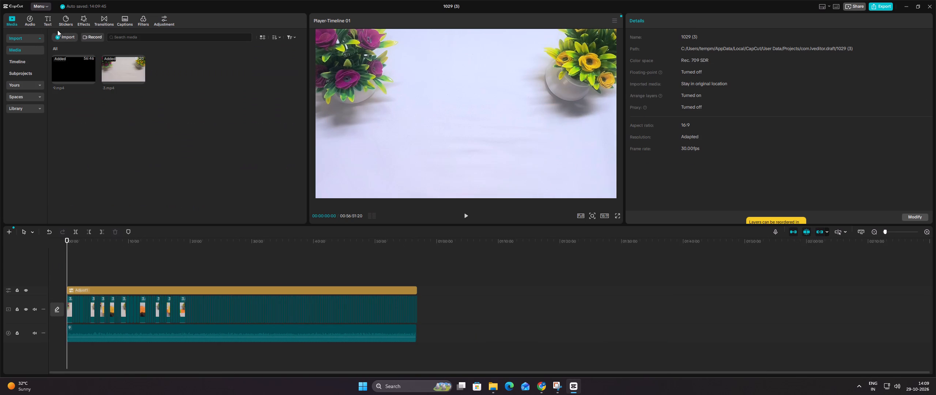
left_click(60, 34)
left_click(78, 53)
scroll(59, 149, "down", 6)
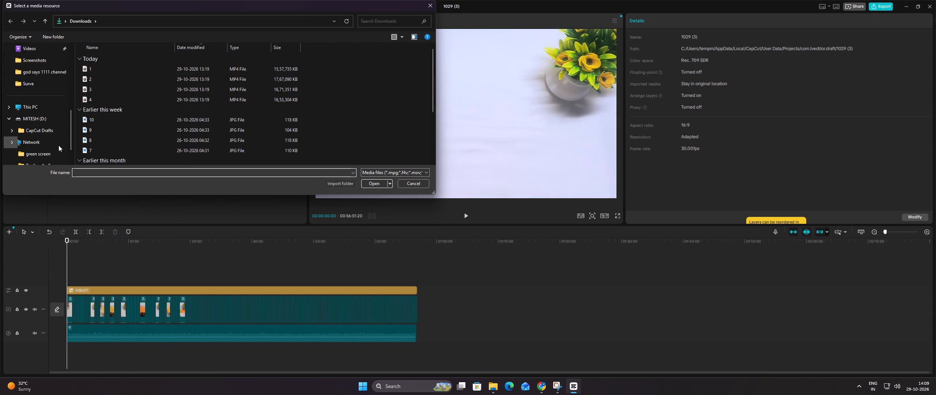
left_click(46, 84)
double_click(117, 102)
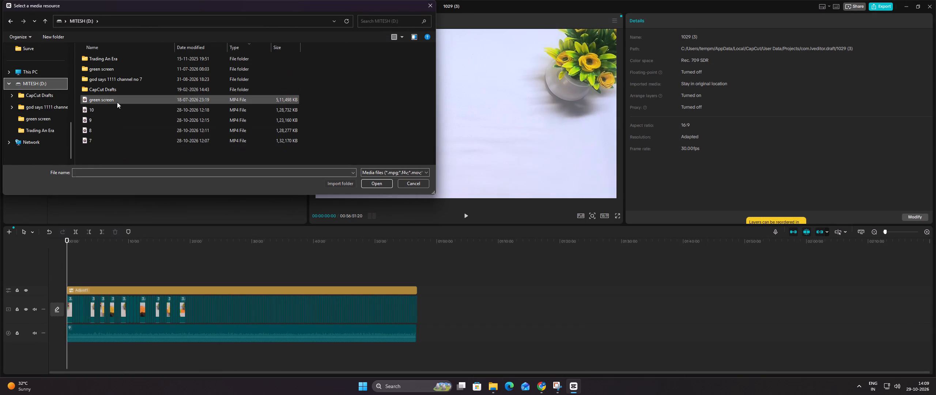
left_click(110, 135)
left_click_drag(166, 70, 55, 269)
Scale the green screen overlay down to 97% in the preview frame, with the playhead at about 3:18.
left_click(88, 258)
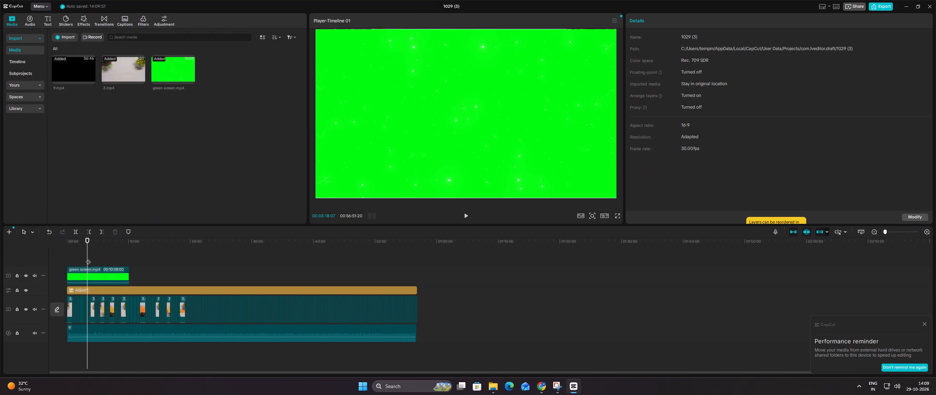
right_click(92, 270)
right_click(92, 270)
right_click(92, 270)
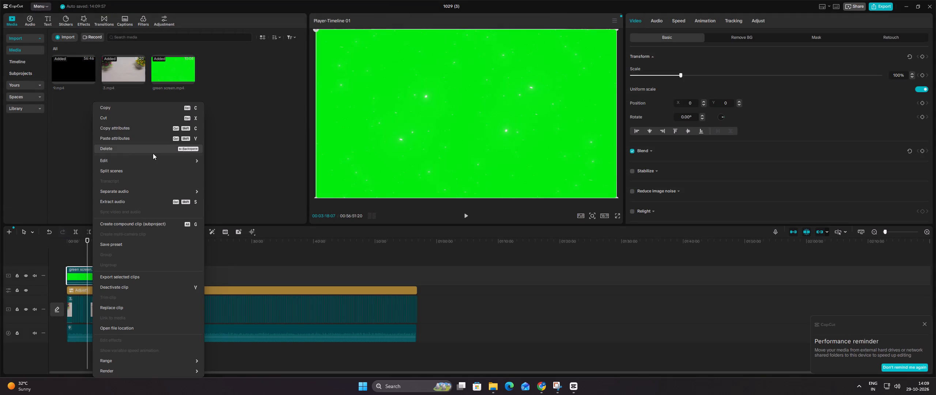
left_click(219, 257)
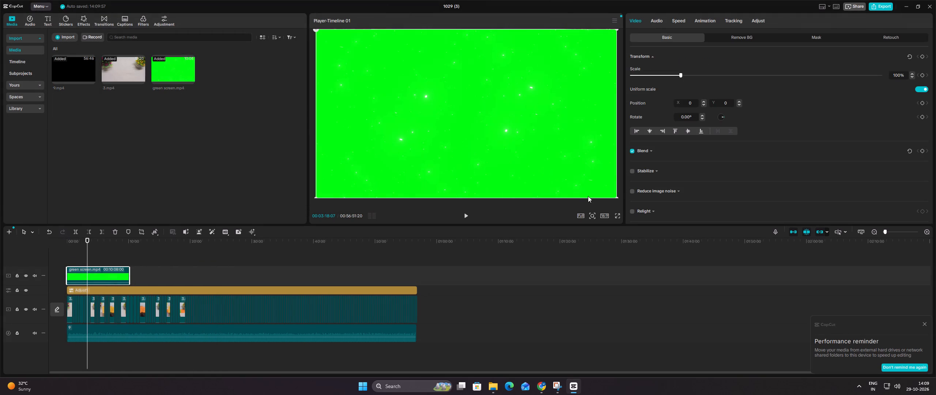
left_click_drag(616, 196, 609, 192)
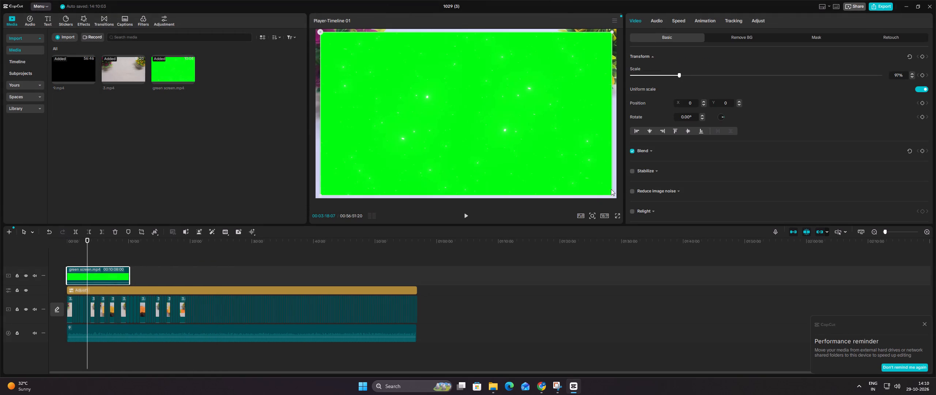
Mute the green screen overlay by lowering its volume to the minimum.
left_click(650, 27)
left_click_drag(653, 72, 625, 76)
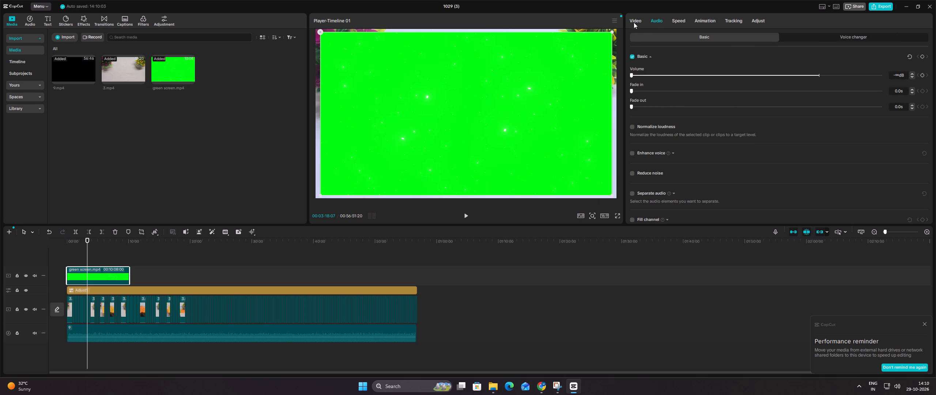
Key out the overlay's green background with Chroma key at intensity 67 and preview the sparkles briefly.
left_click(635, 19)
left_click(732, 38)
left_click(631, 74)
left_click(602, 83)
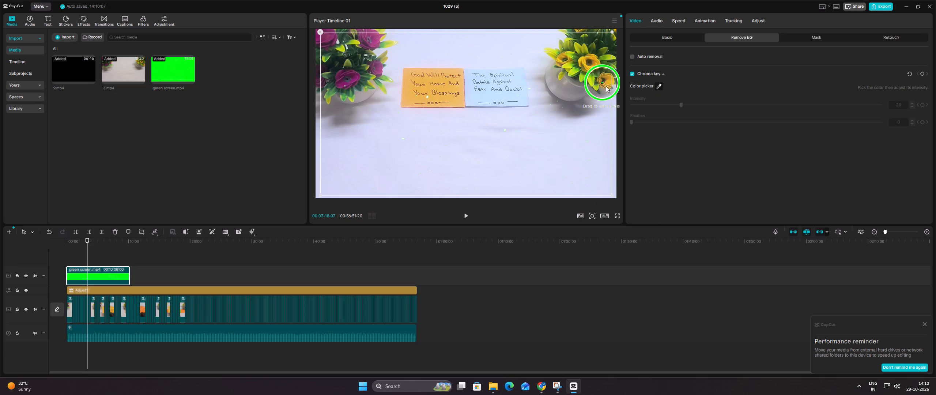
left_click_drag(684, 106, 786, 116)
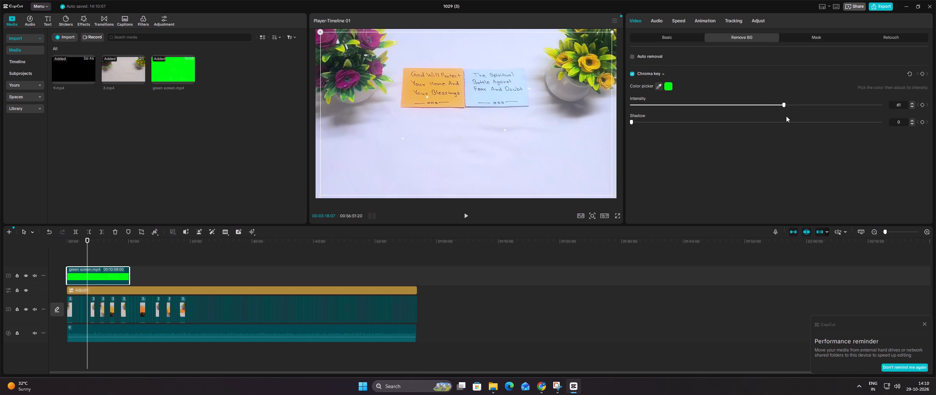
left_click_drag(786, 116, 799, 120)
left_click(467, 218)
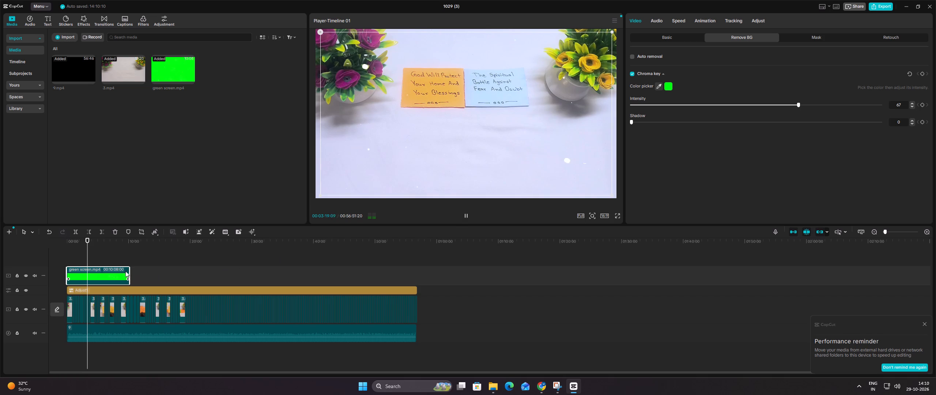
Copy the keyed green screen clip and paste five copies along the overlay track until they run past the video's end.
right_click(118, 270)
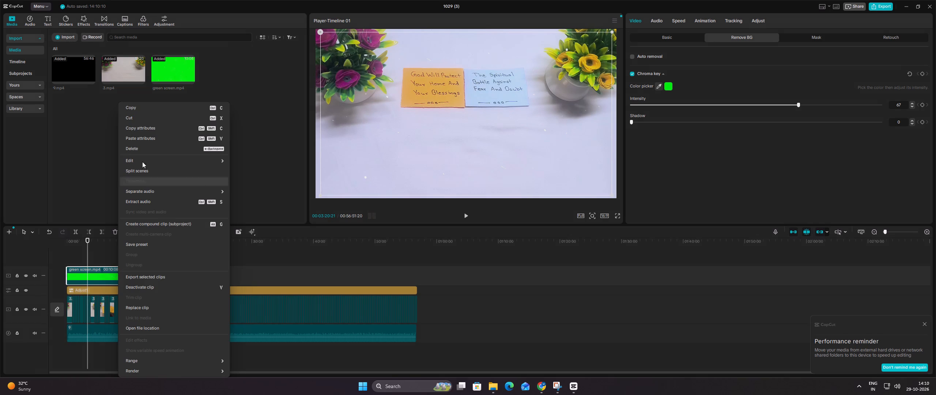
left_click(150, 110)
left_click(151, 257)
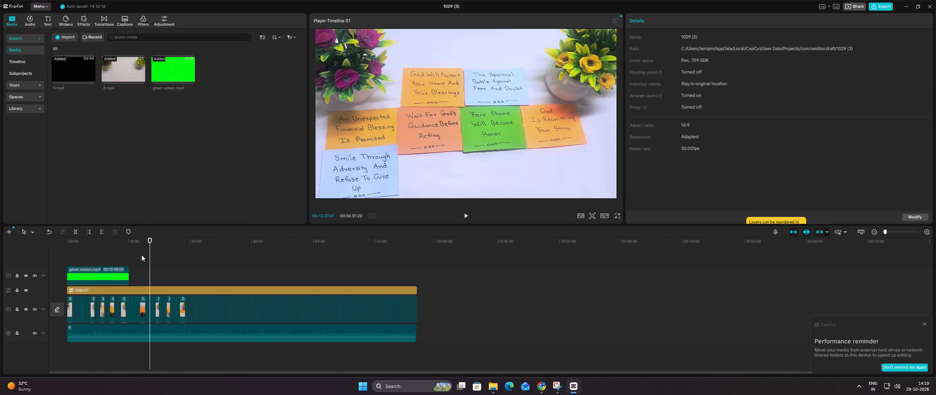
left_click(137, 255)
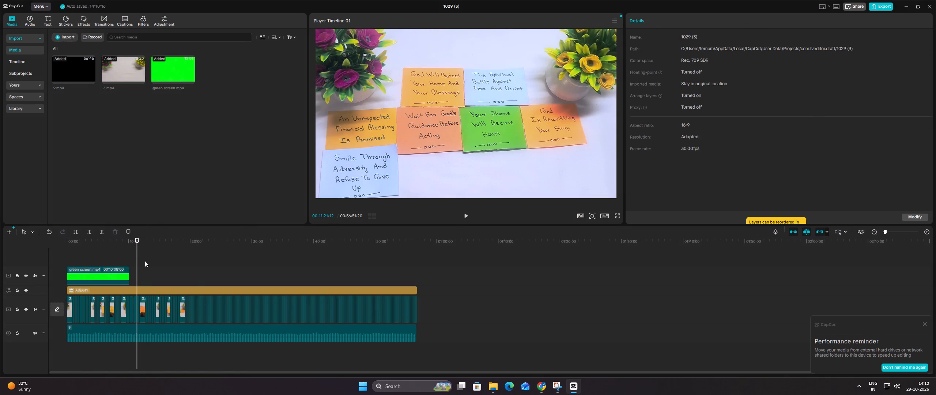
key("ctrl+v")
left_click(206, 253, "ctrl")
key("ctrl+v")
left_click(271, 255, "ctrl")
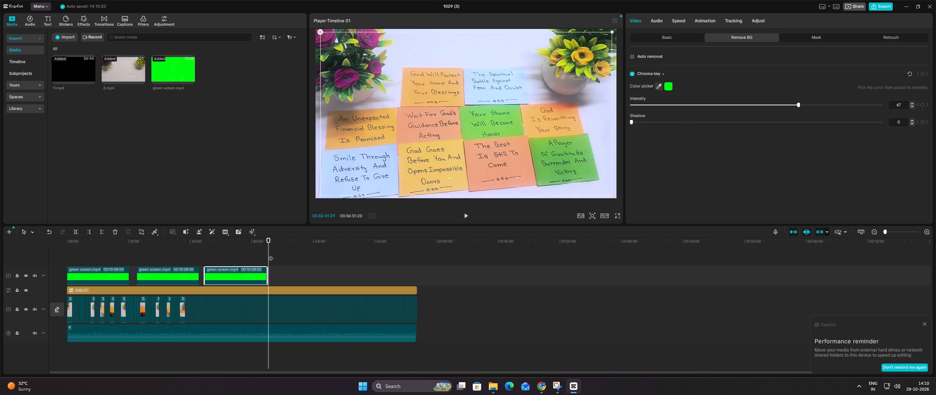
key("ctrl+v")
left_click(334, 254, "ctrl")
key("ctrl+v")
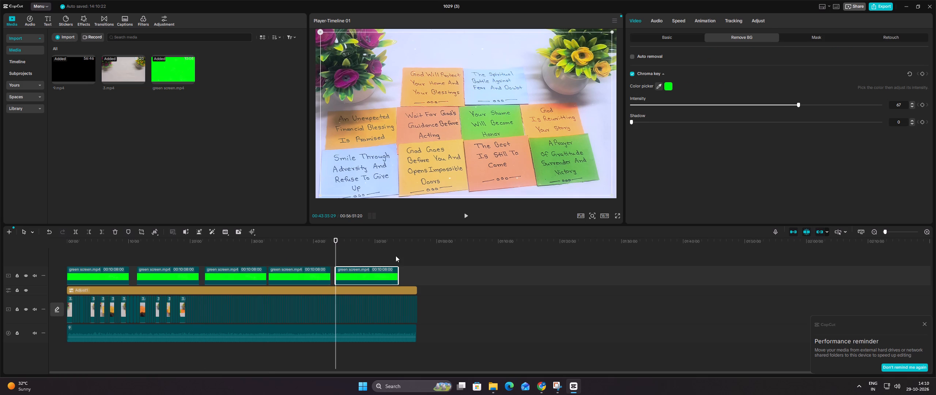
left_click(403, 254, "ctrl")
key("ctrl+v")
Close each gap between the six green screen clips so they run end to end on the overlay track.
right_click(130, 271)
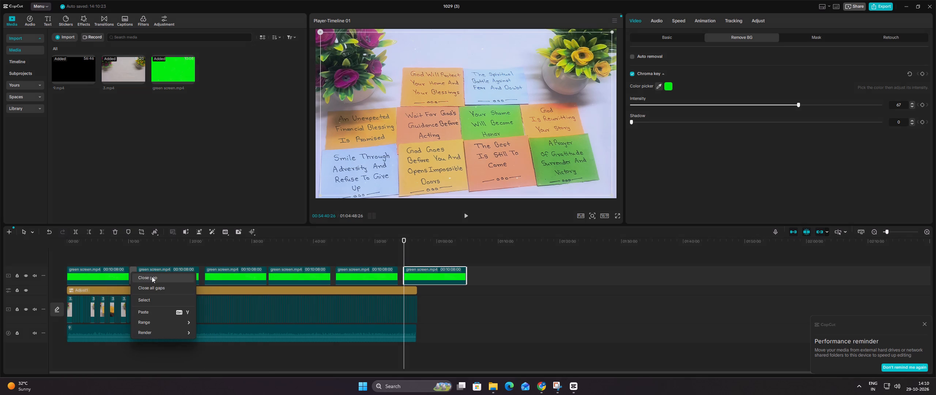
left_click(152, 276)
right_click(194, 272)
left_click(208, 281)
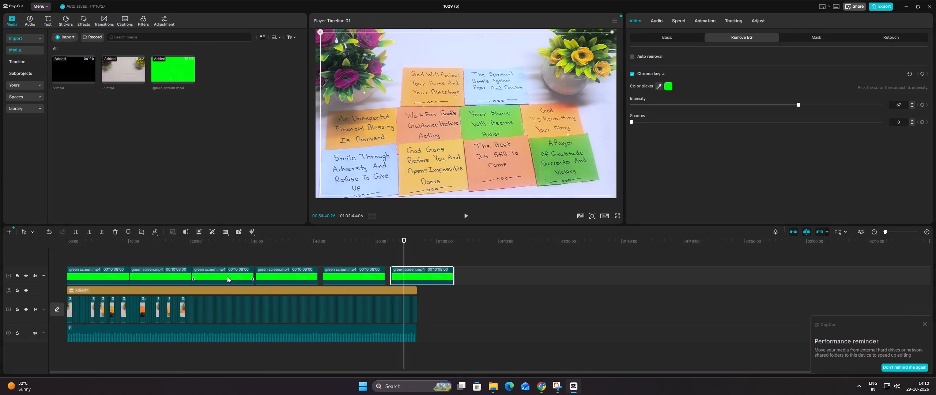
right_click(254, 273)
left_click(264, 277)
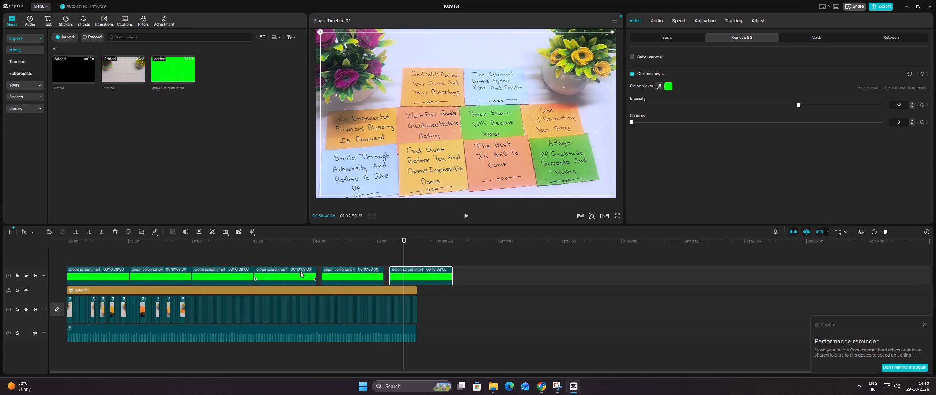
right_click(322, 273)
right_click(322, 273)
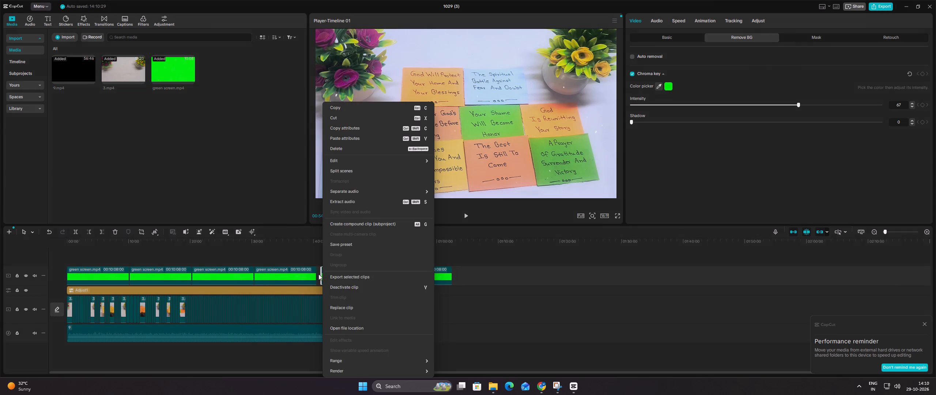
right_click(318, 274)
right_click(318, 275)
right_click(318, 275)
left_click(324, 279)
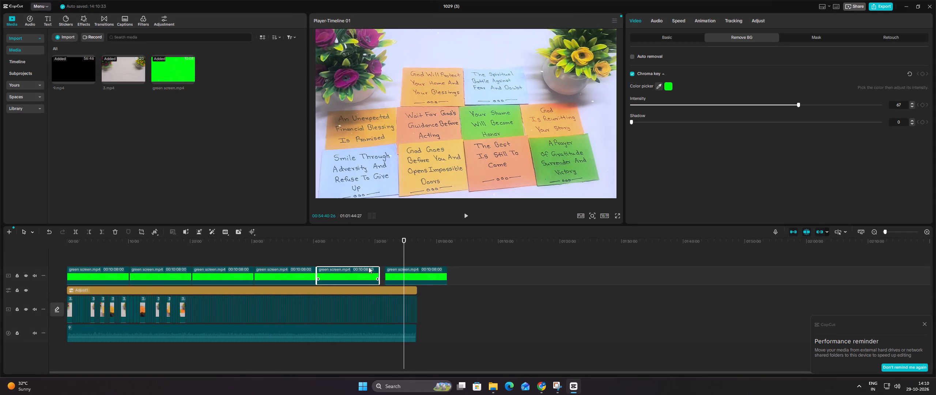
right_click(380, 268)
right_click(380, 268)
right_click(380, 268)
left_click(390, 276)
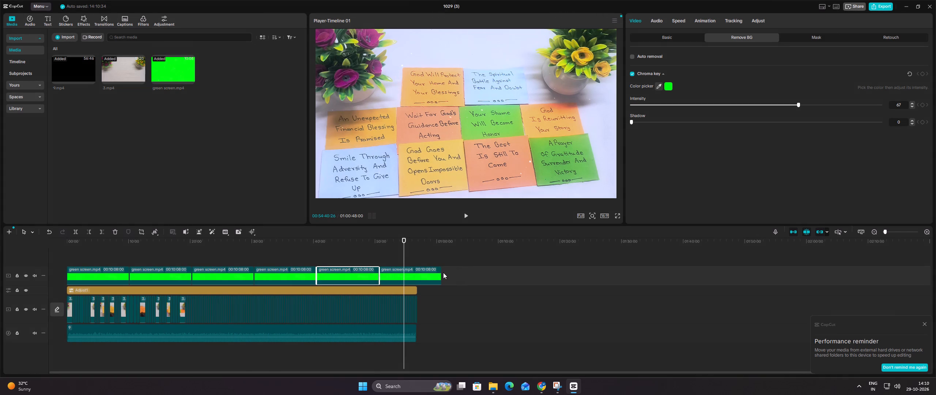
Trim the last green screen clip's end back to the end of the adjustment layer and main track.
left_click_drag(441, 272, 420, 275)
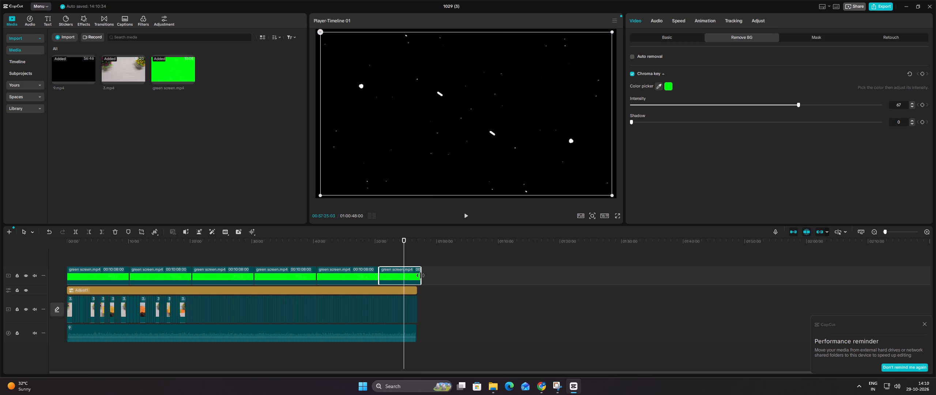
left_click_drag(420, 275, 419, 275)
Examine the end of the timeline to check how the overlay, adjustment layer, stills and audio line up.
left_click(431, 263)
scroll(504, 262, "up", 7, "ctrl")
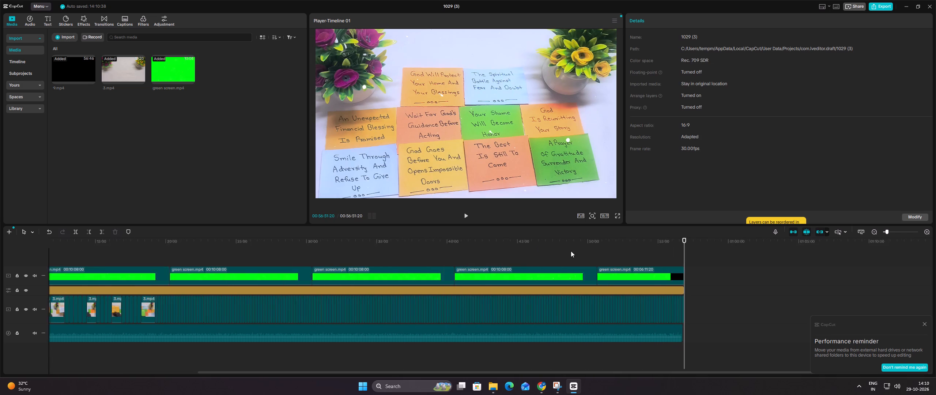
scroll(668, 253, "up", 3, "ctrl")
scroll(678, 263, "down", 1, "ctrl")
scroll(678, 263, "up", 8, "ctrl")
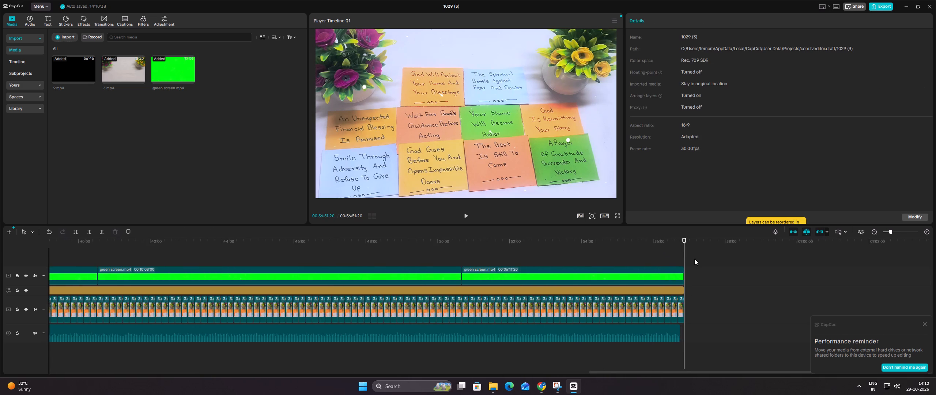
scroll(694, 258, "up", 7, "ctrl")
scroll(694, 257, "down", 10, "ctrl")
left_click(622, 255)
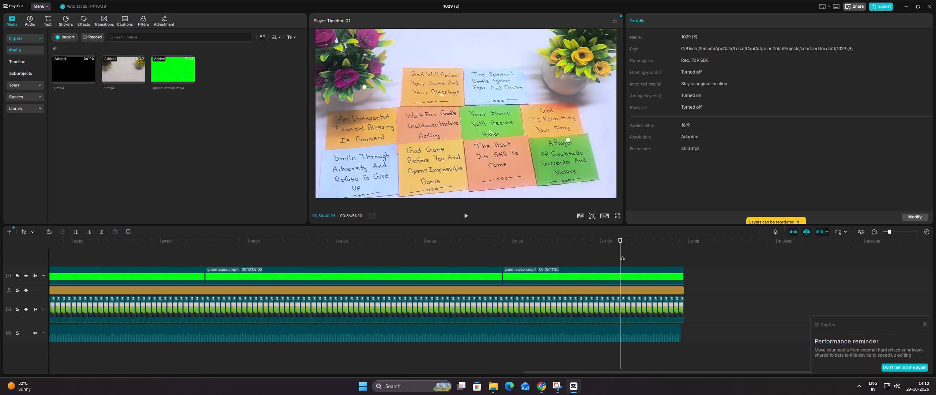
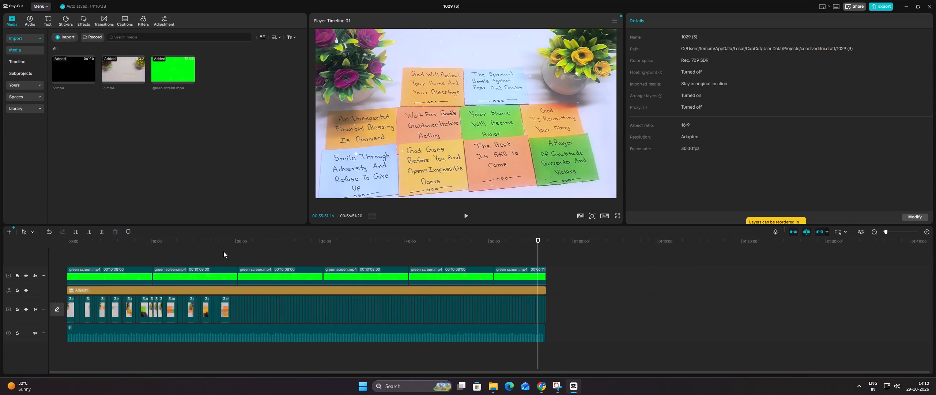
Preview the edited video at the handheld note-card shots around 18:46 and 16:36 on the timeline.
left_click(222, 252)
left_click_drag(222, 252, 223, 252)
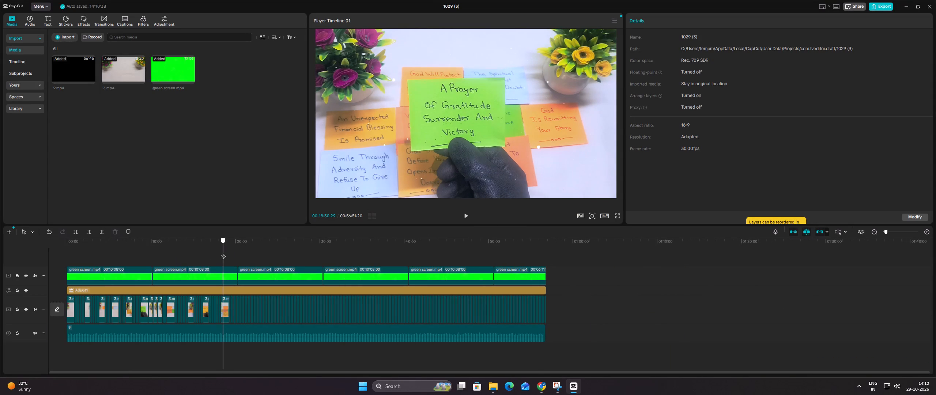
left_click_drag(223, 252, 225, 252)
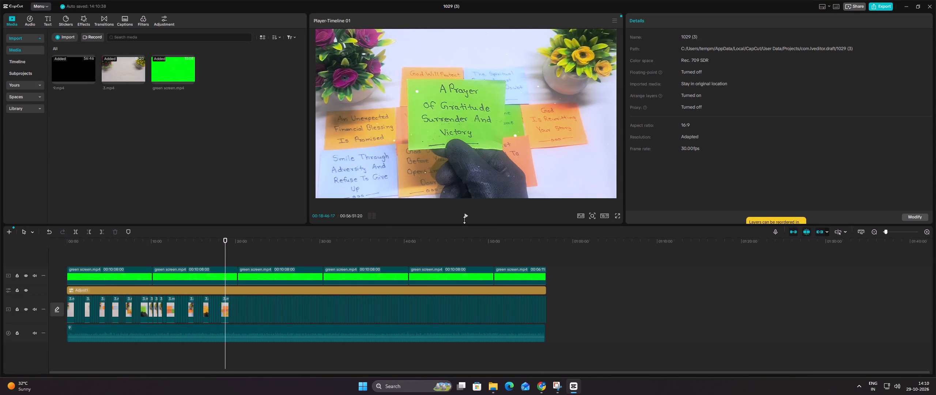
left_click(463, 219)
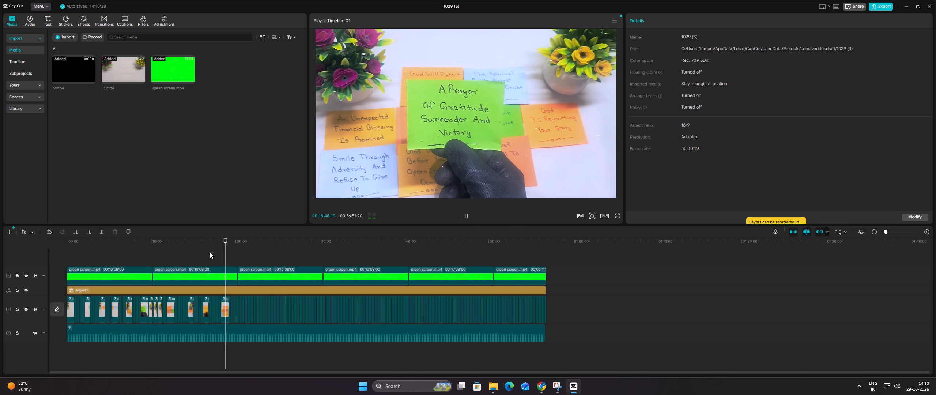
left_click(210, 252)
left_click(208, 252)
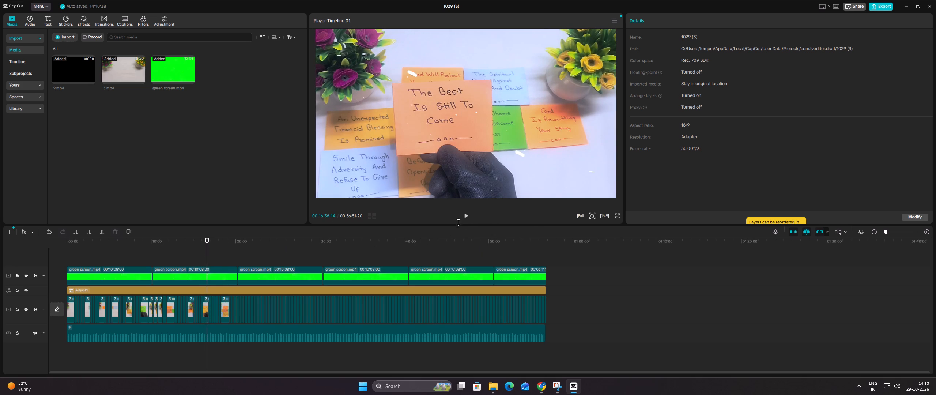
left_click(469, 216)
left_click(469, 216)
Close the 1029 (3) project.
left_click(931, 5)
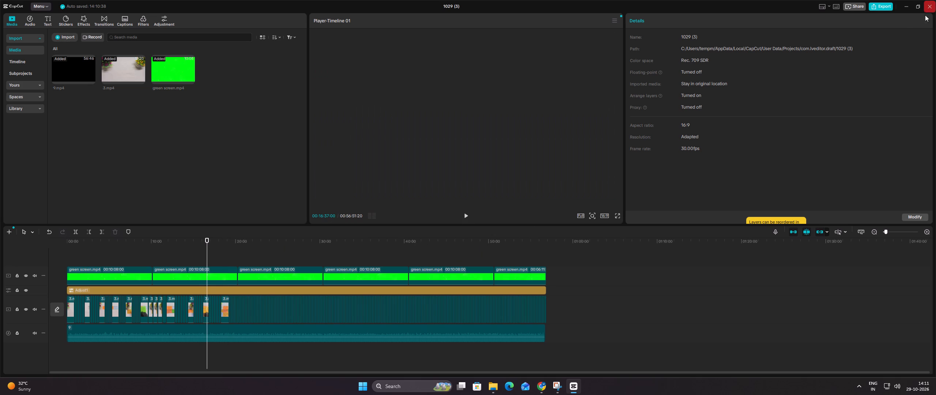
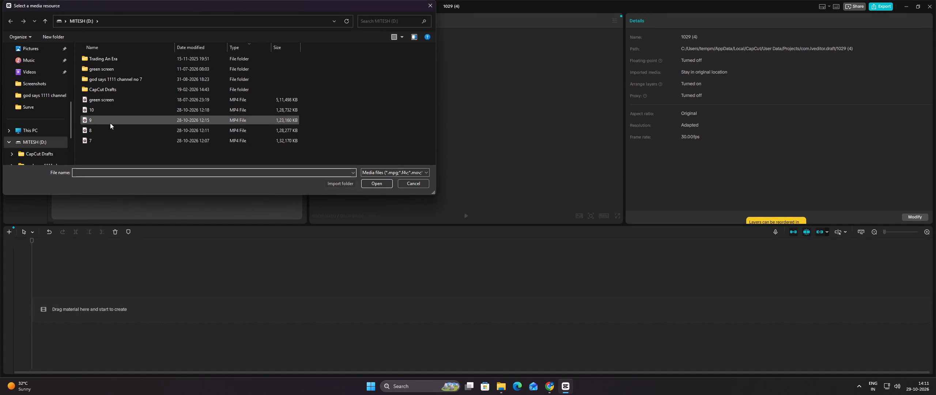
Import the video 10.mp4 from the D: drive into project 1029 (4).
double_click(108, 105)
left_click(103, 128)
Import the video 4.mp4 from the Downloads folder into the project media.
left_click(66, 38)
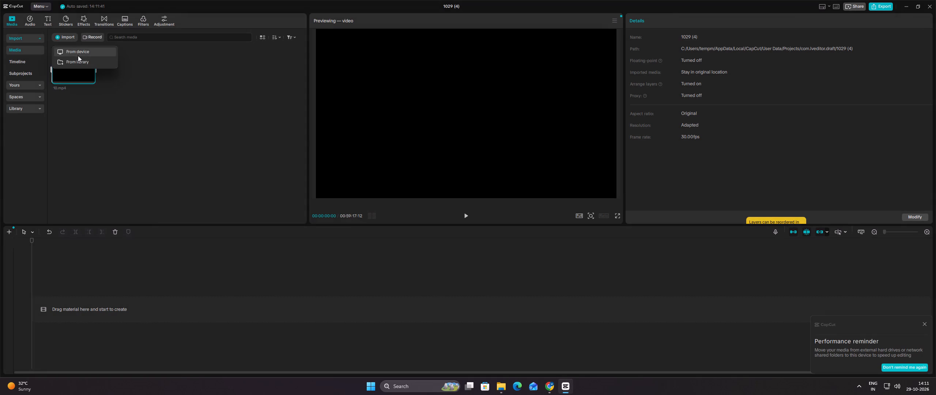
left_click(78, 56)
scroll(61, 143, "up", 5)
scroll(50, 123, "down", 2)
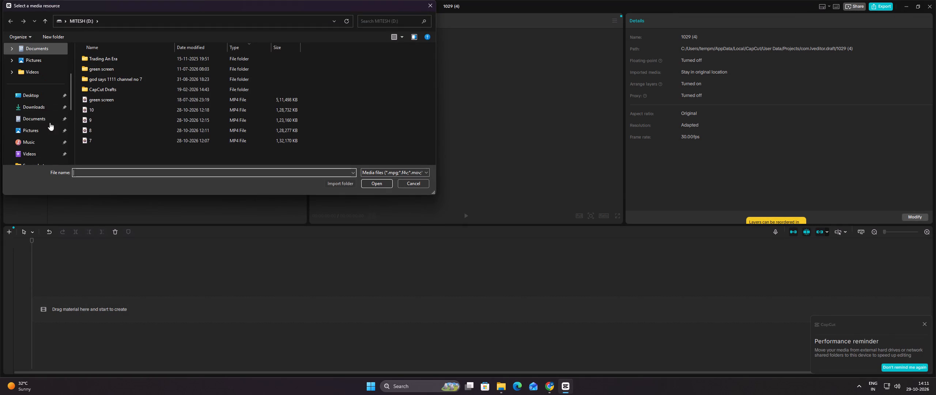
left_click(45, 105)
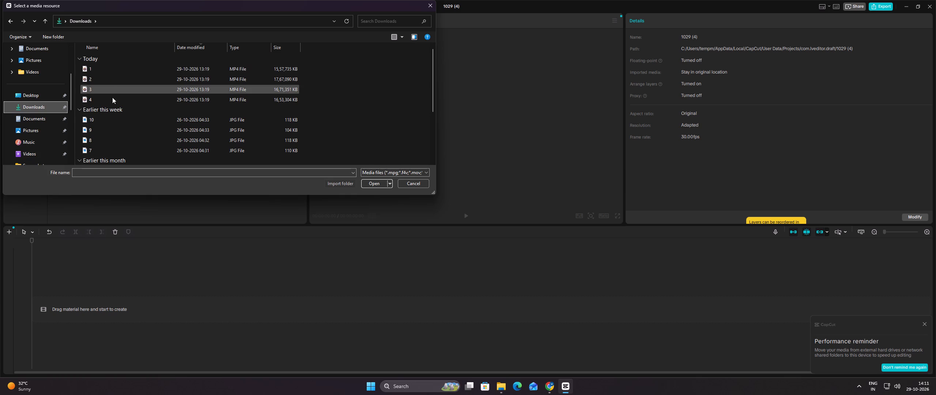
double_click(113, 101)
left_click(137, 127)
Place 10.mp4 at the start of the timeline and dismiss the performance reminder.
left_click_drag(78, 68, 104, 85)
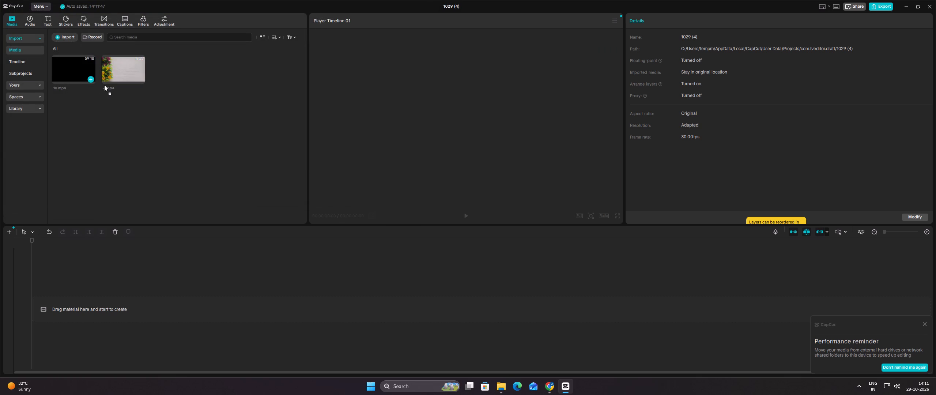
left_click_drag(104, 85, 63, 278)
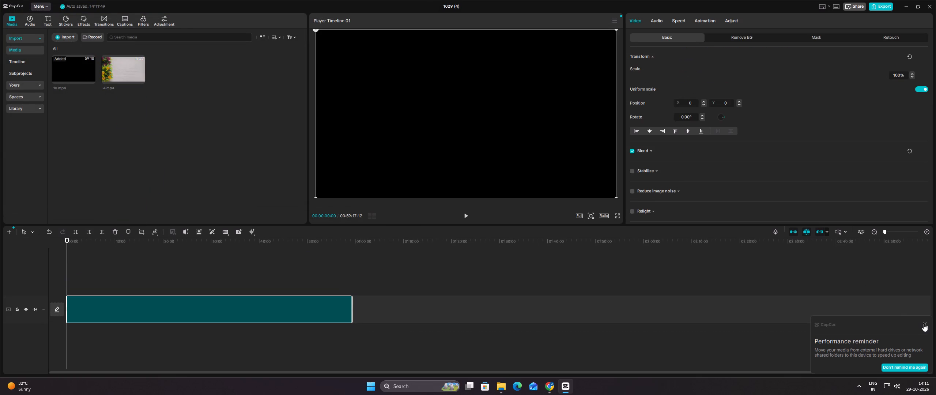
left_click(924, 324)
Set the project's aspect ratio to 16:9.
left_click(603, 215)
left_click(617, 244)
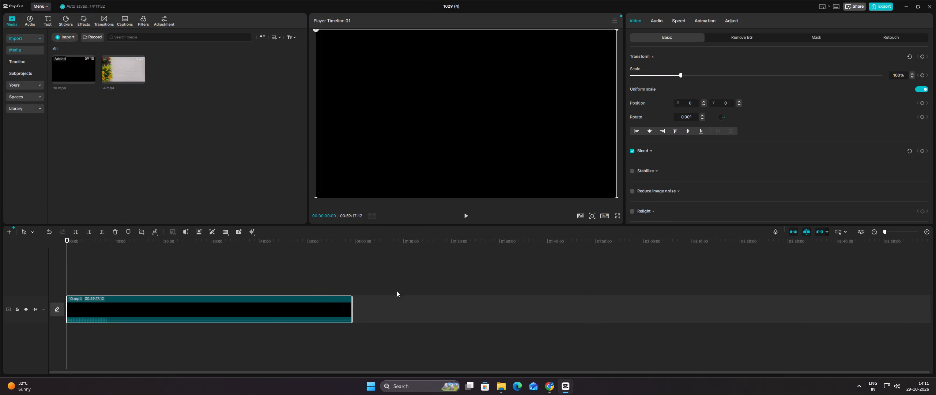
Extract the audio of the 10.mp4 clip onto its own track and delete the black video clip.
right_click(272, 310)
left_click(302, 202)
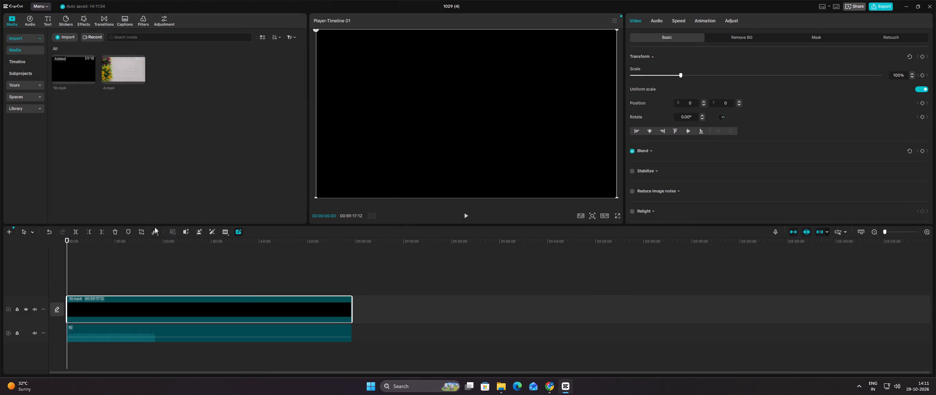
left_click(118, 232)
Place 4.mp4 on a track above the main track at the timeline start, acknowledging the HDR notice.
scroll(195, 267, "up", 2, "ctrl")
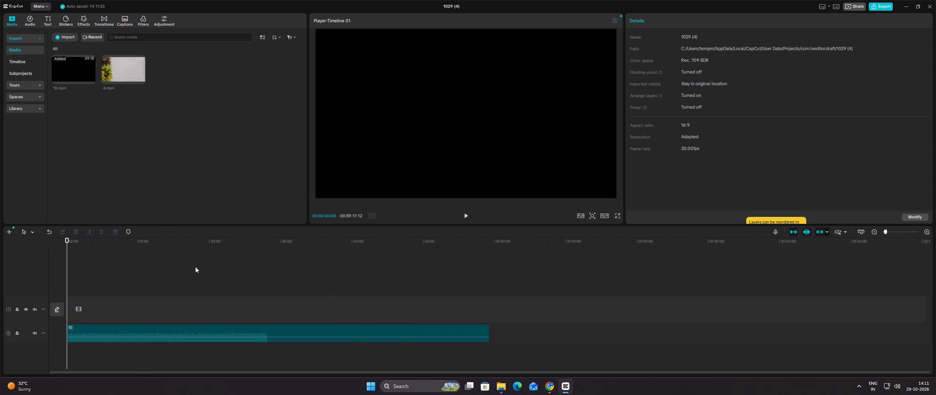
scroll(154, 273, "down", 8, "ctrl")
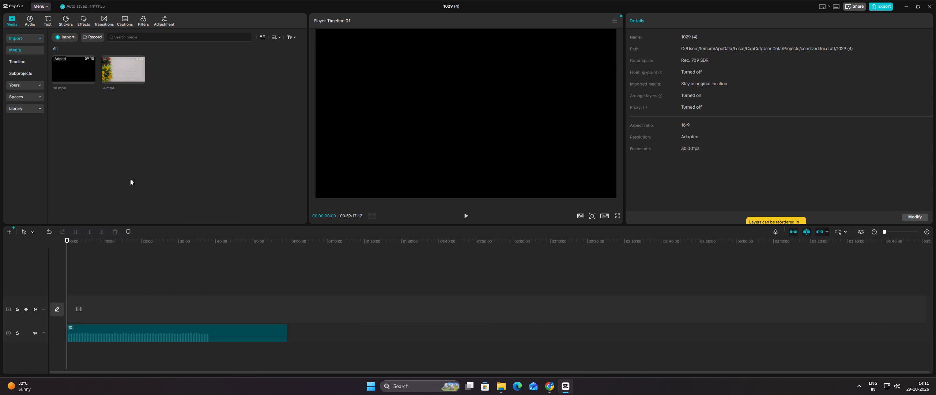
left_click_drag(117, 65, 69, 276)
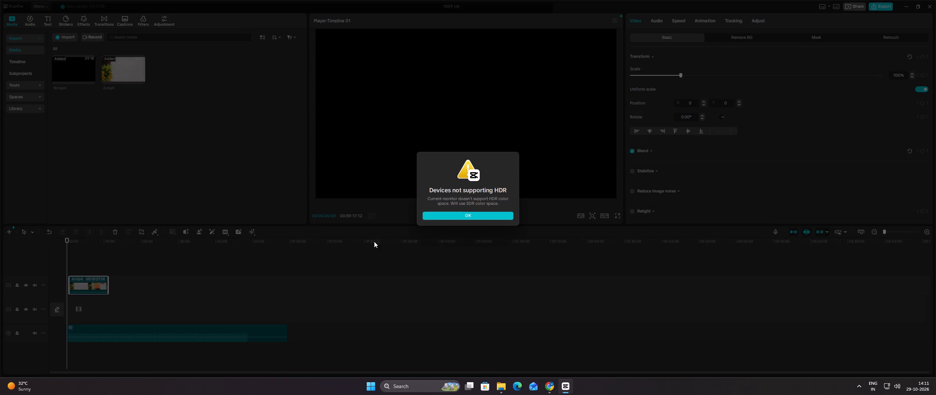
left_click(438, 217)
left_click_drag(83, 283, 73, 283)
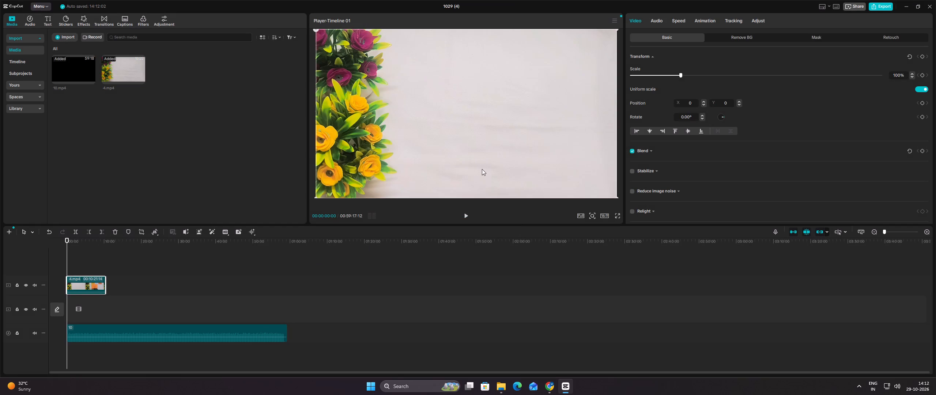
Mute the 4.mp4 clip by lowering its volume to -∞ dB.
left_click(654, 24)
left_click_drag(658, 76, 621, 79)
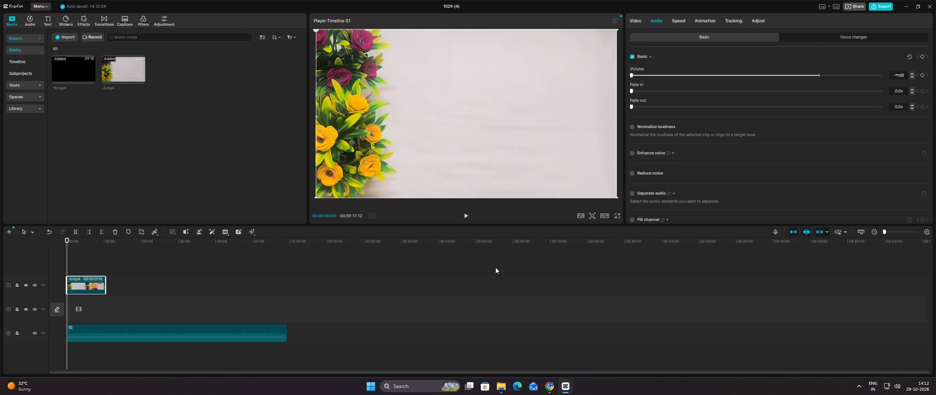
Trim off the part of 4.mp4 before about 00:00:12:22 and move the remaining clip to the timeline start.
scroll(493, 269, "up", 1, "ctrl")
scroll(493, 269, "down", 1, "ctrl")
scroll(493, 269, "up", 5, "ctrl")
scroll(404, 275, "up", 6, "ctrl")
scroll(359, 272, "down", 1, "ctrl")
scroll(355, 271, "up", 2, "ctrl")
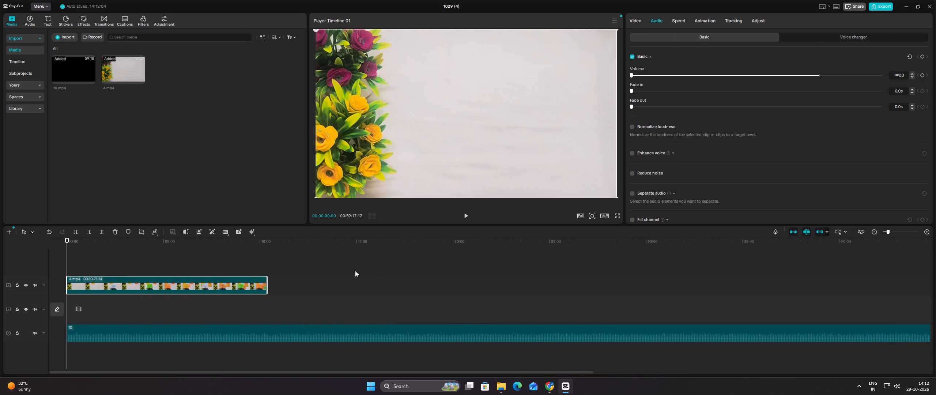
scroll(355, 271, "up", 14, "ctrl")
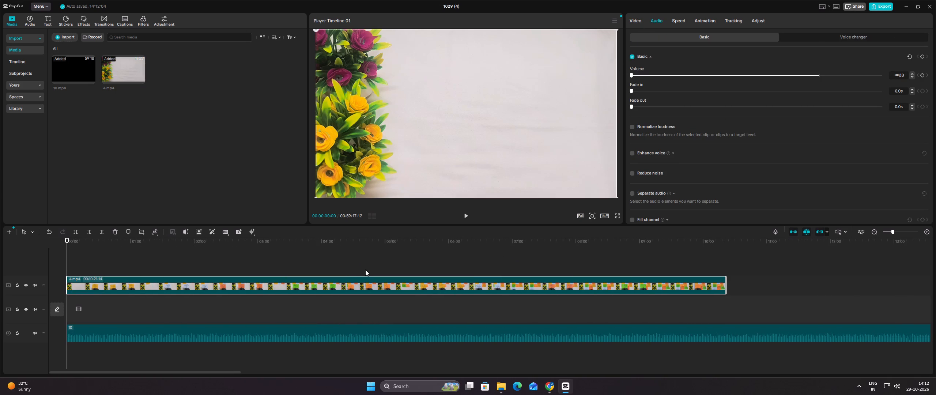
scroll(367, 268, "up", 1, "ctrl")
left_click(71, 257)
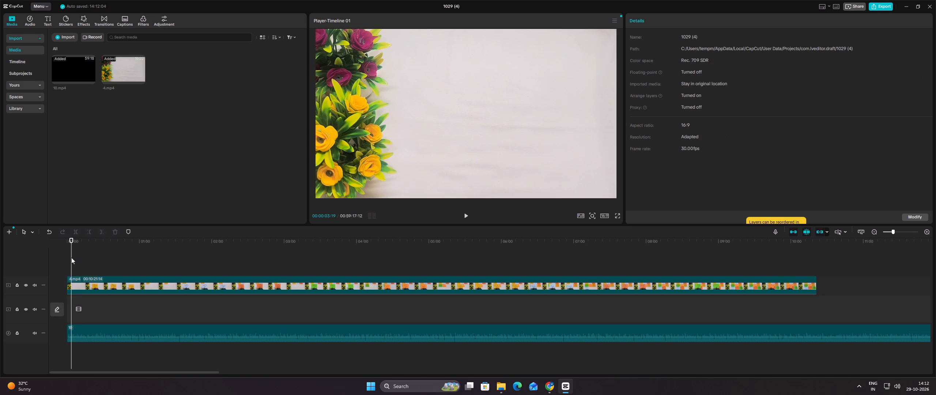
left_click_drag(71, 257, 82, 259)
left_click(89, 280)
left_click(87, 232)
left_click_drag(99, 285, 69, 286)
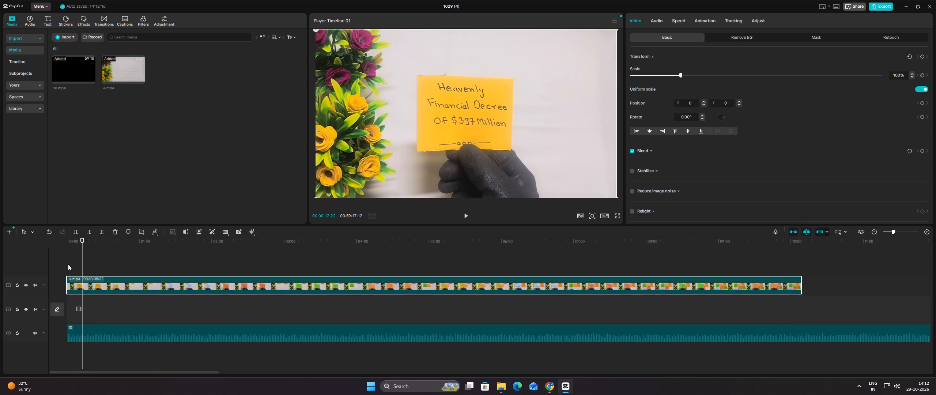
Split 4.mp4 at 00:01:07:17, after the first note card, and move the remainder further along onto a new track above.
left_click(68, 264)
left_click_drag(68, 264, 63, 259)
left_click_drag(65, 254, 65, 254)
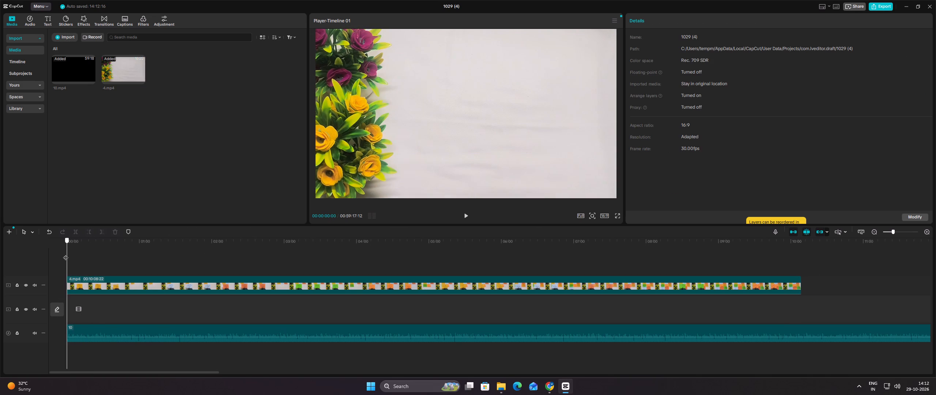
left_click_drag(65, 254, 84, 255)
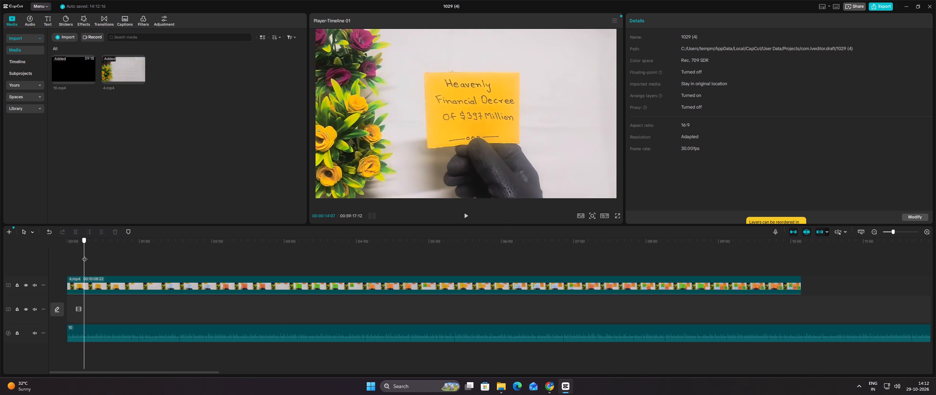
left_click_drag(84, 255, 107, 259)
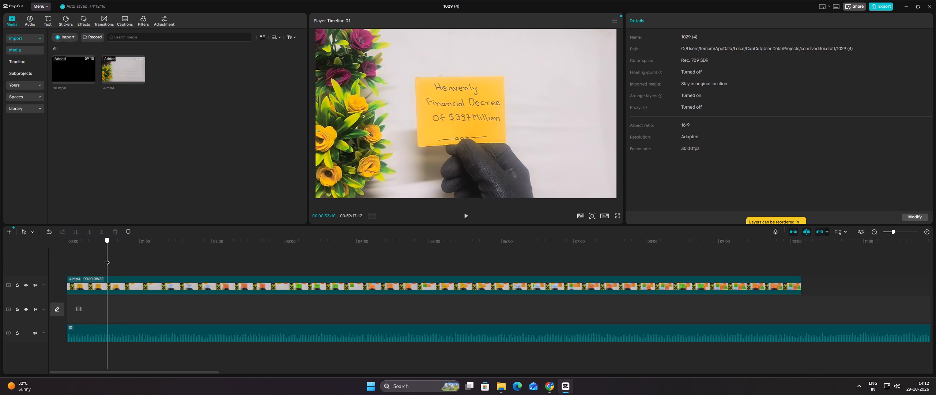
left_click_drag(107, 259, 142, 263)
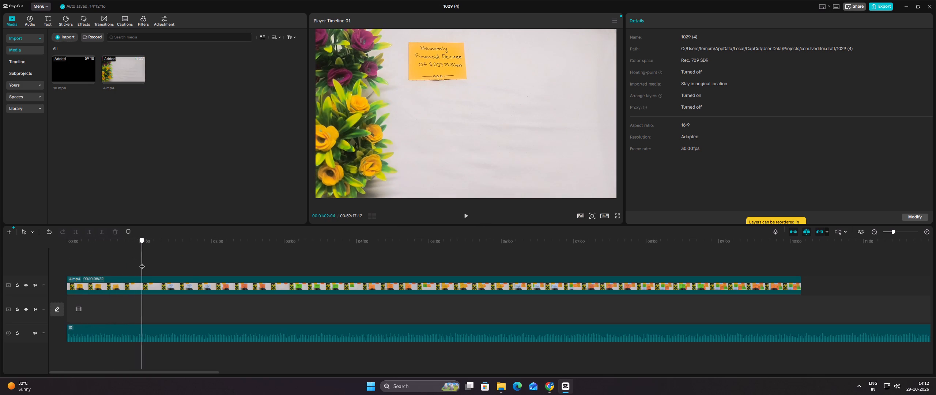
left_click_drag(142, 263, 148, 264)
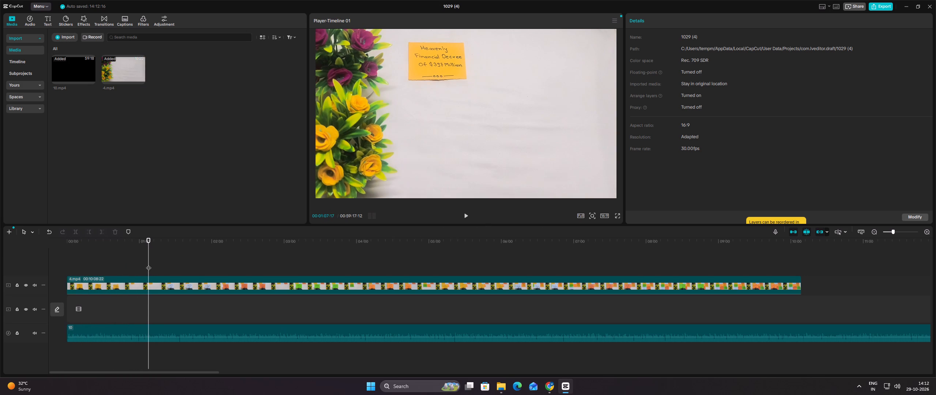
left_click(149, 279)
left_click(76, 232)
left_click_drag(164, 287, 267, 274)
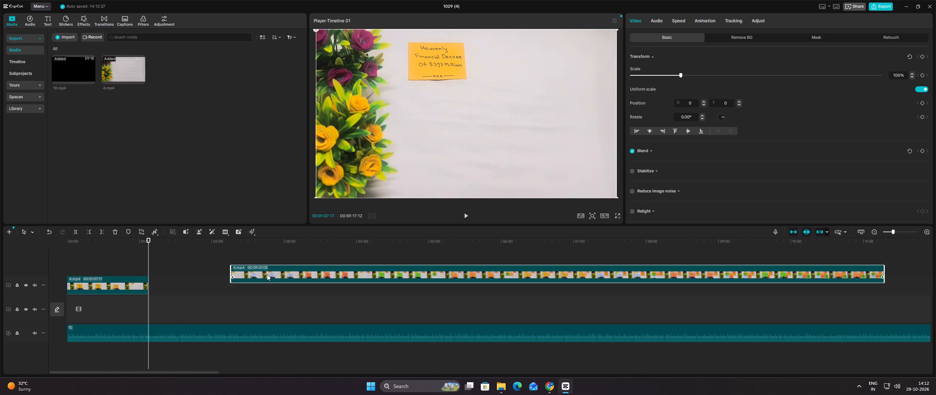
left_click_drag(267, 274, 273, 272)
Split the first note-card clip at 00:00:49:21, where the hand has left the frame.
left_click(137, 267)
left_click_drag(136, 267, 121, 259)
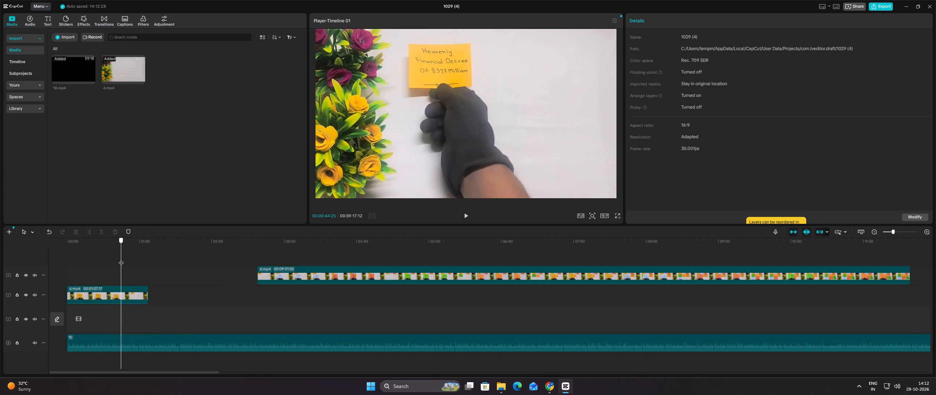
left_click_drag(121, 259, 127, 259)
left_click(133, 290)
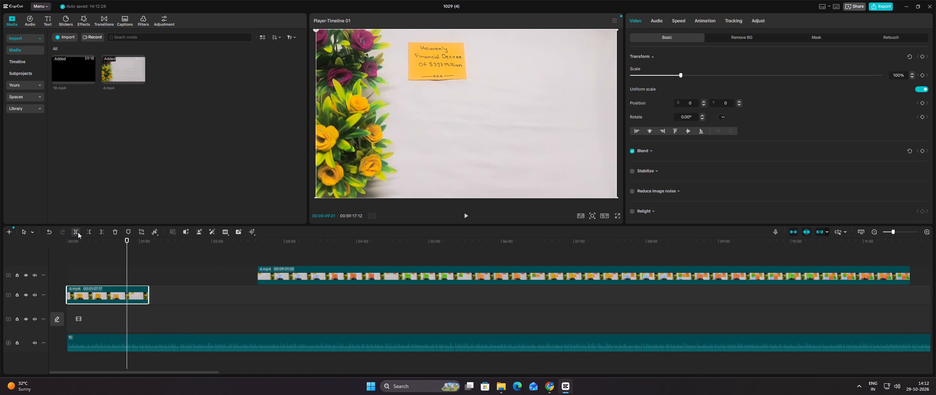
left_click(78, 232)
Copy the short still segment of the stuck note card and paste it three times end to end after itself.
double_click(127, 267)
left_click(129, 266)
left_click_drag(129, 266, 144, 266)
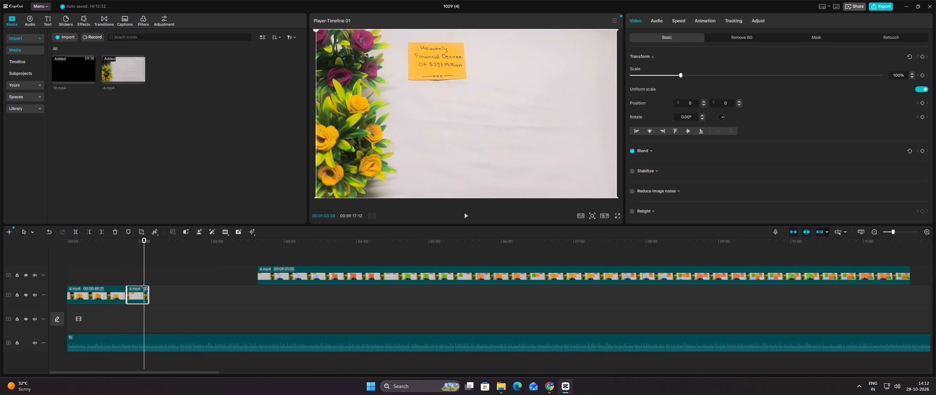
right_click(136, 293)
right_click(136, 293)
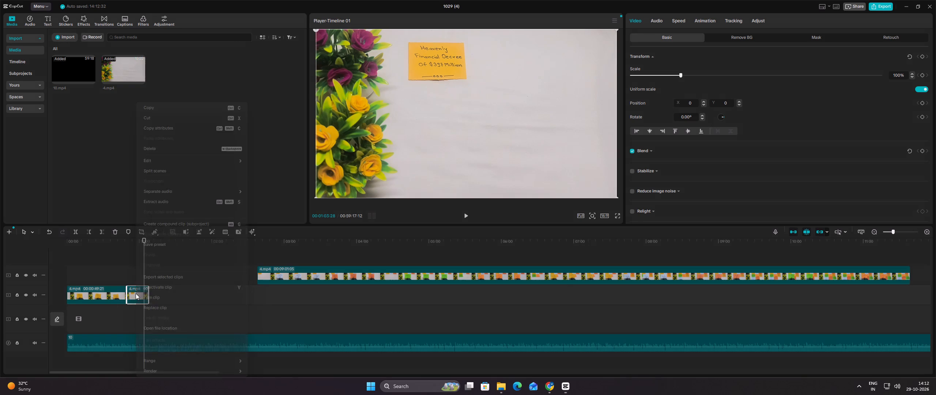
left_click(159, 108)
left_click(152, 274)
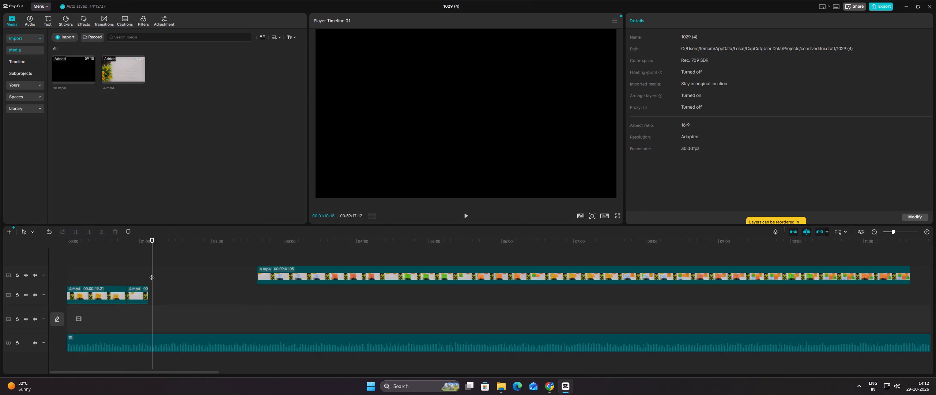
left_click_drag(152, 274, 148, 274)
key("ctrl+v")
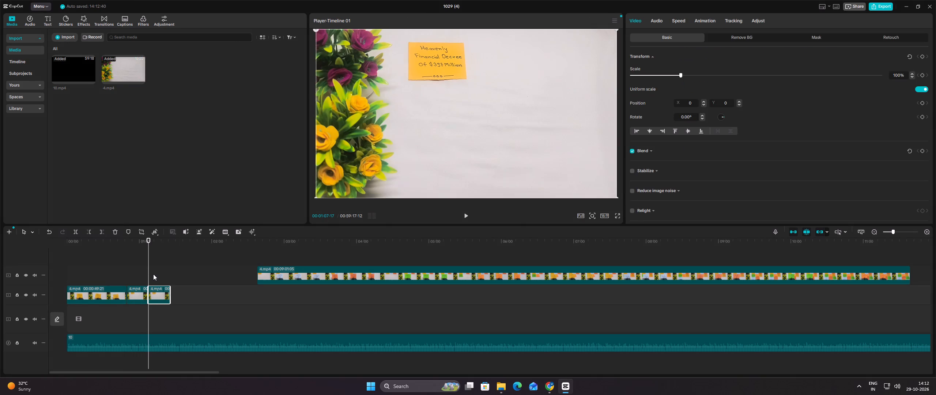
left_click(170, 275, "ctrl")
key("ctrl+v")
left_click(193, 274, "ctrl")
key("ctrl+v")
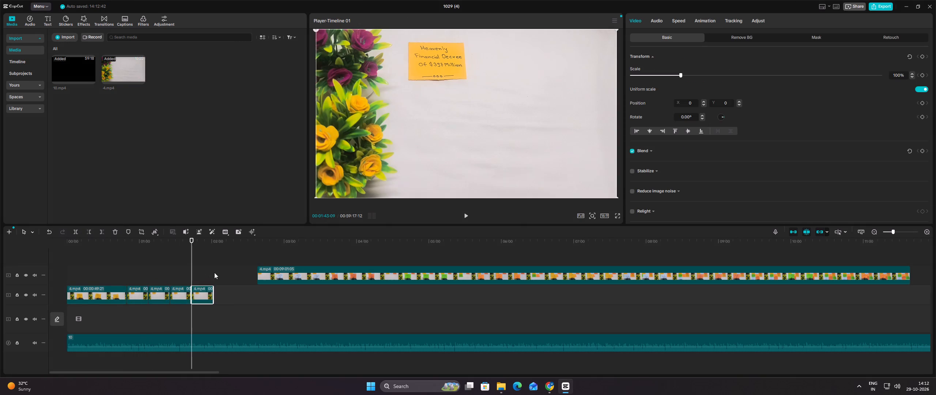
Select all the first note-card segments and move them together onto the main track at the timeline start.
left_click_drag(215, 272, 99, 294)
left_click_drag(99, 294, 93, 321)
Preview the repeated still note-card segments on the main track and return the playhead to the start.
left_click(130, 272)
left_click_drag(130, 272, 143, 271)
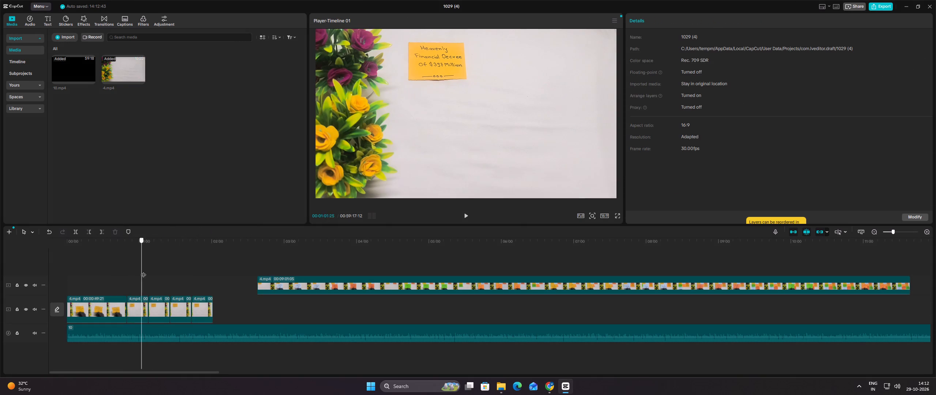
left_click_drag(143, 271, 178, 272)
scroll(178, 272, "down", 12, "ctrl")
scroll(178, 272, "up", 1, "ctrl")
scroll(178, 271, "down", 8, "ctrl")
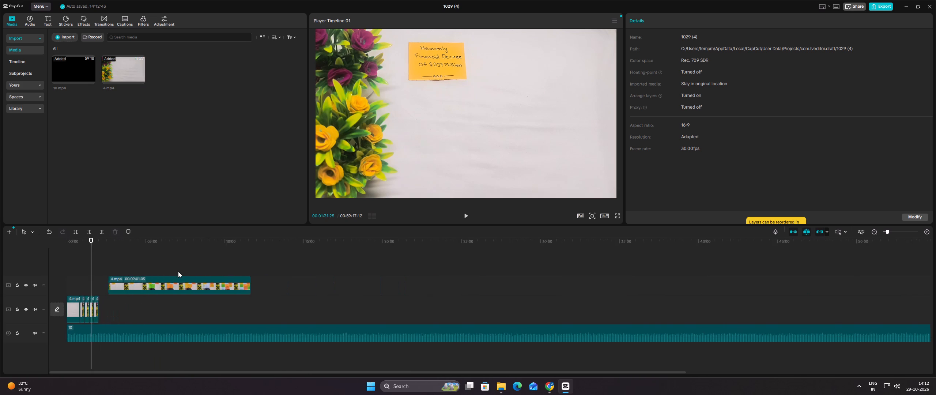
scroll(184, 272, "down", 4, "ctrl")
scroll(264, 282, "up", 7, "ctrl")
scroll(127, 272, "up", 4, "ctrl")
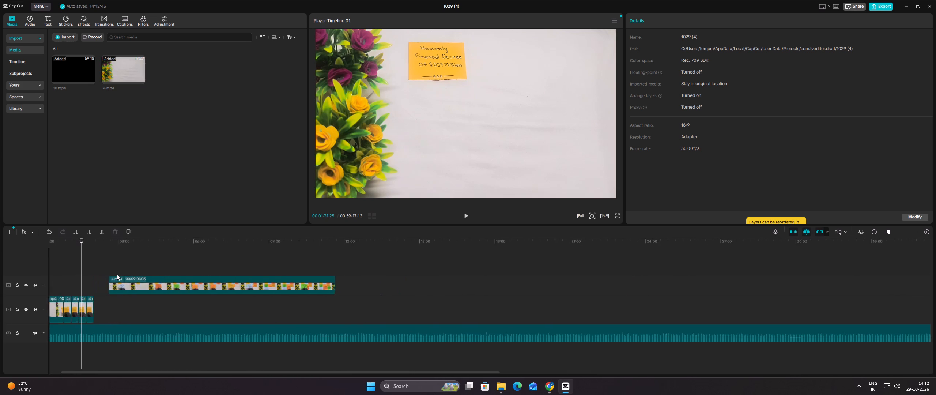
scroll(117, 274, "up", 2, "ctrl")
double_click(97, 267, "ctrl")
left_click_drag(97, 267, 60, 261, "ctrl")
Select the four still segments of the first note card and shorten them together by trimming the last one's end edge.
scroll(105, 264, "up", 1, "ctrl")
scroll(105, 264, "down", 1, "ctrl")
scroll(105, 264, "up", 4, "ctrl")
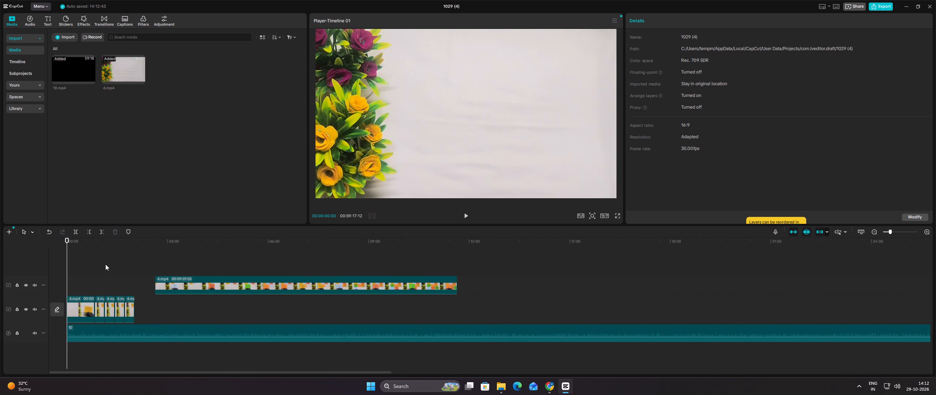
scroll(105, 264, "up", 6, "ctrl")
scroll(105, 264, "down", 1, "ctrl")
scroll(105, 264, "up", 2, "ctrl")
left_click(218, 305)
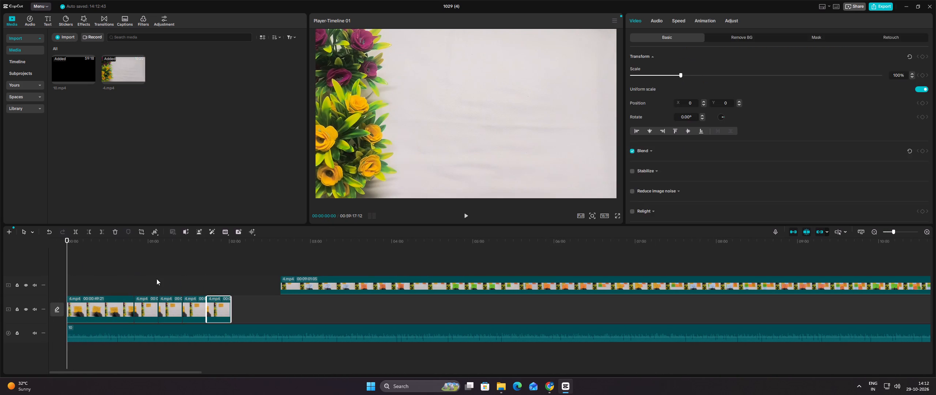
left_click_drag(156, 278, 209, 306)
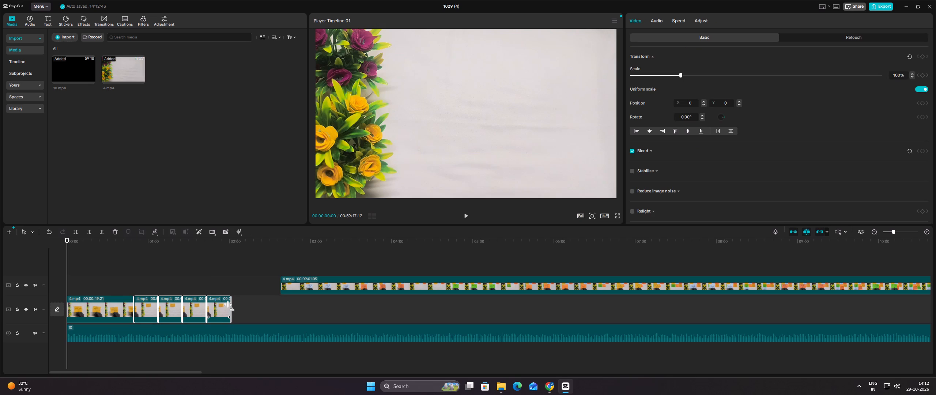
left_click(230, 307)
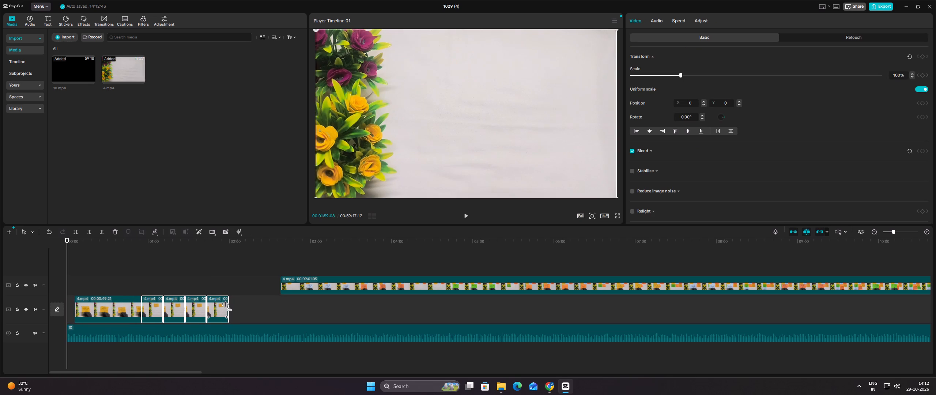
Shorten the last three still first-card segments together by trimming their ends, and scrub through the result.
left_click(113, 266)
left_click_drag(113, 266, 125, 268)
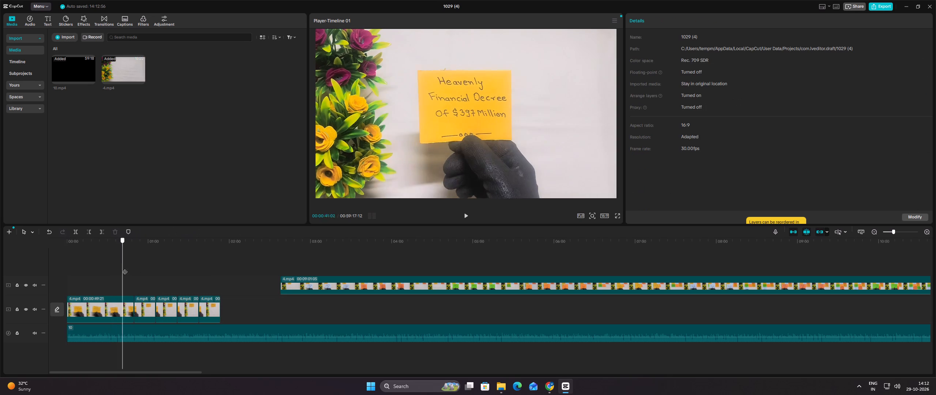
left_click_drag(125, 268, 150, 272)
left_click(165, 278)
left_click_drag(167, 278, 216, 307)
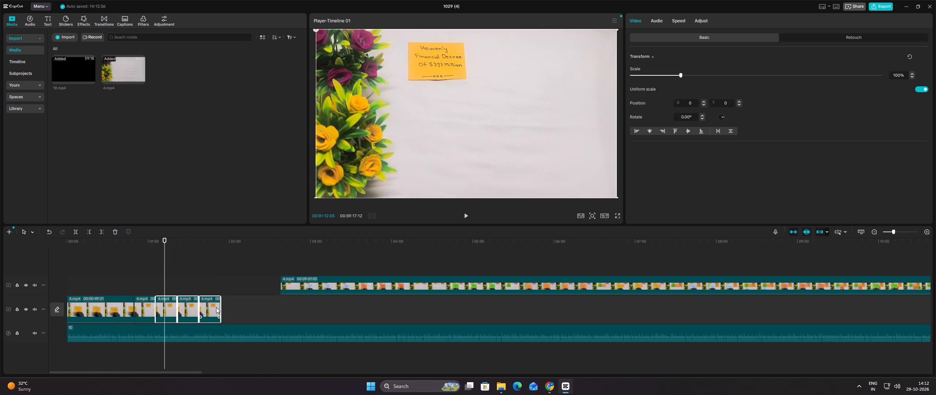
left_click(219, 308)
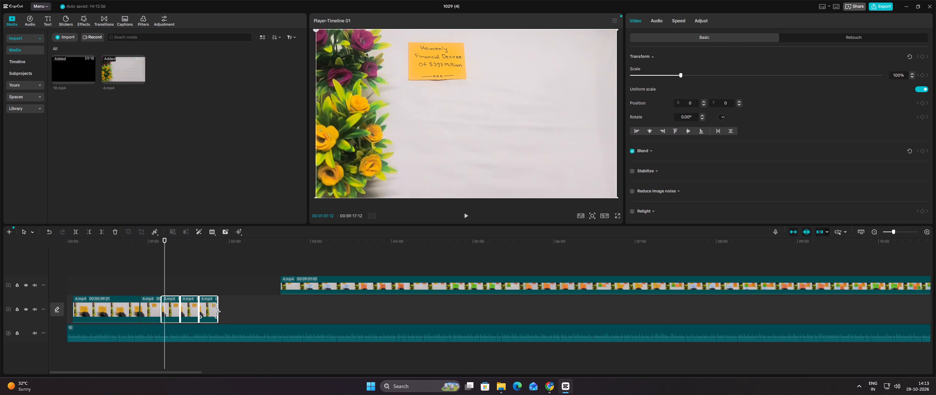
left_click(131, 277)
left_click_drag(131, 277, 73, 268)
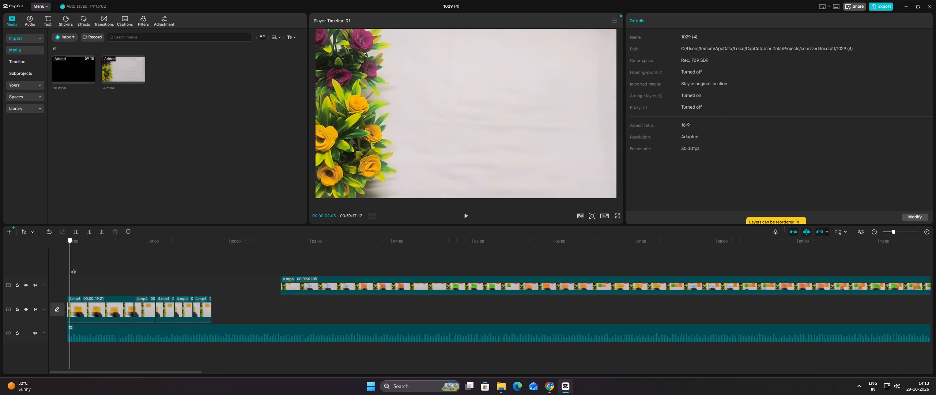
left_click_drag(73, 268, 193, 268)
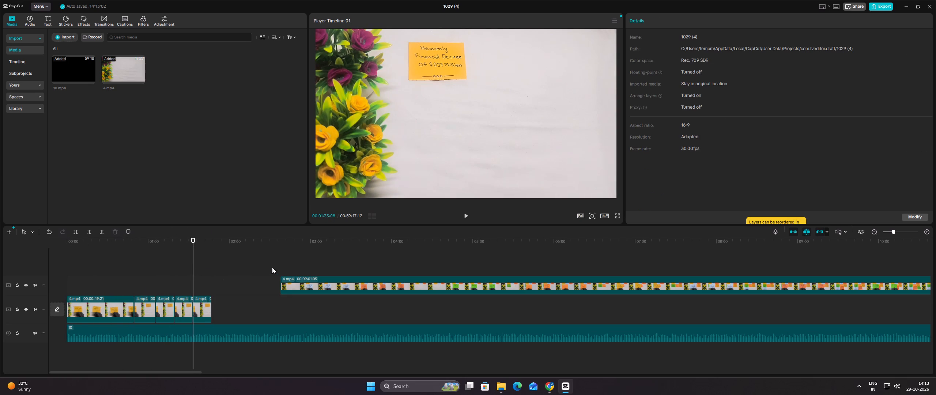
Split the upper 4.mp4 clip at about 00:03:30, move the remainder further along, and place the blue second-card portion directly after the first-card segments' end.
left_click(278, 265)
left_click(279, 264)
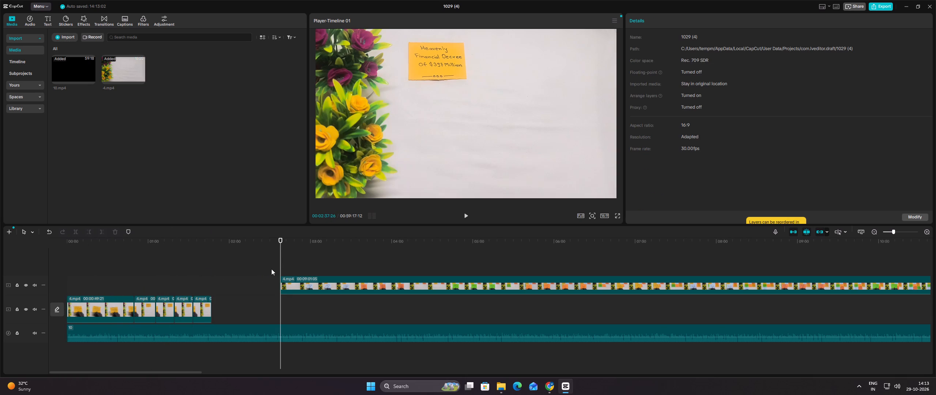
left_click_drag(282, 261, 341, 267)
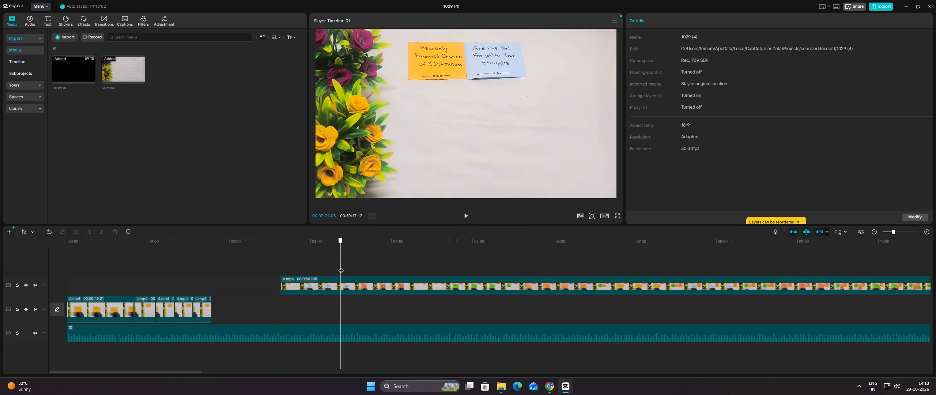
left_click_drag(341, 267, 352, 271)
left_click(345, 287)
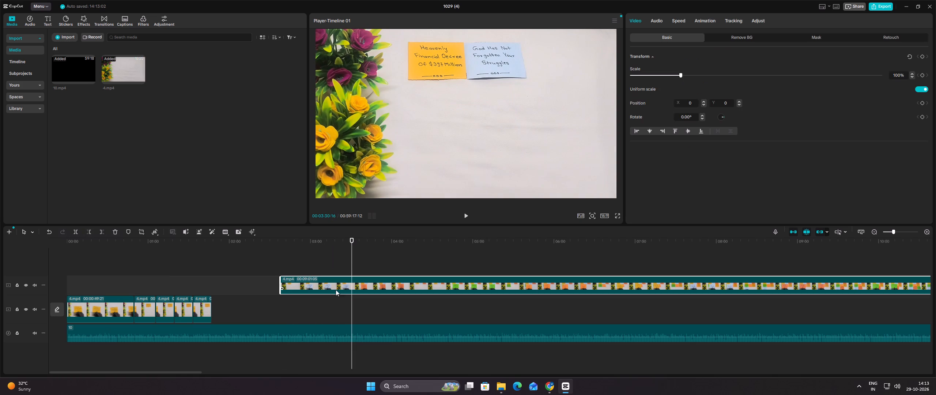
left_click(77, 233)
left_click_drag(384, 281, 465, 275)
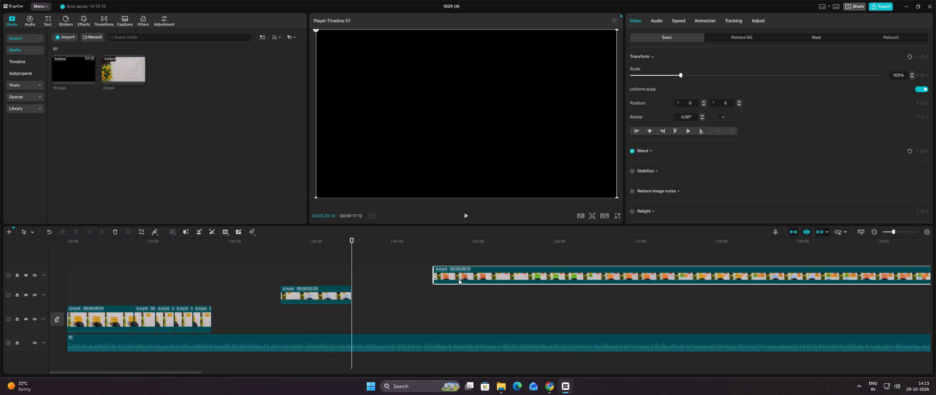
left_click_drag(329, 288, 260, 288)
Split the second-card clip at about 00:02:30, where the hand has left the frame.
left_click(266, 268)
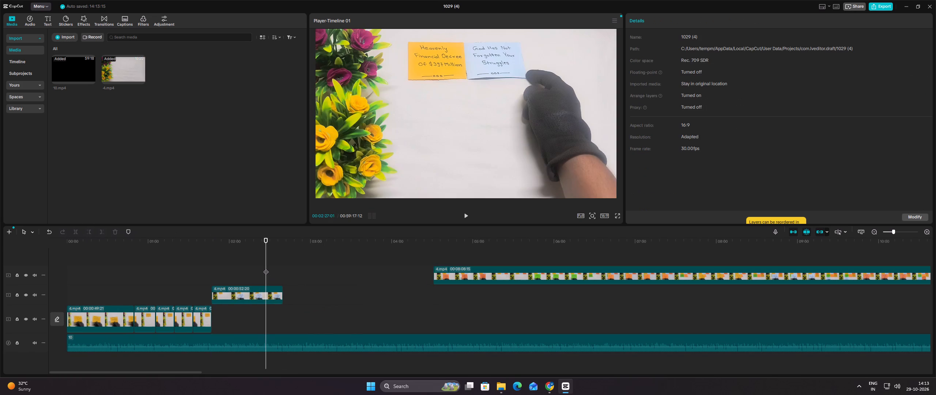
left_click_drag(266, 268, 270, 267)
left_click(271, 291)
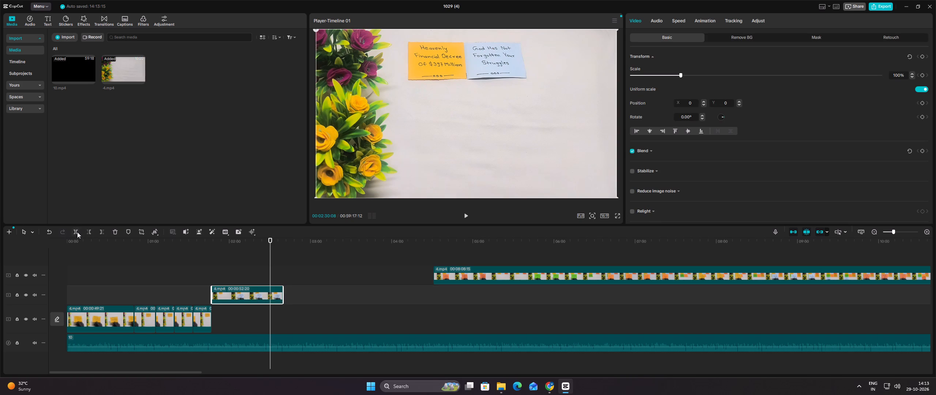
left_click(77, 232)
Copy the short still segment of the second note card and paste it three times end to end after itself.
right_click(275, 292)
right_click(275, 292)
left_click(309, 109)
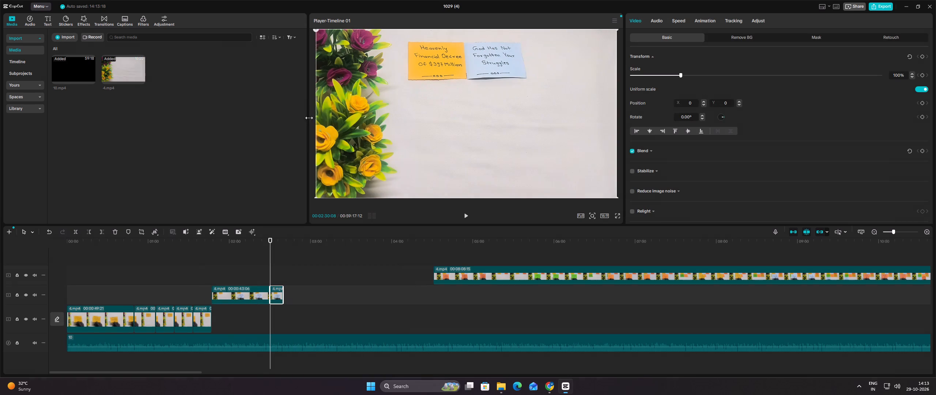
left_click(274, 272)
left_click_drag(274, 272, 282, 272)
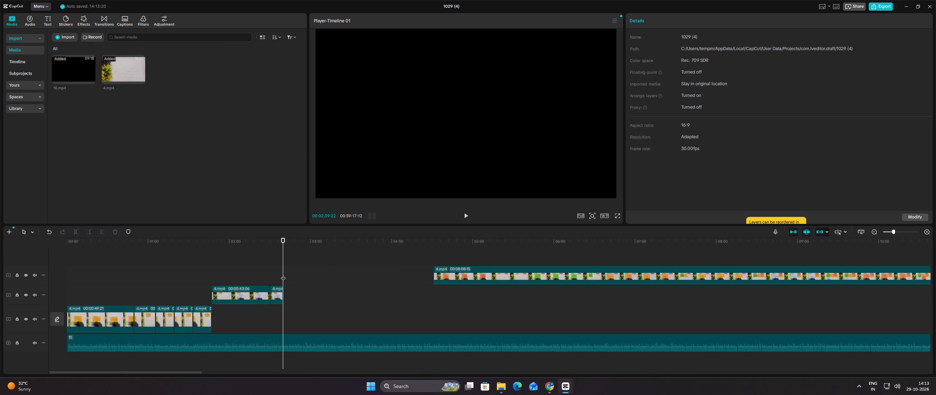
key("ctrl+v")
left_click(297, 274, "ctrl")
key("ctrl+v")
left_click(310, 274, "ctrl")
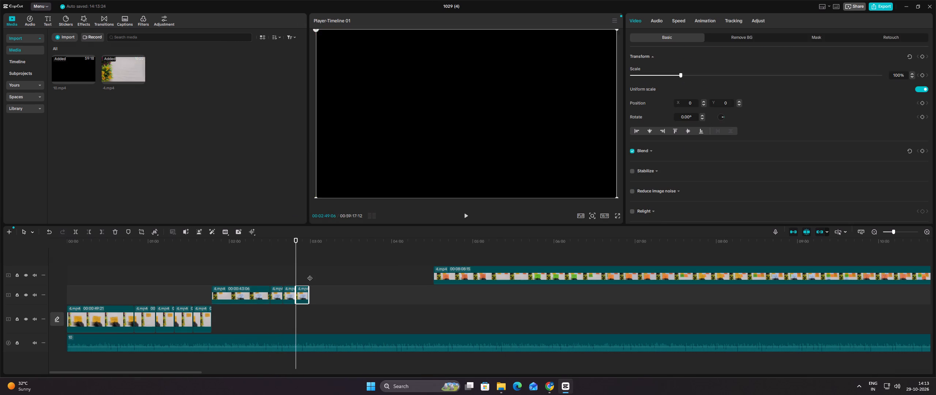
key("ctrl+v")
left_click(322, 276, "ctrl")
Move all the second-card segments together onto the main track directly after the first-card segments, and scrub through them.
left_click_drag(335, 272, 240, 294)
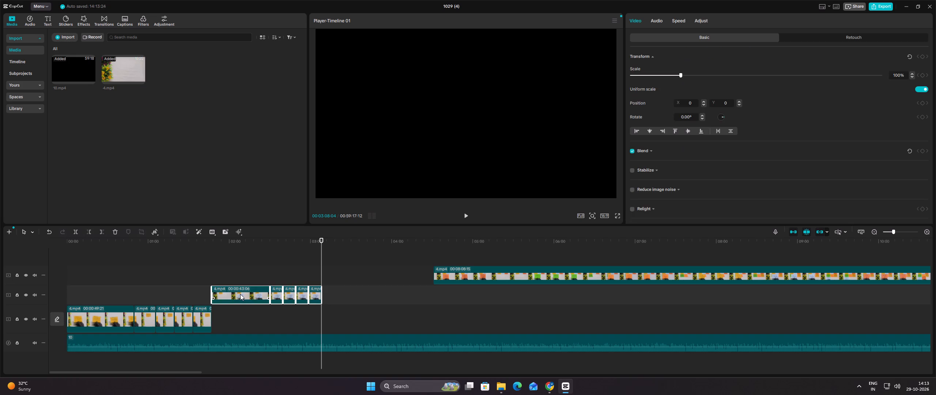
left_click_drag(240, 294, 243, 319)
left_click(258, 281)
left_click_drag(259, 279, 263, 279)
left_click_drag(264, 279, 252, 270)
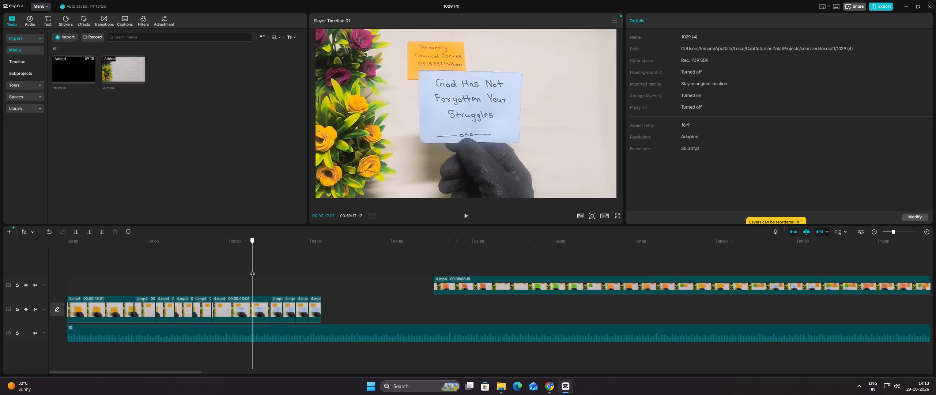
left_click_drag(252, 270, 316, 266)
Move the remaining upper clip further along, split it at about 00:06:45 after the orange third card, and align the third-card portion with the main track's end.
left_click(432, 264)
left_click_drag(455, 283, 551, 282)
left_click(531, 261)
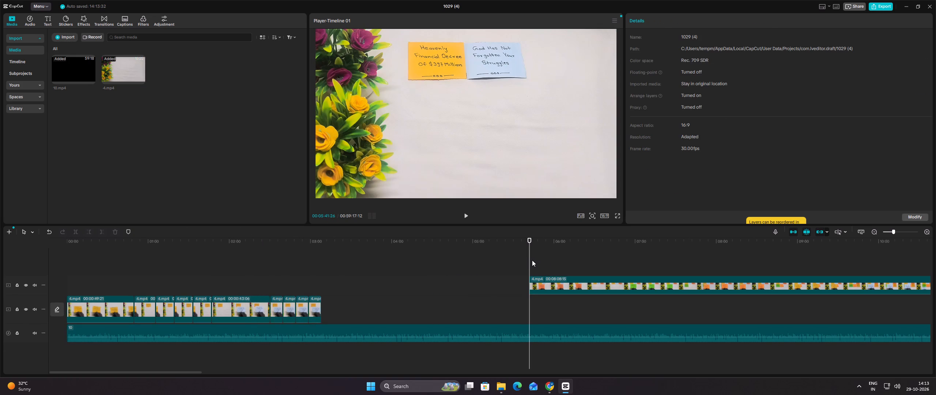
left_click(532, 260)
left_click_drag(532, 260, 576, 264)
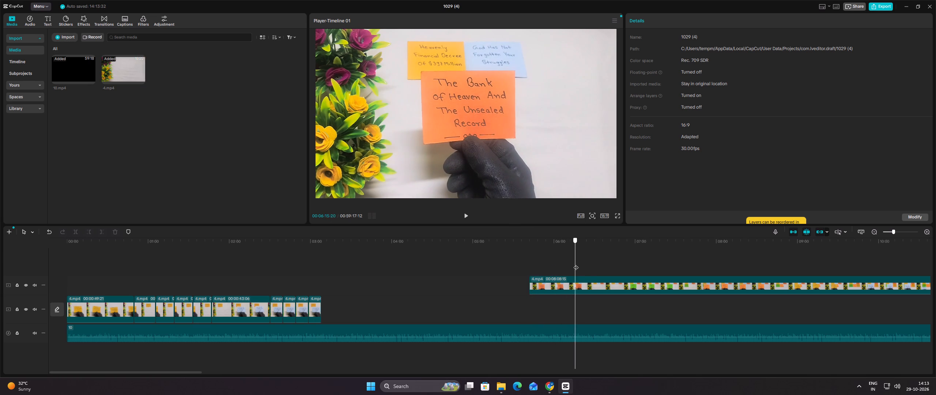
left_click_drag(576, 264, 613, 266)
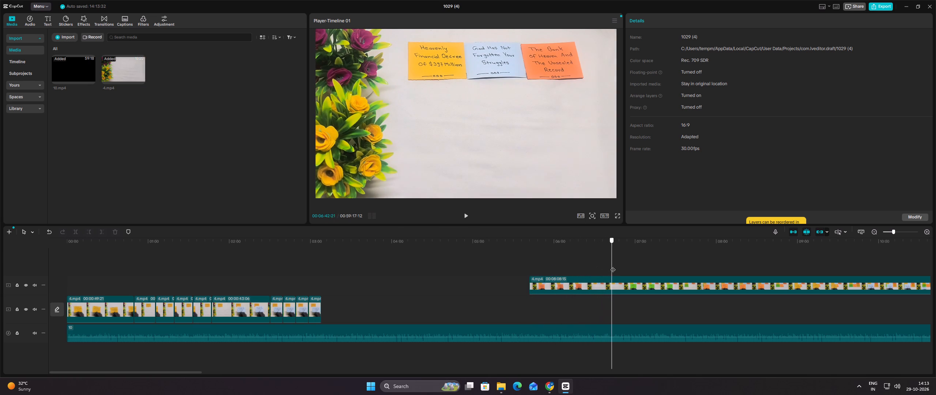
left_click_drag(613, 266, 616, 268)
left_click(615, 282)
left_click(78, 230)
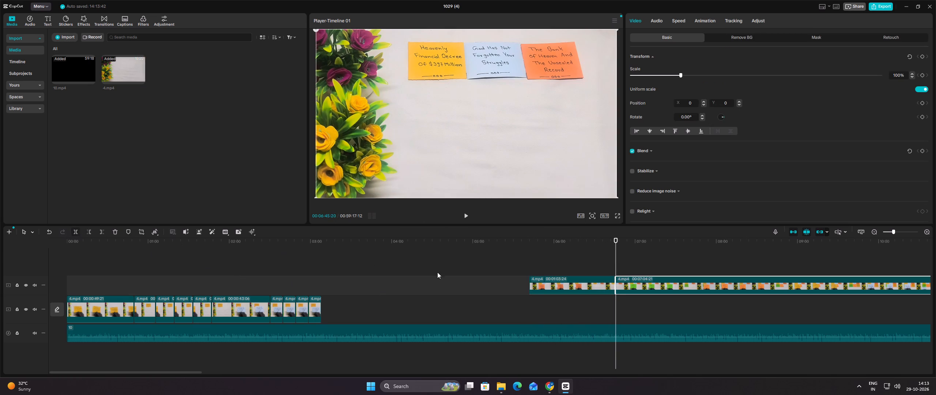
left_click_drag(573, 284, 548, 287)
left_click_drag(531, 287, 438, 286)
left_click_drag(432, 286, 344, 289)
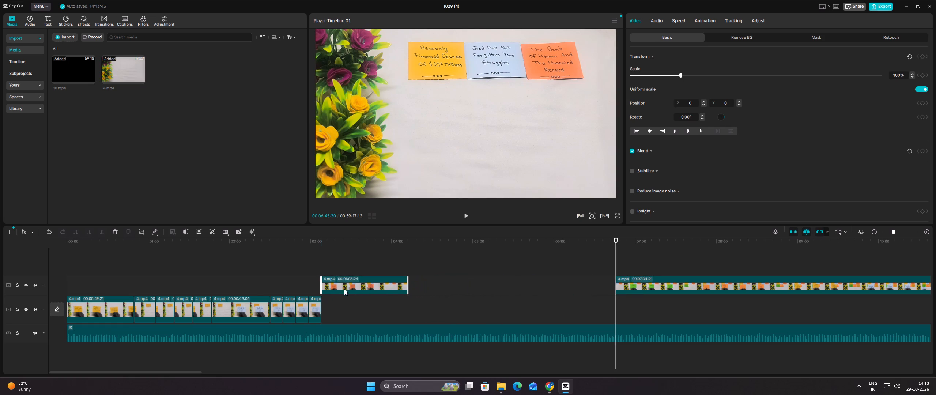
Split the third-card clip at about 00:03:57, where the hand has left the frame.
left_click(345, 264)
left_click(331, 264)
left_click_drag(331, 264, 334, 263)
left_click_drag(335, 262, 370, 261)
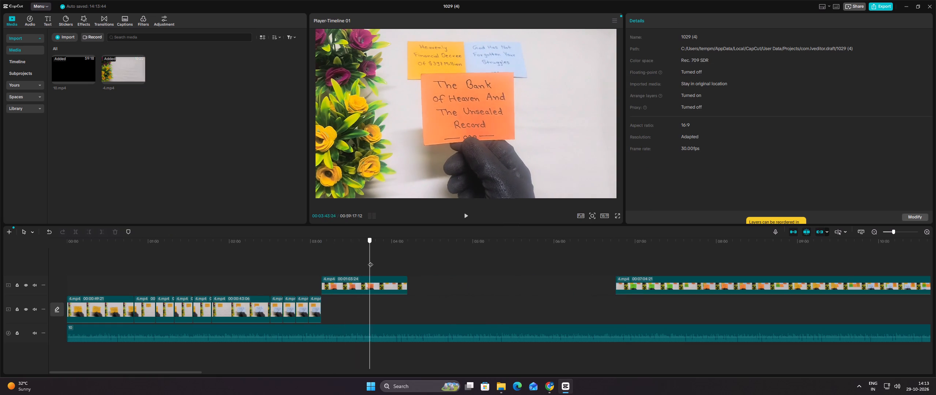
left_click_drag(370, 261, 388, 261)
left_click(388, 291)
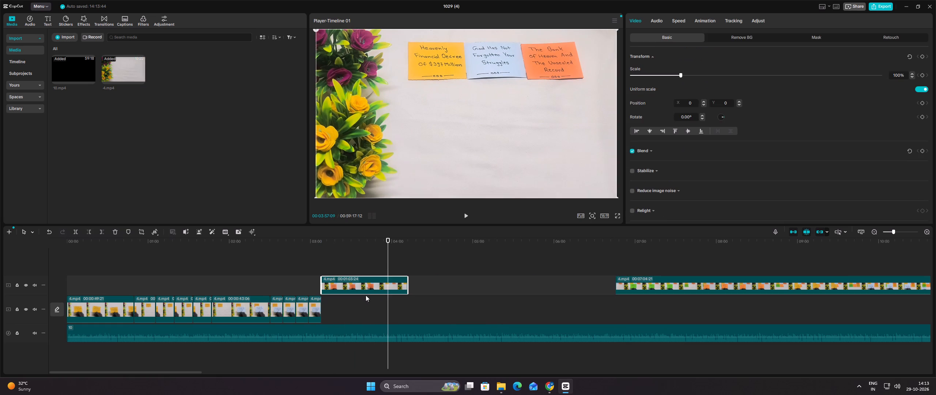
left_click(77, 233)
Copy the short still segment of the third note card and paste it three times end to end after itself.
left_click(394, 260)
left_click_drag(394, 260, 402, 260)
left_click(402, 260)
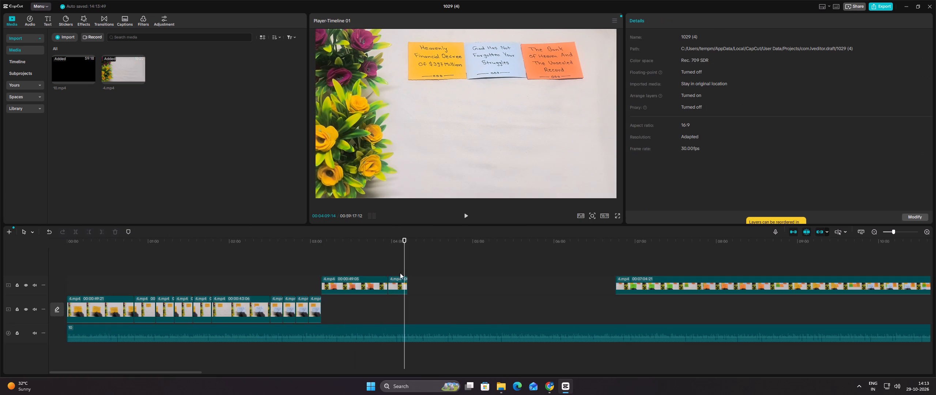
right_click(395, 282)
right_click(395, 282)
left_click(447, 110)
left_click(407, 258)
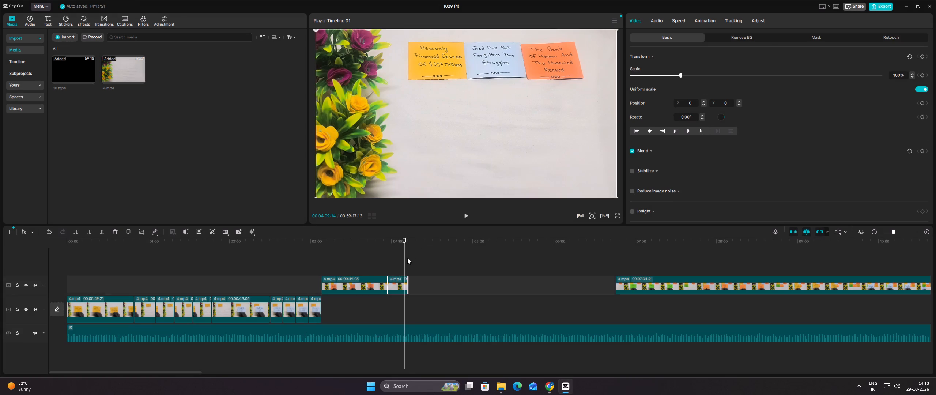
key("ctrl+v")
triple_click(424, 262, "ctrl")
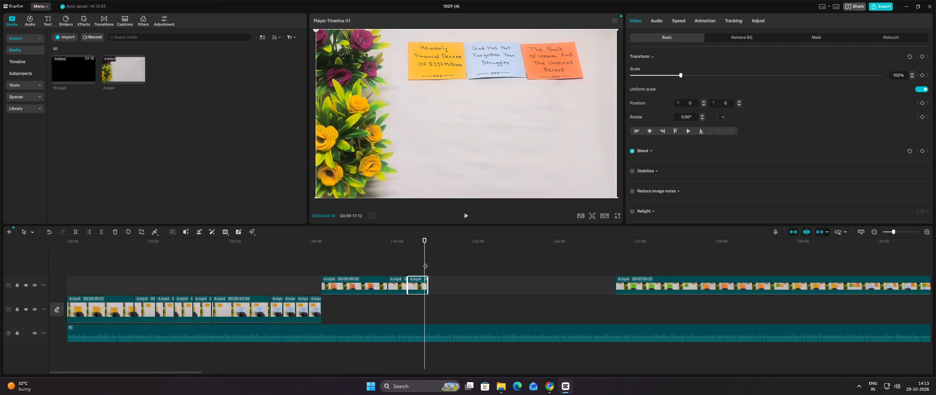
key("ctrl+v")
left_click(445, 266, "ctrl")
key("ctrl+v")
Move all the third-card segments together onto the main track directly after the second-card segments, and scrub through them.
left_click_drag(494, 266, 365, 283)
left_click_drag(364, 283, 365, 306)
left_click(371, 275)
left_click_drag(371, 275, 346, 275)
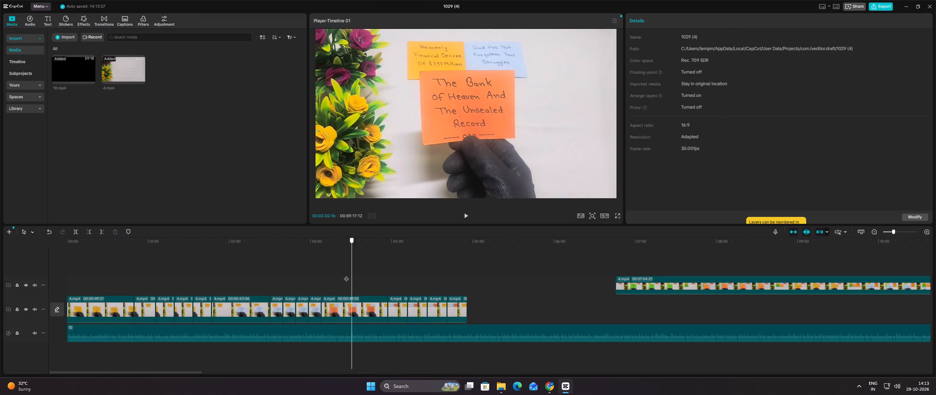
left_click_drag(346, 275, 422, 264)
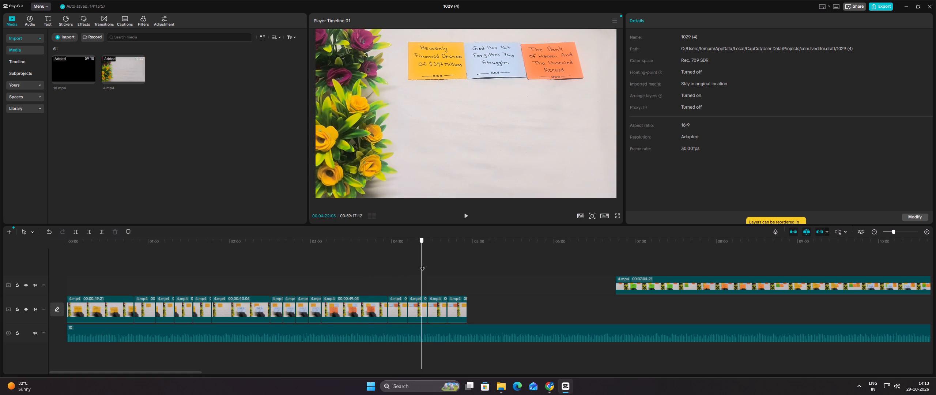
left_click_drag(422, 264, 434, 264)
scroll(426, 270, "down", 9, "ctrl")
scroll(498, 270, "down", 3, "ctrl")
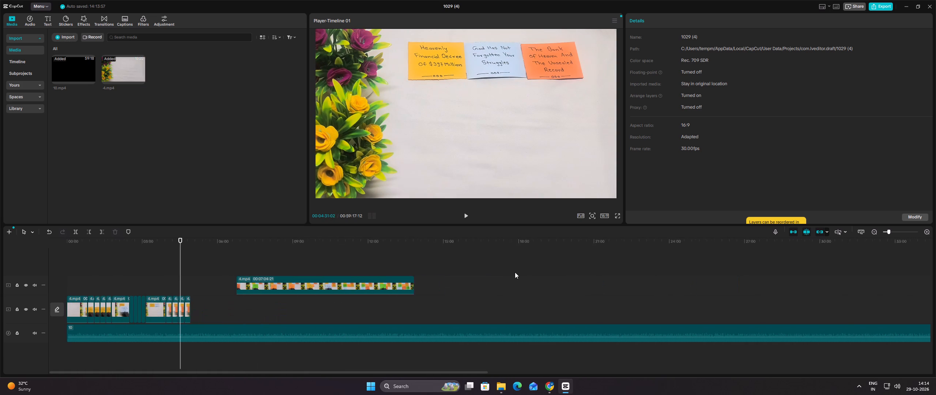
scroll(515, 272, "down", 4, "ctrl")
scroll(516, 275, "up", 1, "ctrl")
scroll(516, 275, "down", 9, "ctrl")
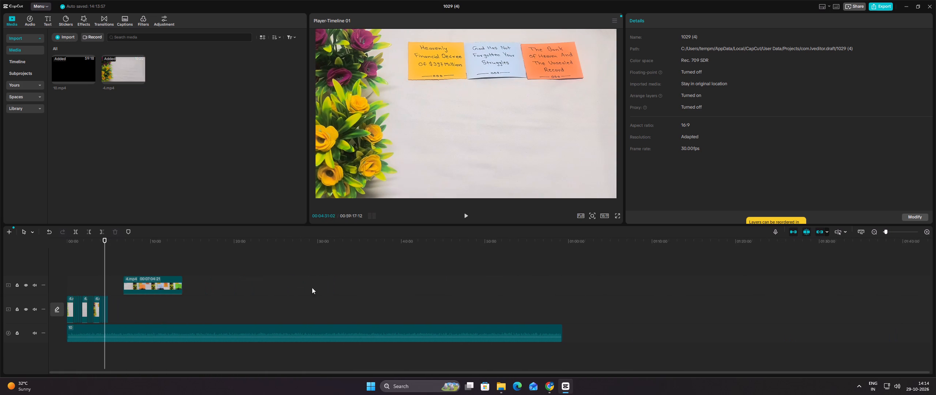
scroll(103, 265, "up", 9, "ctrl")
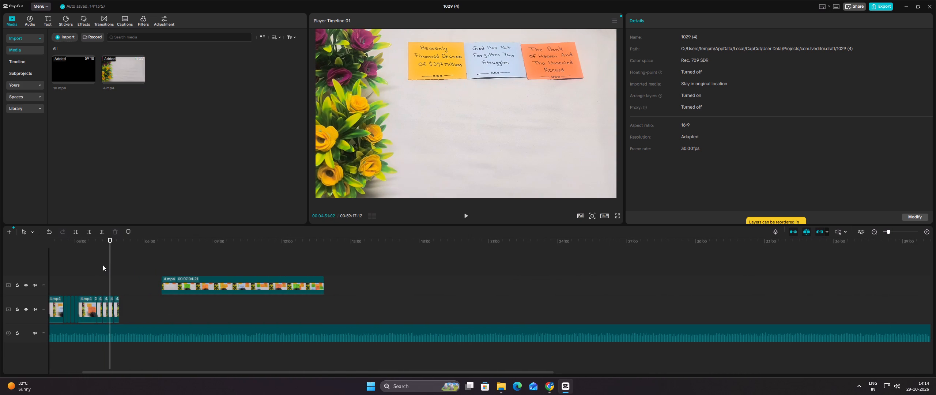
Move the remaining upper clip further along the timeline and split it at about 00:09:34, just after the green fourth card is placed.
scroll(103, 265, "up", 12, "ctrl")
left_click(103, 265)
left_click_drag(103, 265, 97, 265)
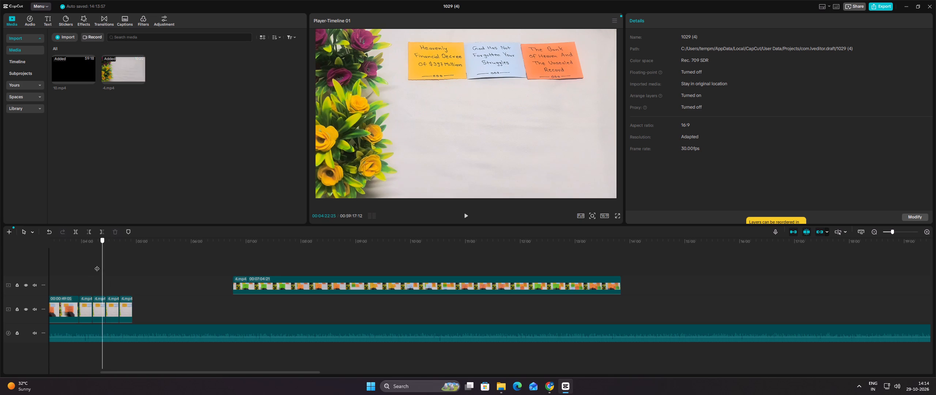
left_click_drag(97, 265, 40, 253)
left_click(40, 253)
left_click_drag(467, 286, 536, 286)
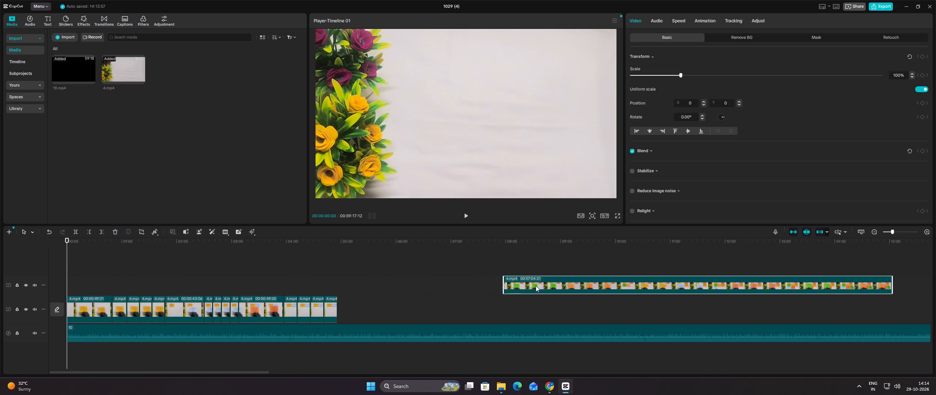
left_click_drag(536, 286, 569, 286)
left_click(540, 261)
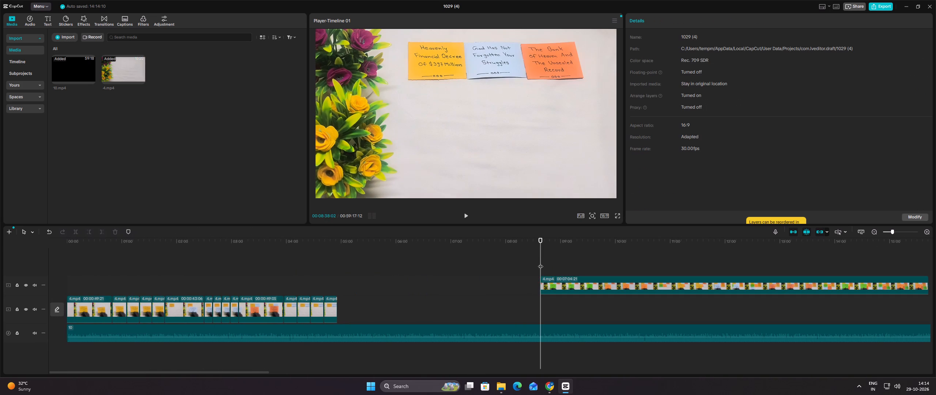
left_click_drag(541, 259, 594, 263)
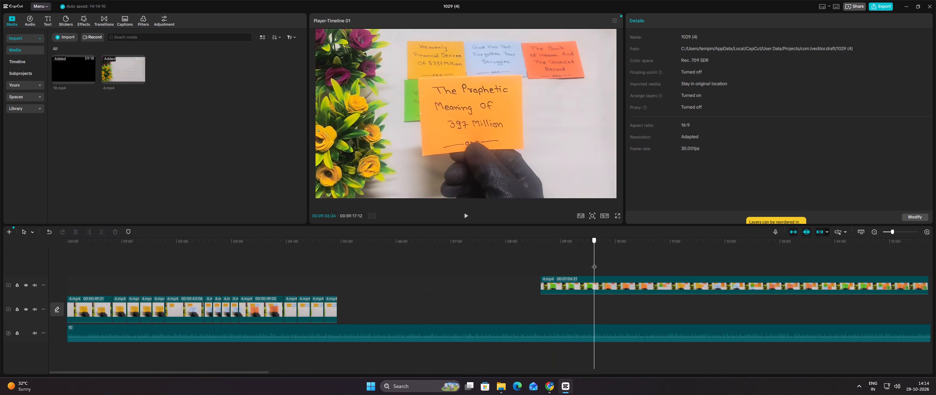
left_click_drag(594, 263, 592, 263)
left_click(596, 279)
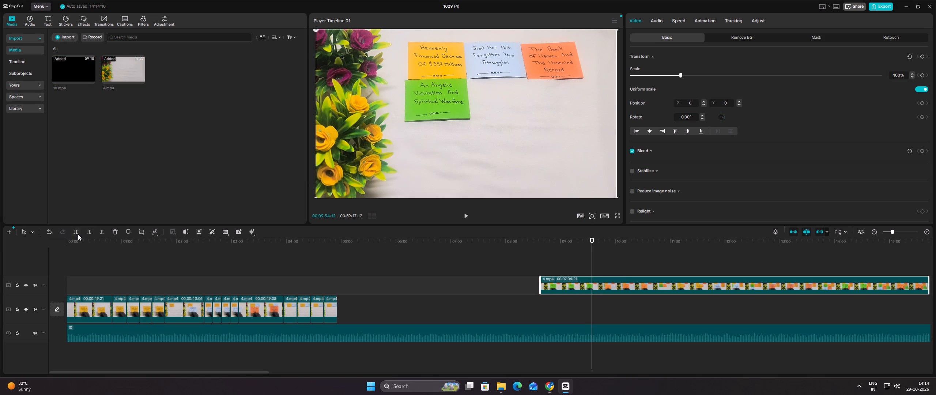
left_click(78, 234)
Separate the leftover footage by moving it further along, and align the fourth-card portion with the end of the main track's clips.
left_click_drag(624, 288, 726, 284)
left_click(551, 262)
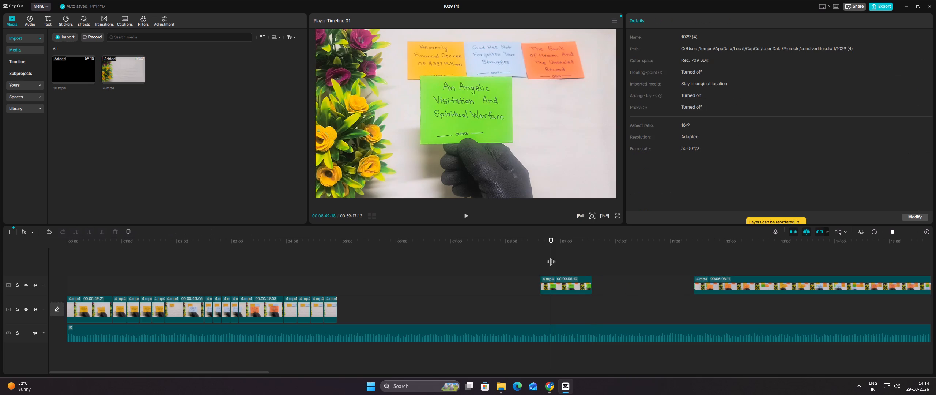
left_click_drag(565, 283, 362, 288)
Split the fourth-card clip at about 00:05:38, where the hand has left the frame.
left_click(363, 264)
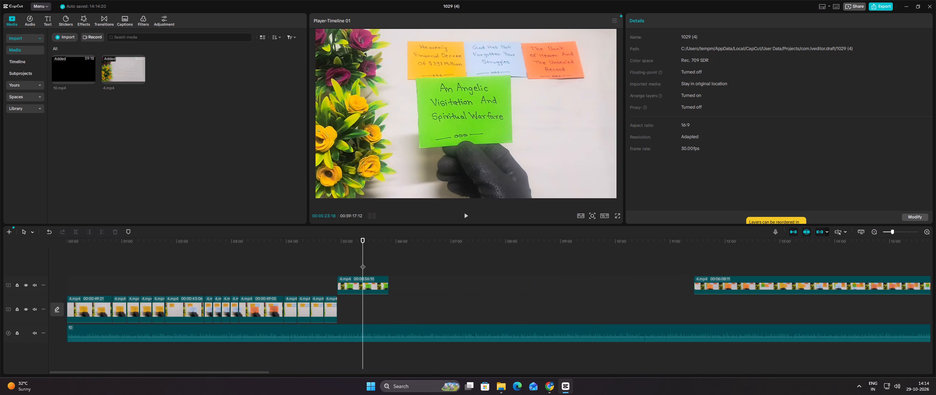
left_click_drag(363, 261, 377, 261)
left_click(378, 291)
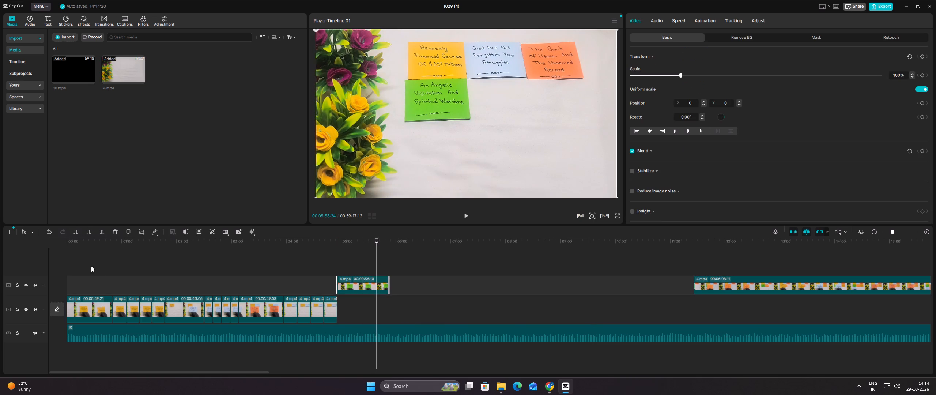
left_click(79, 231)
Copy the short still segment of the green fourth card and paste it three times end to end after itself.
left_click(382, 257)
left_click_drag(382, 257, 384, 258)
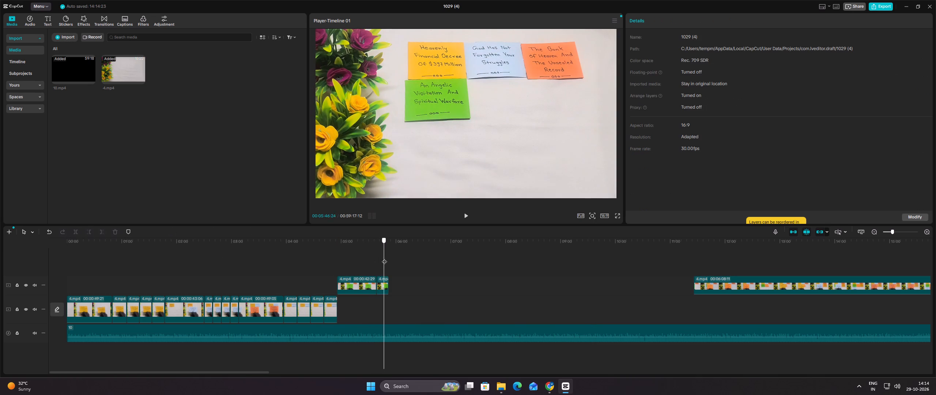
left_click_drag(384, 258, 386, 258)
right_click(384, 281)
left_click(433, 109)
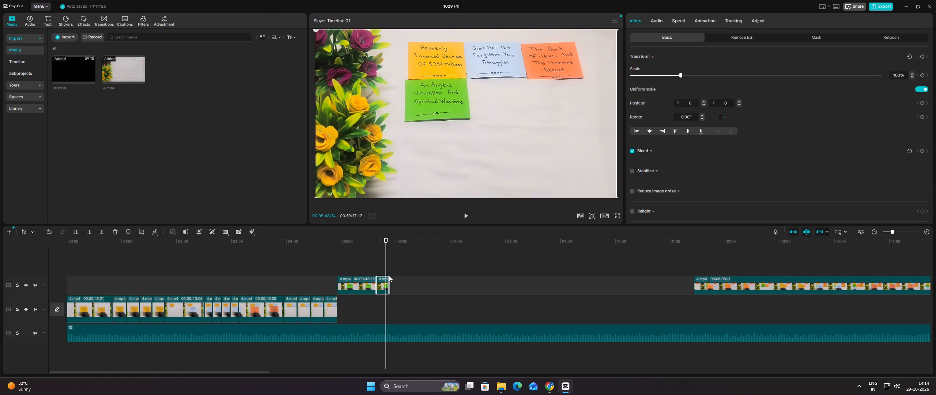
left_click(389, 270)
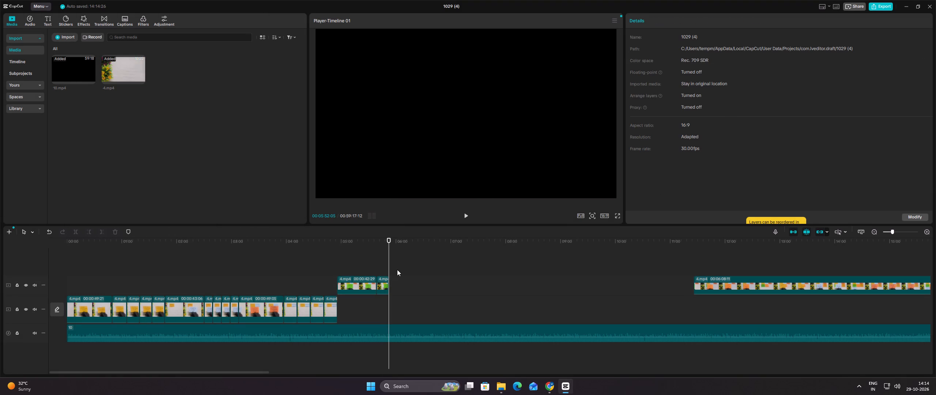
key("ctrl+v")
left_click(401, 264, "ctrl")
key("ctrl+v")
left_click(413, 264, "ctrl")
key("ctrl+v")
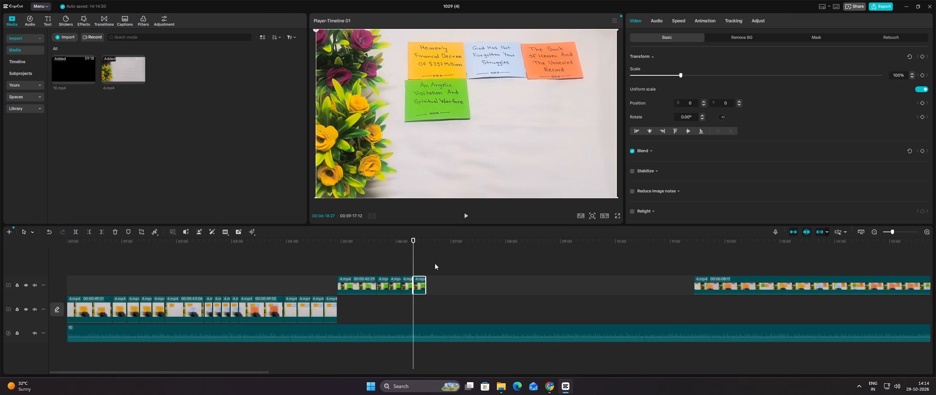
Select all the fourth-card segments on the upper track together.
left_click(425, 264, "ctrl")
left_click_drag(445, 267, 346, 289)
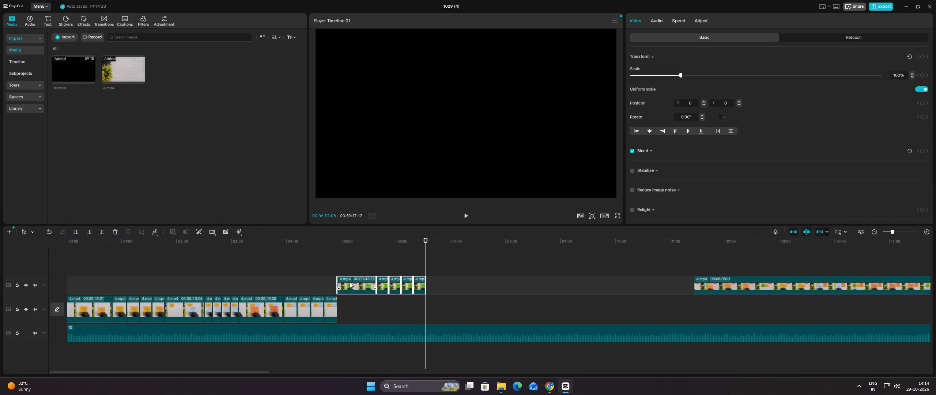
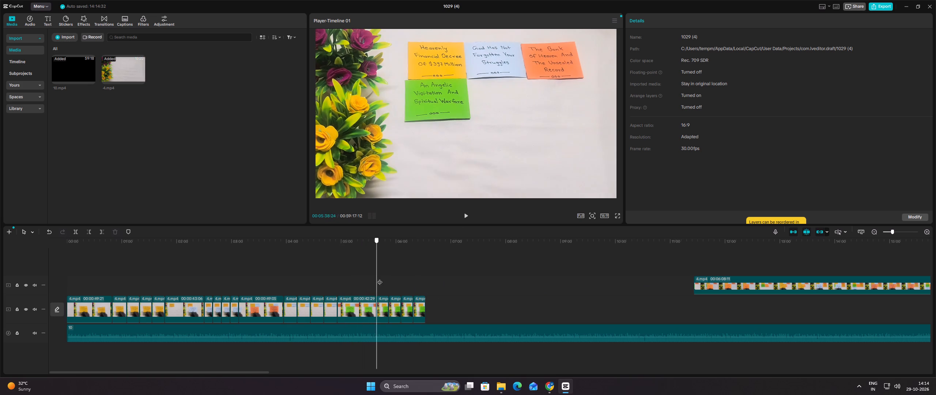
Split the leftover footage at about 00:12:23, after the fifth card is placed, and align the fifth-card portion with the end of the main track's clips.
left_click_drag(380, 278, 419, 282)
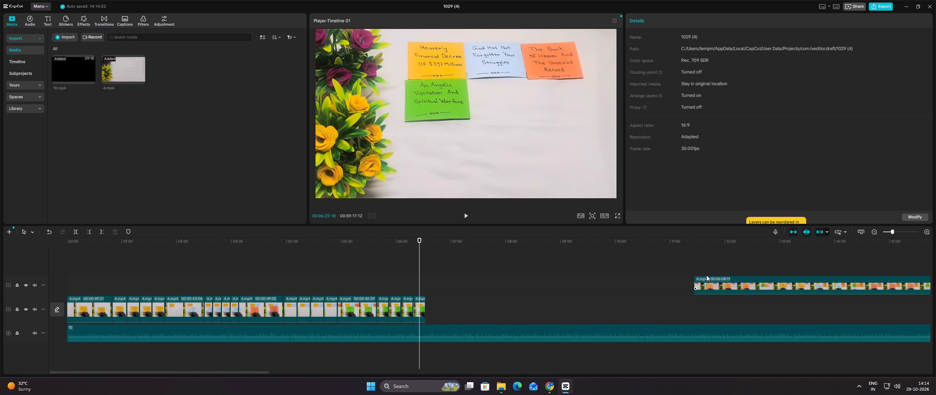
left_click(693, 266)
left_click_drag(696, 259, 742, 264)
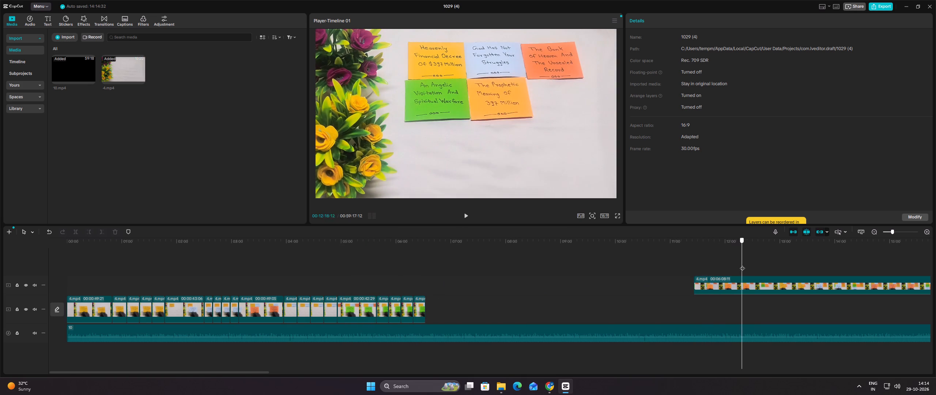
left_click_drag(742, 264, 748, 268)
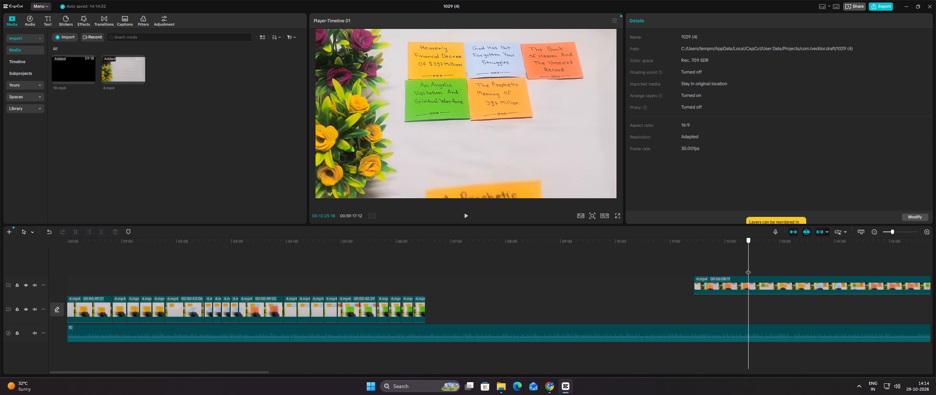
left_click_drag(748, 268, 747, 269)
left_click(750, 290)
left_click(79, 232)
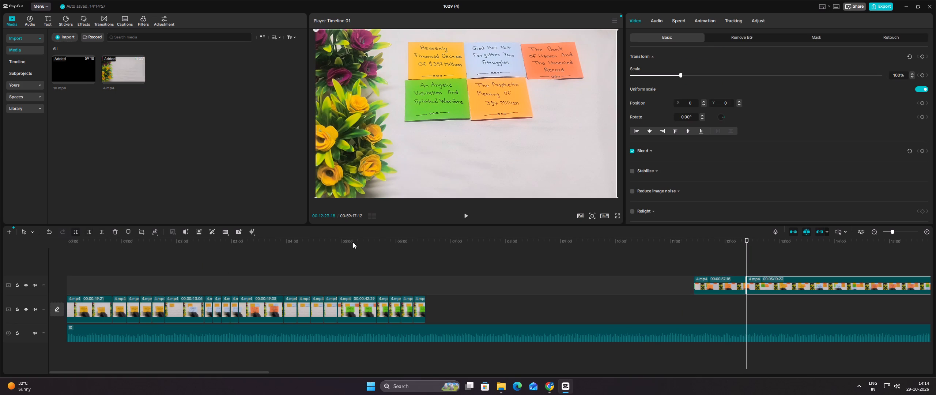
left_click_drag(727, 280, 458, 286)
Split the fifth-card clip at about 00:07:19, where the hand has left the frame.
left_click(457, 258)
left_click_drag(457, 258, 468, 260)
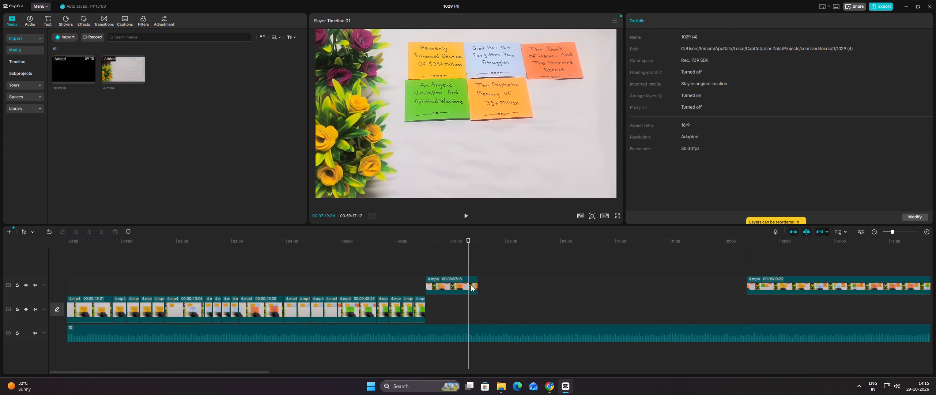
left_click(471, 285)
left_click(76, 229)
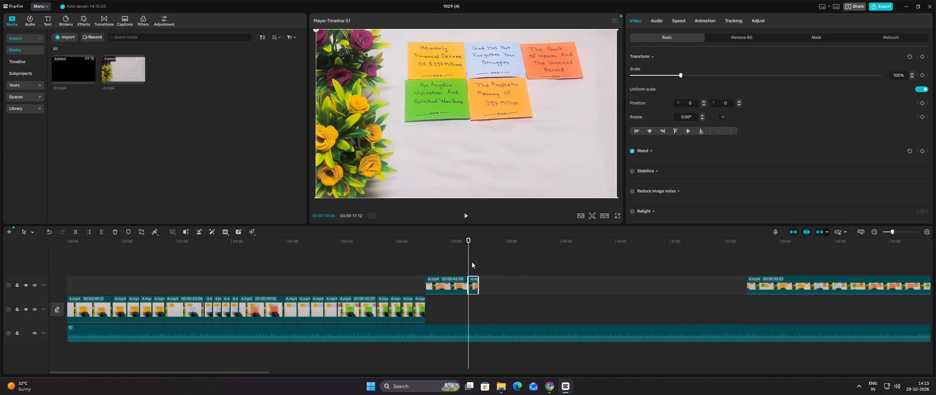
Copy the short still segment of the orange fifth card and paste it three times end to end after itself.
left_click(471, 262)
left_click_drag(472, 262, 475, 260)
right_click(473, 279)
right_click(473, 279)
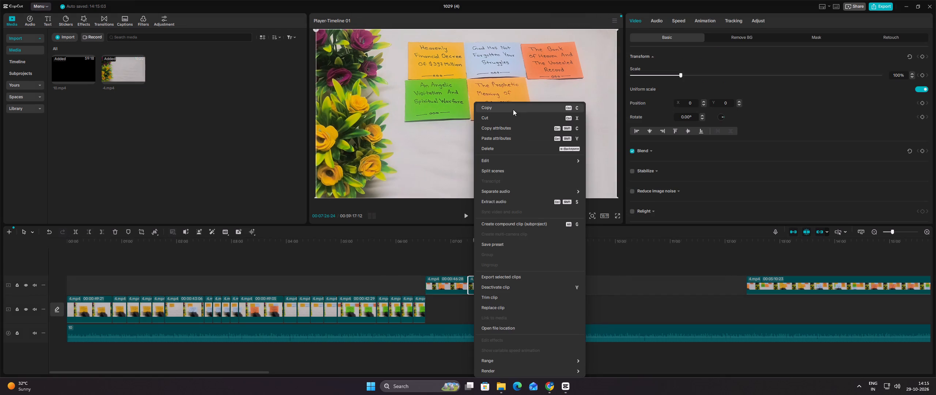
left_click(513, 109)
left_click(478, 267)
left_click(472, 266)
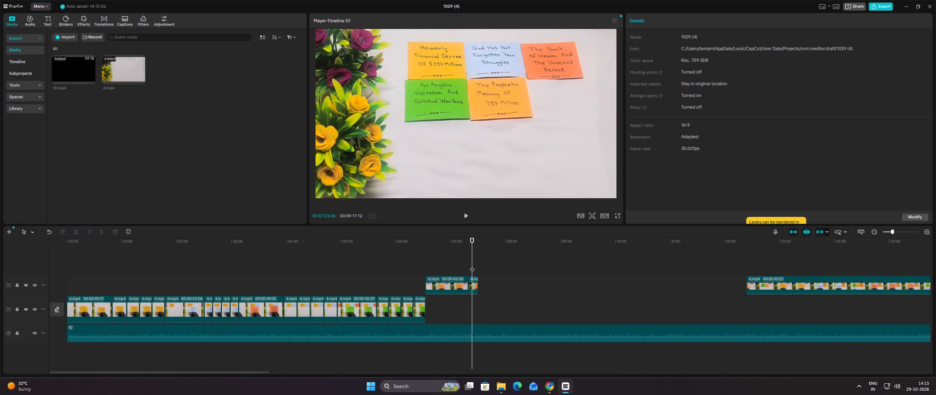
left_click_drag(472, 266, 477, 266)
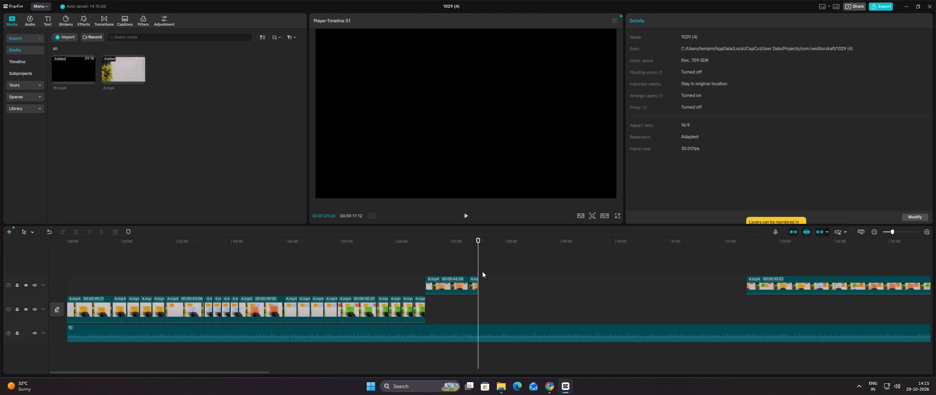
key("ctrl+v")
left_click(487, 266, "ctrl")
key("ctrl+v")
left_click(496, 264, "ctrl")
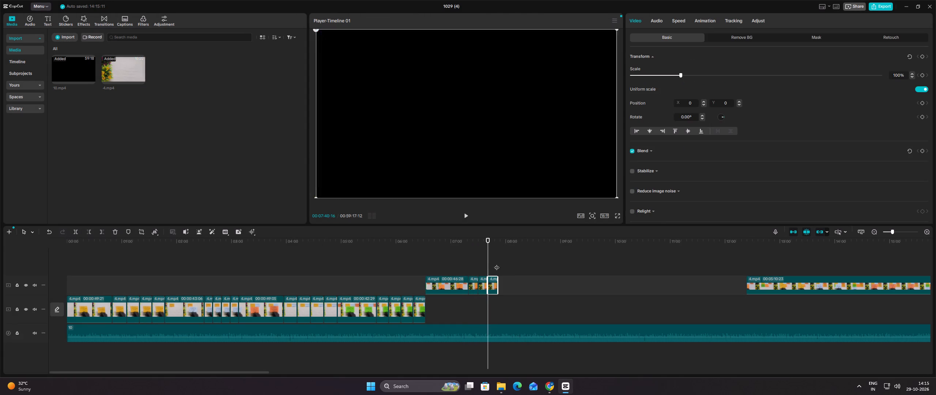
key("ctrl+v")
left_click(509, 260, "ctrl")
Select all the fifth-card segments on the upper track and move them onto the end of the main track, checking the join.
left_click_drag(422, 258, 454, 267)
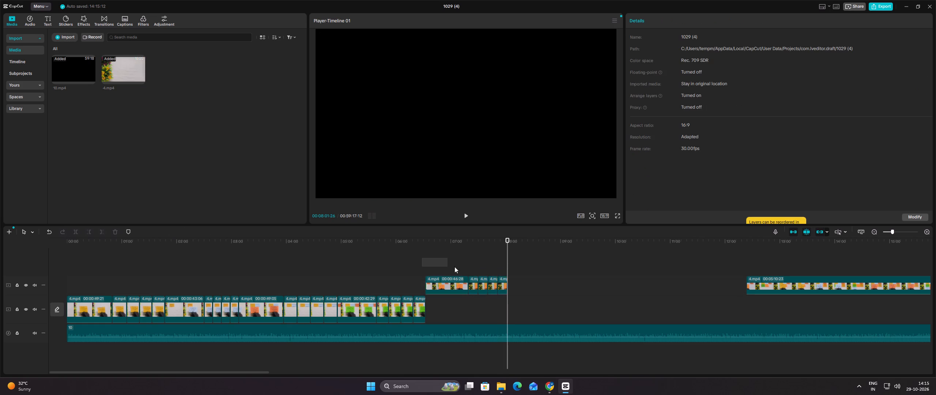
left_click_drag(454, 267, 518, 286)
left_click_drag(453, 281, 456, 304)
left_click(469, 270)
left_click_drag(469, 270, 453, 269)
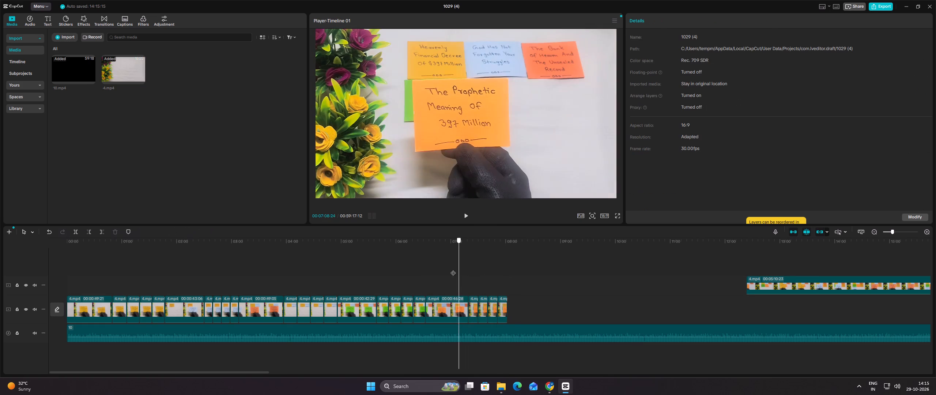
left_click_drag(453, 269, 504, 271)
Split the leftover footage at about 00:13:31, after the sixth card is placed, and align the sixth-card portion with the main track's end.
left_click(744, 260)
left_click(747, 258)
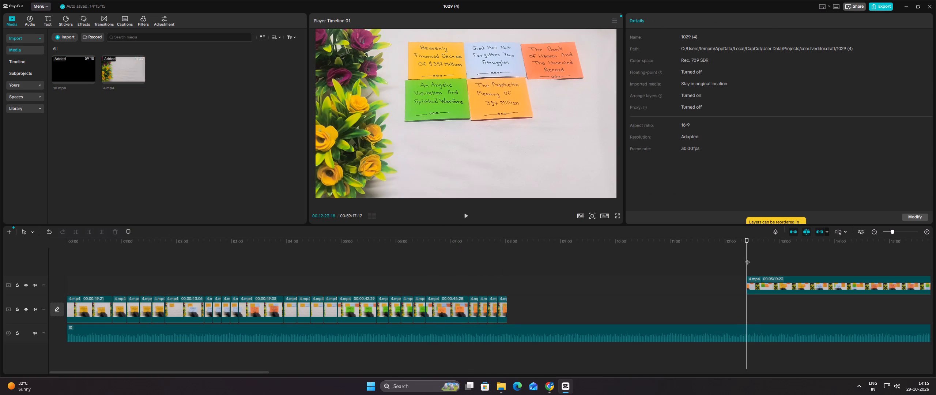
left_click_drag(747, 258, 807, 264)
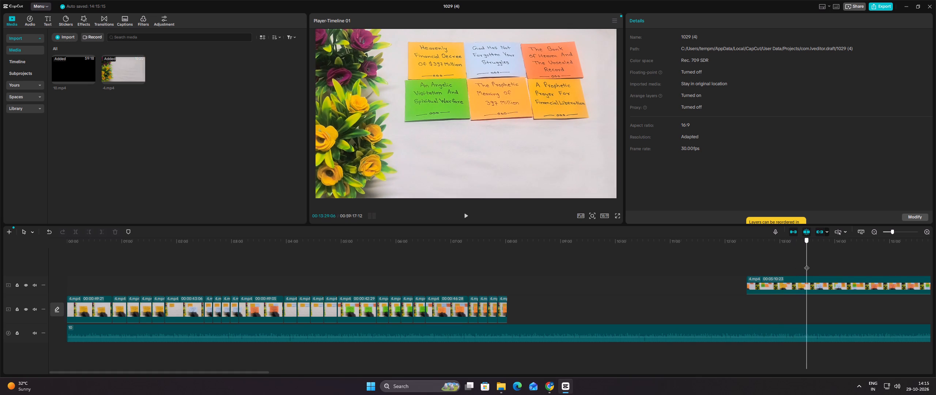
left_click_drag(807, 264, 809, 265)
left_click(809, 283)
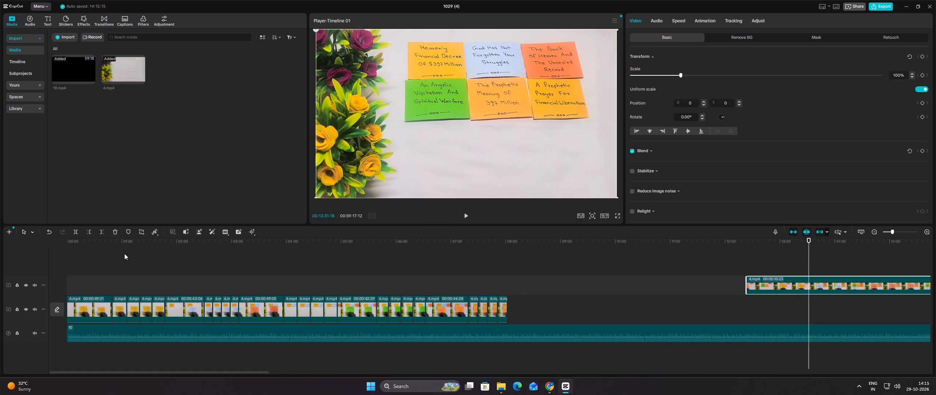
left_click(79, 233)
left_click_drag(778, 283, 632, 287)
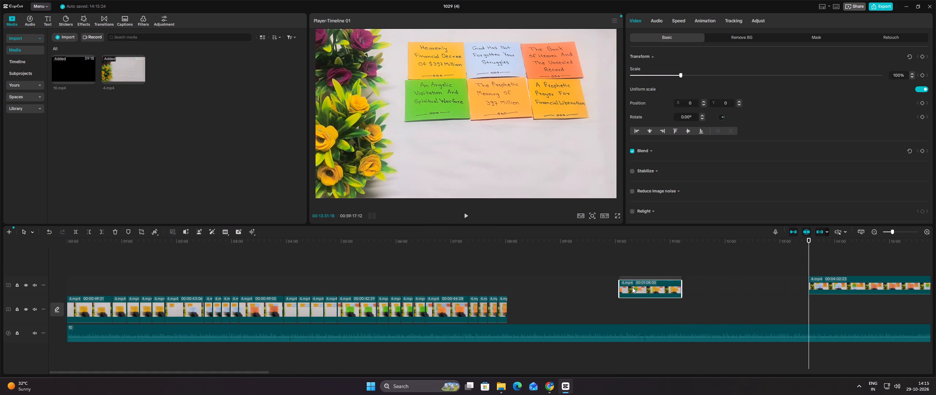
left_click_drag(632, 287, 540, 284)
Split the sixth-card clip at about 00:08:54, where the hand has left the frame.
left_click(536, 260)
left_click_drag(536, 260, 551, 260)
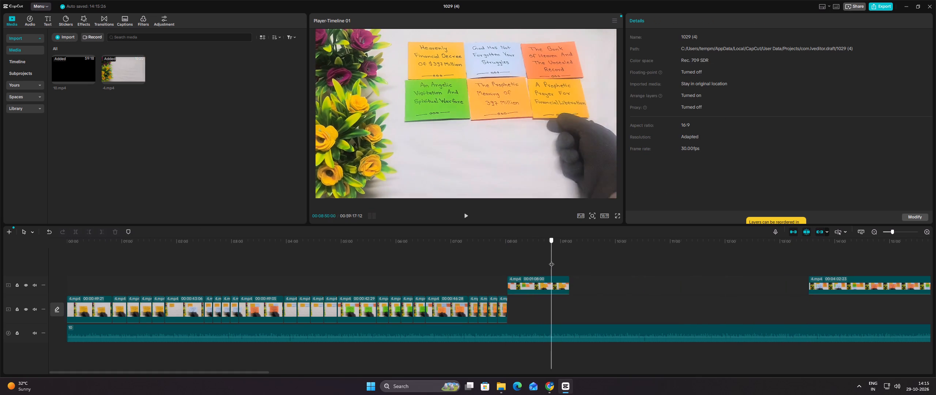
left_click_drag(551, 260, 554, 260)
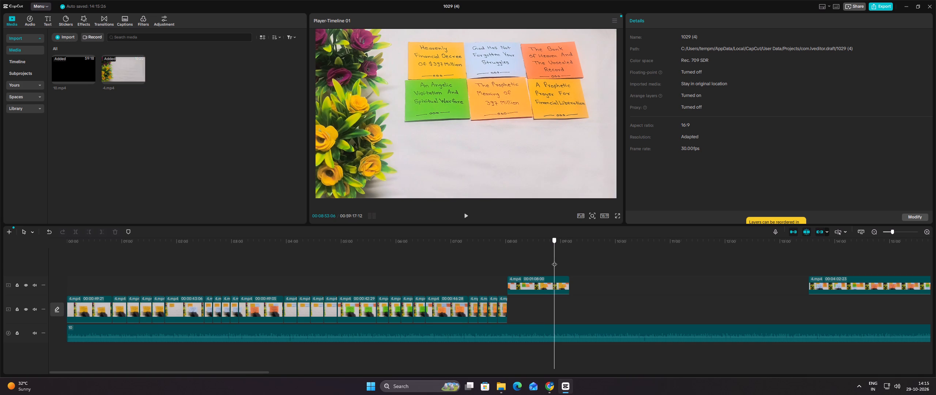
left_click_drag(554, 260, 555, 260)
left_click(554, 280)
left_click(75, 233)
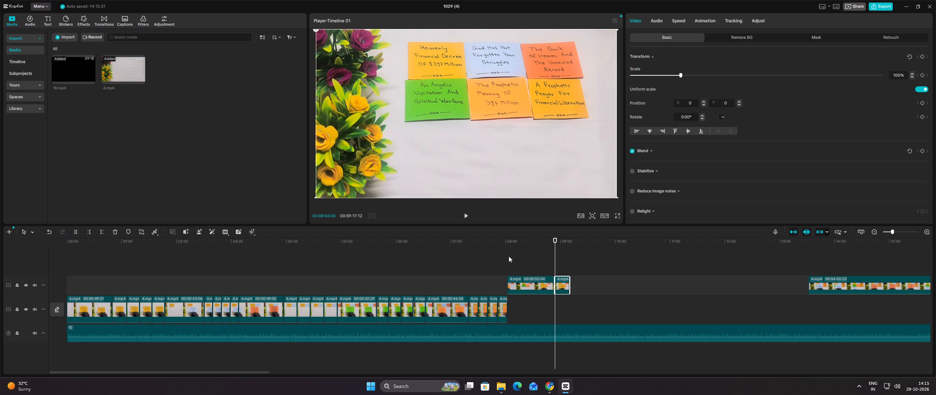
Copy the short still segment of the sixth card and paste it three times end to end after itself.
left_click(560, 262)
left_click_drag(560, 262, 567, 262)
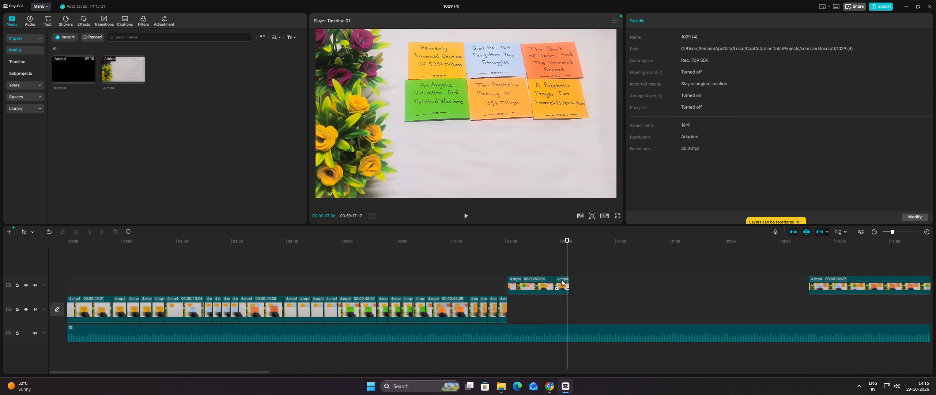
right_click(561, 279)
right_click(561, 279)
left_click(583, 109)
left_click(570, 261)
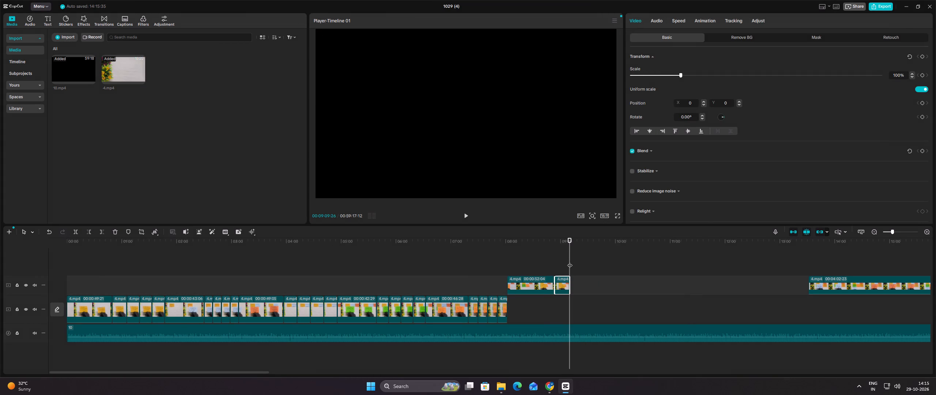
key("ctrl+v")
left_click(582, 259, "ctrl")
key("ctrl+v")
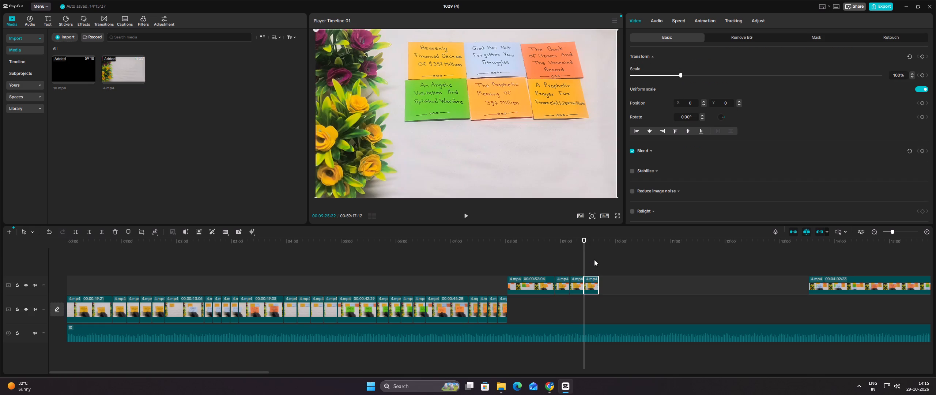
left_click(597, 260, "ctrl")
key("ctrl+v")
Select all the sixth-card segments on the upper track and move them onto the end of the main track, checking the join.
left_click_drag(626, 269, 531, 280)
left_click_drag(531, 280, 531, 305)
left_click(553, 268)
left_click_drag(553, 268, 543, 269)
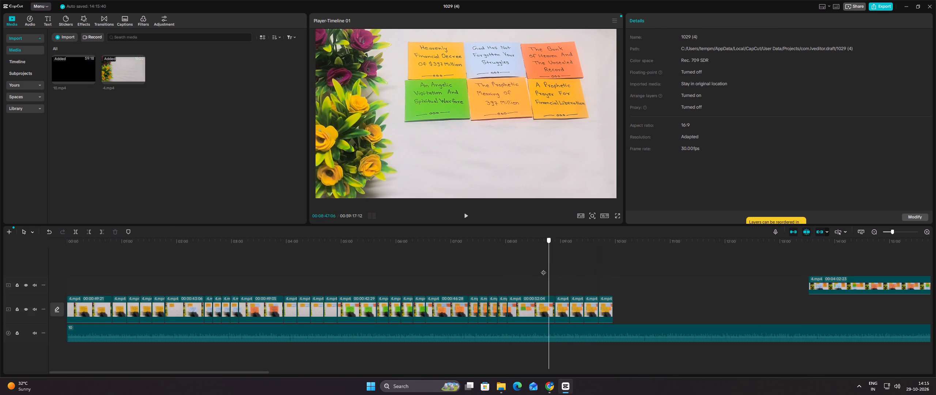
left_click_drag(543, 269, 607, 272)
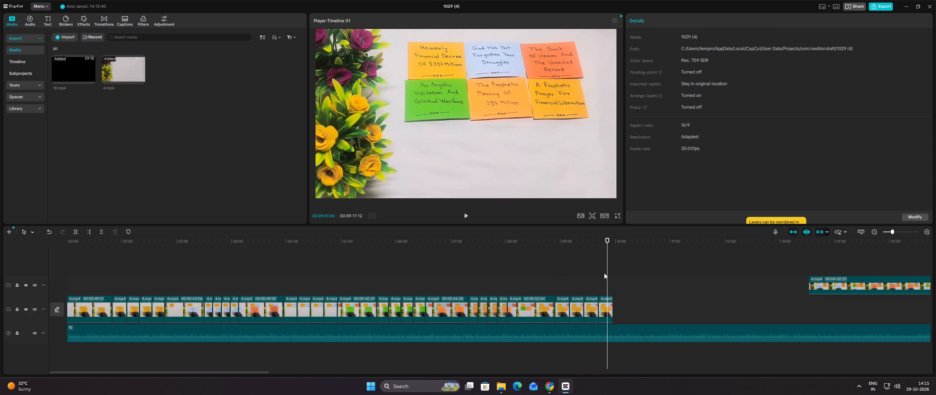
Split the leftover footage at about 00:14:23, after the seventh card is placed, and align the seventh-card portion with the main track's end.
left_click(643, 270)
left_click_drag(262, 372, 268, 372)
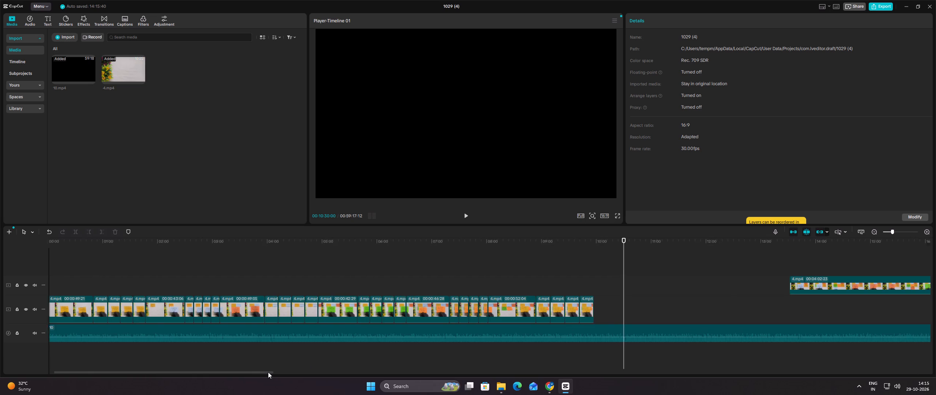
left_click_drag(268, 372, 342, 376)
left_click(490, 263)
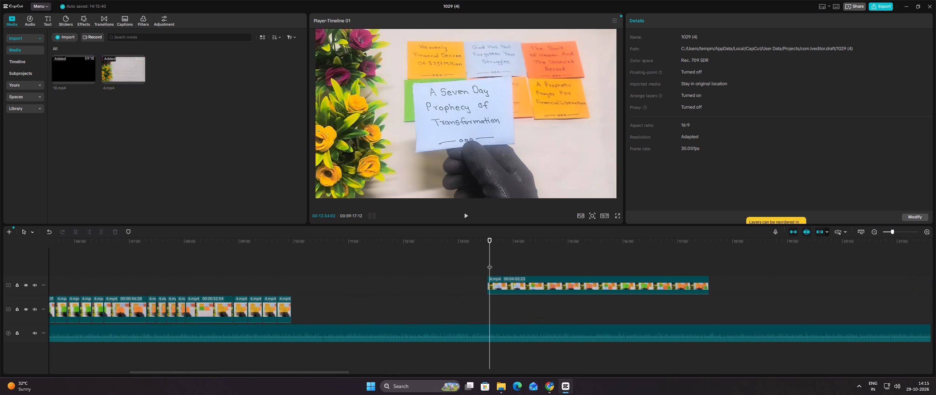
left_click(490, 263)
left_click_drag(488, 262, 535, 267)
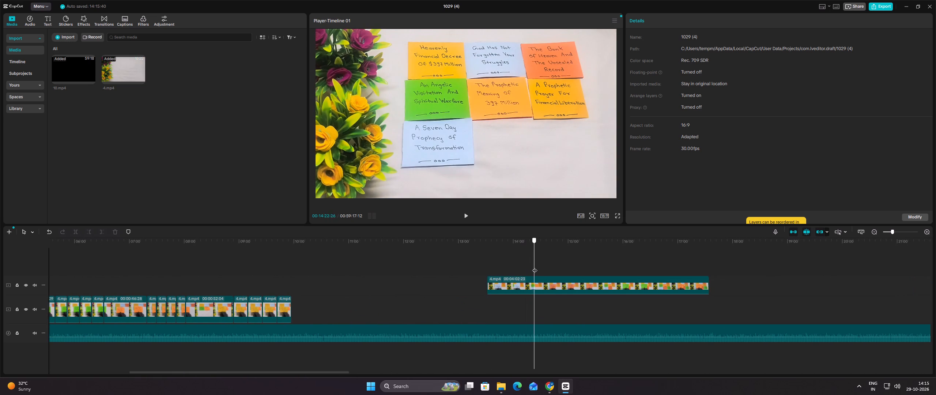
left_click_drag(535, 267, 535, 268)
left_click(540, 291)
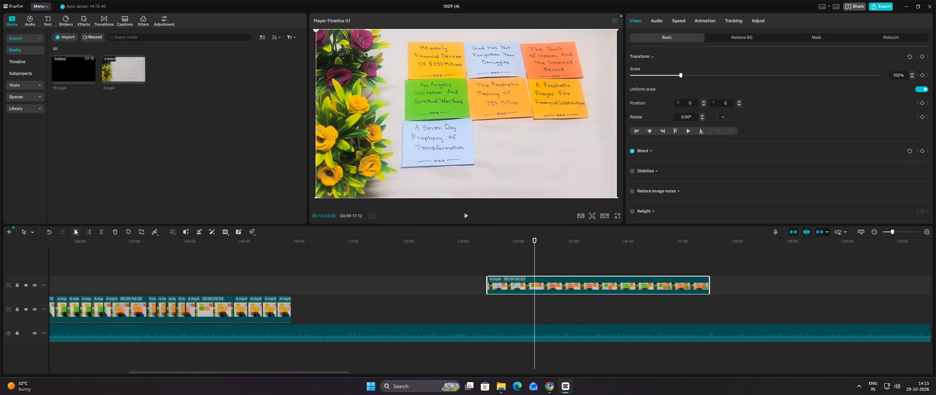
left_click(74, 229)
left_click_drag(499, 280, 305, 280)
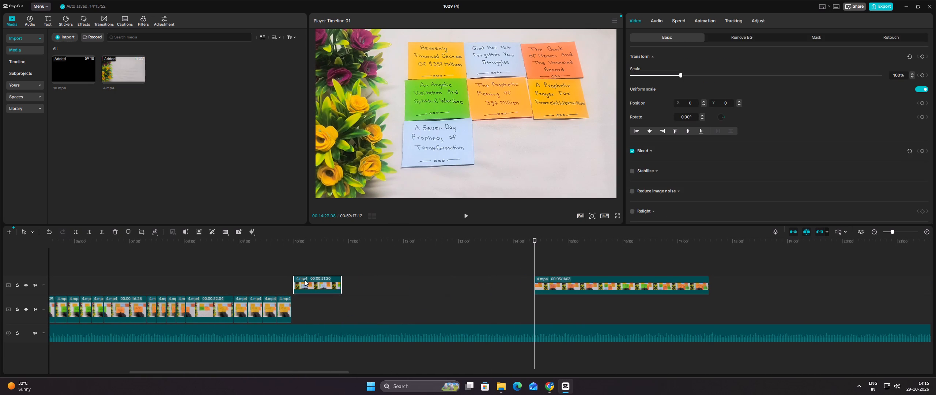
left_click_drag(305, 280, 303, 280)
Split the seventh-card clip at about 00:10:40, where the hand has left the frame.
left_click(307, 266)
left_click_drag(308, 263, 327, 263)
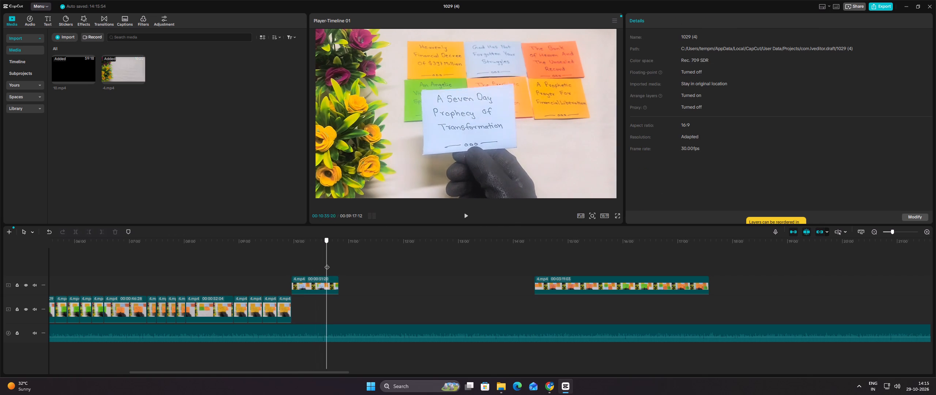
left_click_drag(327, 263, 331, 264)
left_click(327, 281)
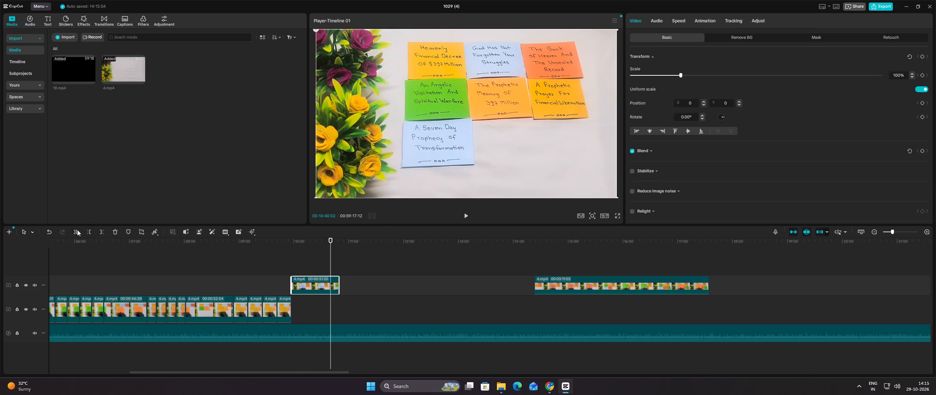
left_click(77, 230)
Copy the short still segment of the blue seventh card and paste it three times end to end after itself.
double_click(334, 259)
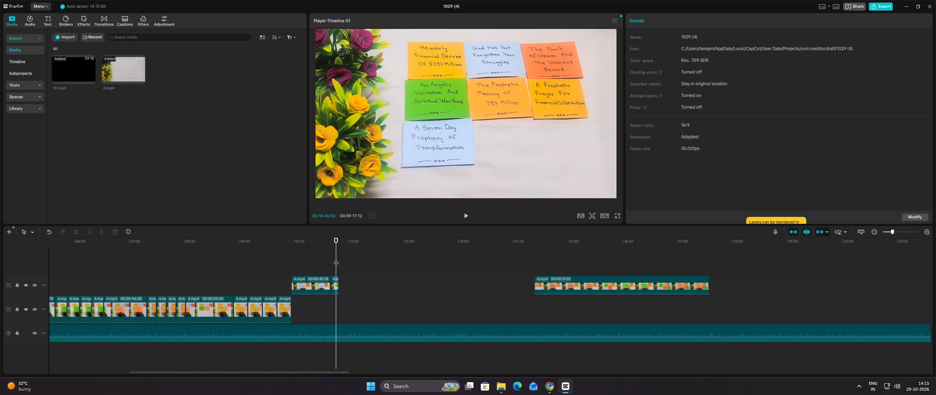
right_click(336, 278)
left_click(377, 111)
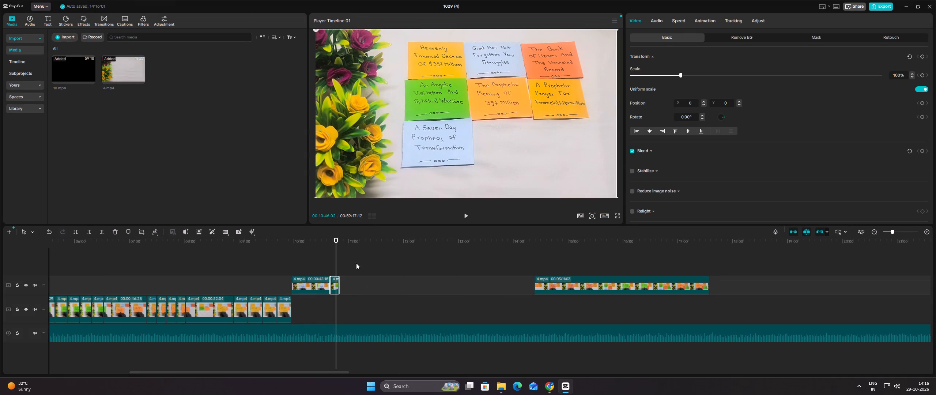
left_click(339, 262)
key("ctrl+v")
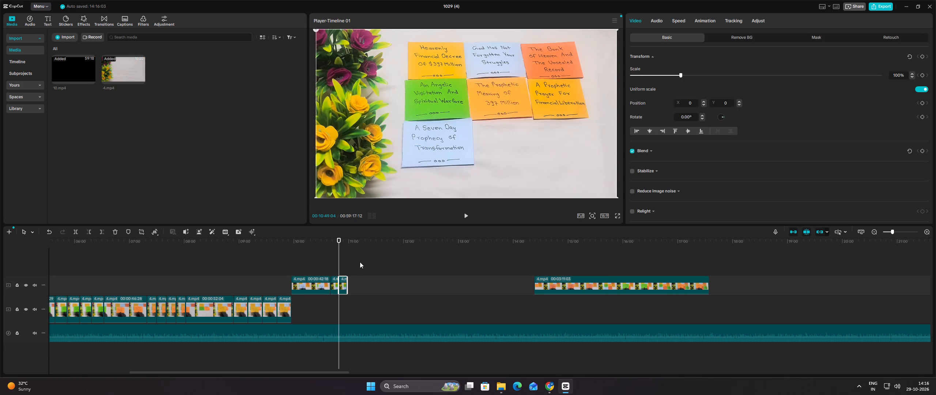
left_click(349, 262, "ctrl")
key("ctrl+v")
left_click(355, 263, "ctrl")
key("ctrl+v")
Select all the seventh-card segments on the upper track and move them onto the end of the main track, checking the join.
left_click_drag(382, 269, 384, 276, "ctrl")
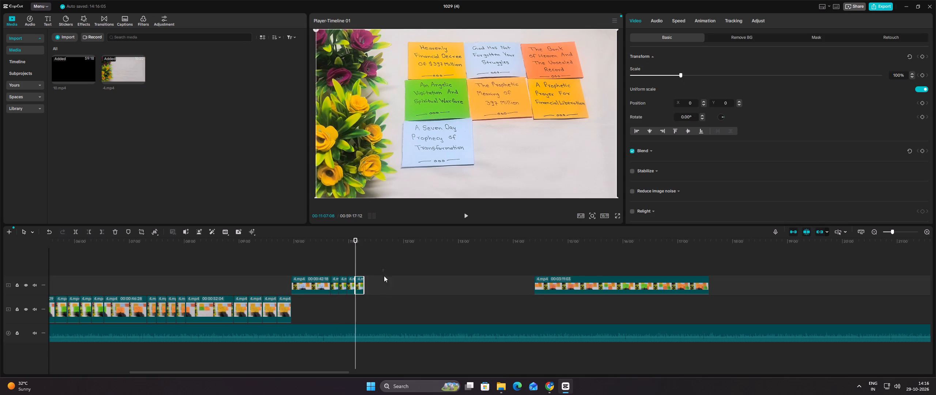
left_click_drag(384, 276, 301, 286, "ctrl")
left_click_drag(301, 286, 301, 308)
left_click(314, 270)
left_click_drag(315, 270, 352, 270)
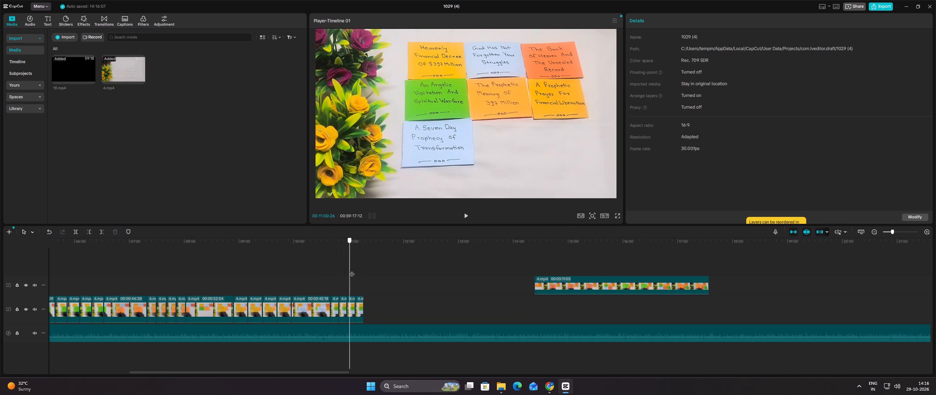
left_click_drag(352, 270, 359, 267)
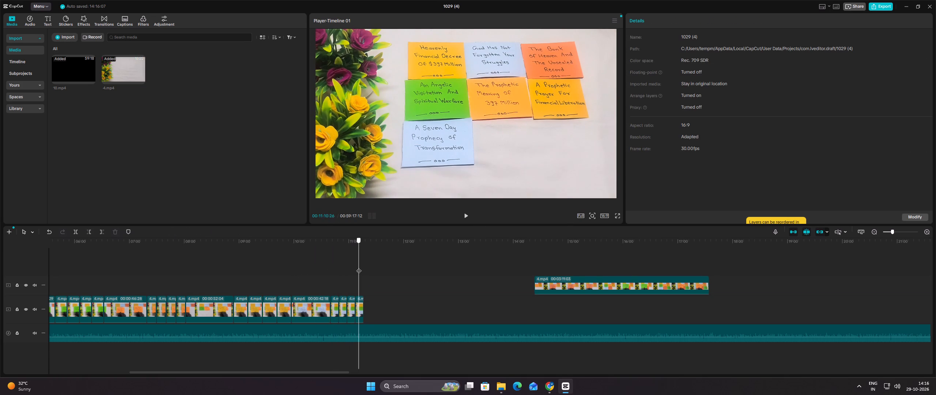
left_click_drag(359, 267, 362, 267)
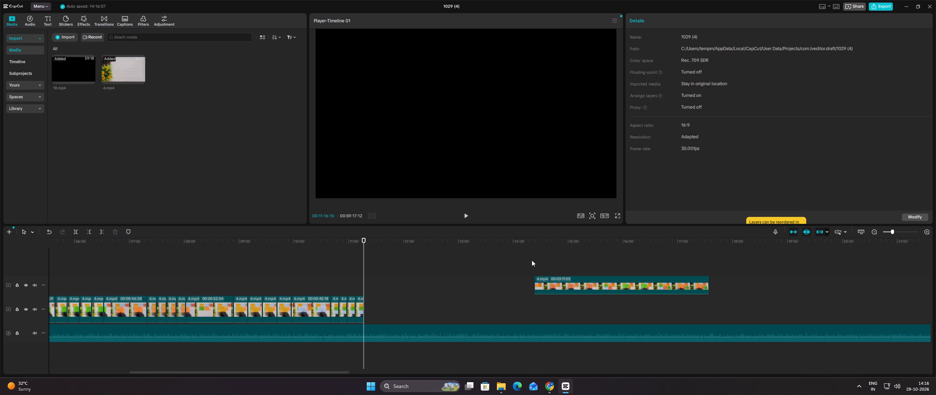
Split the leftover footage at about 00:15:31, after the orange eighth card is placed, and align the eighth-card portion with the main track's end.
left_click(532, 260)
left_click(532, 260)
left_click_drag(533, 260, 578, 264)
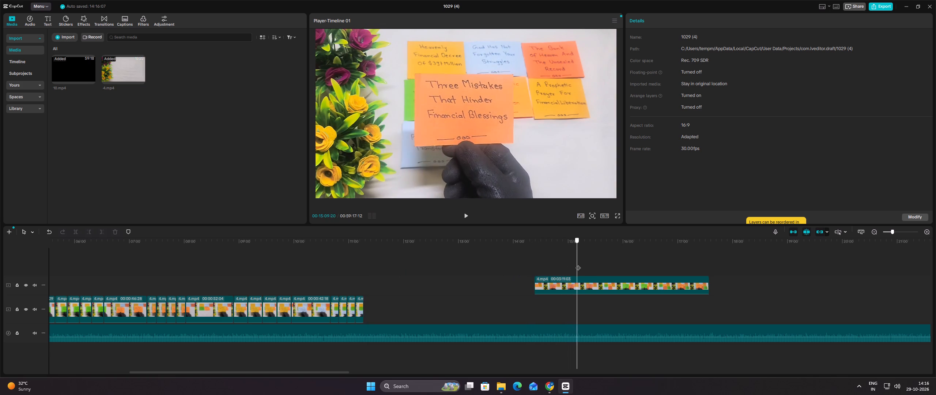
left_click_drag(578, 264, 598, 266)
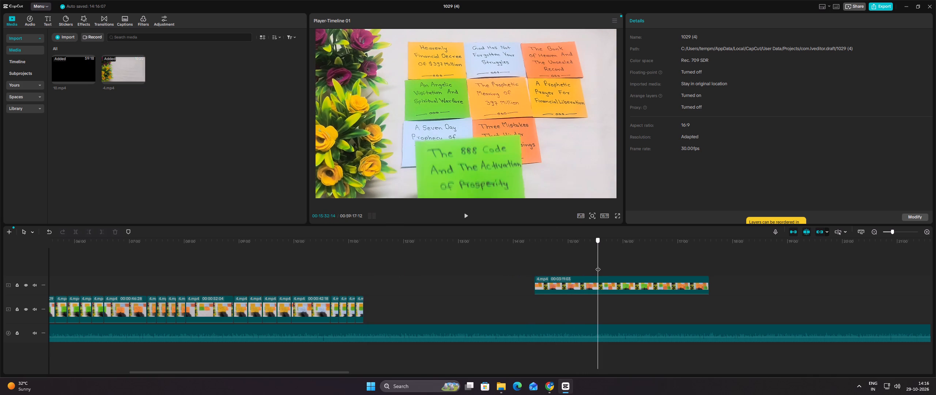
left_click_drag(598, 266, 597, 265)
left_click(595, 277)
left_click(78, 234)
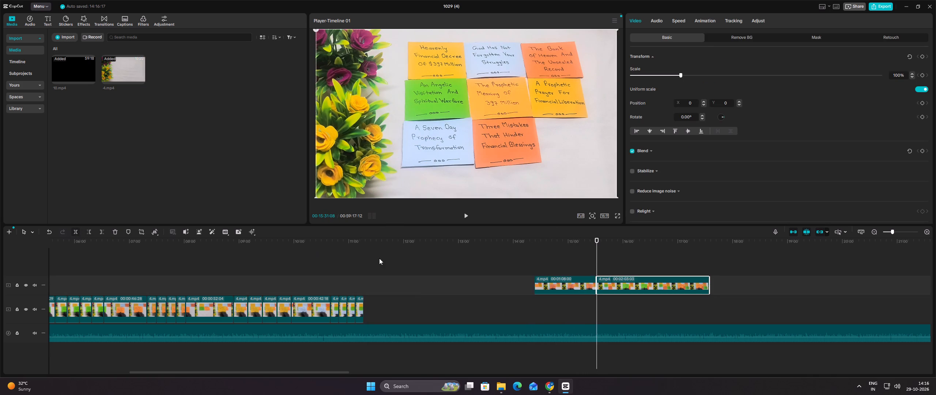
left_click_drag(551, 280, 381, 279)
Split the eighth-card clip at about 00:12:11, where the hand has left the frame.
left_click(391, 260)
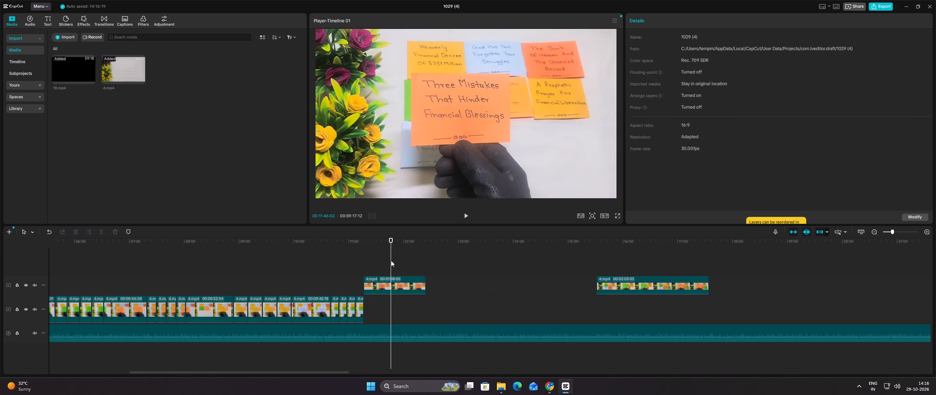
left_click_drag(392, 260, 412, 259)
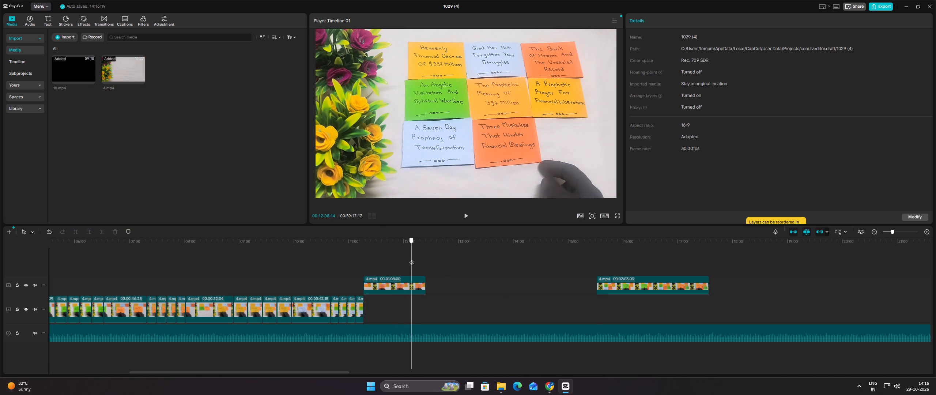
left_click_drag(412, 259, 414, 259)
left_click(404, 284)
left_click(75, 230)
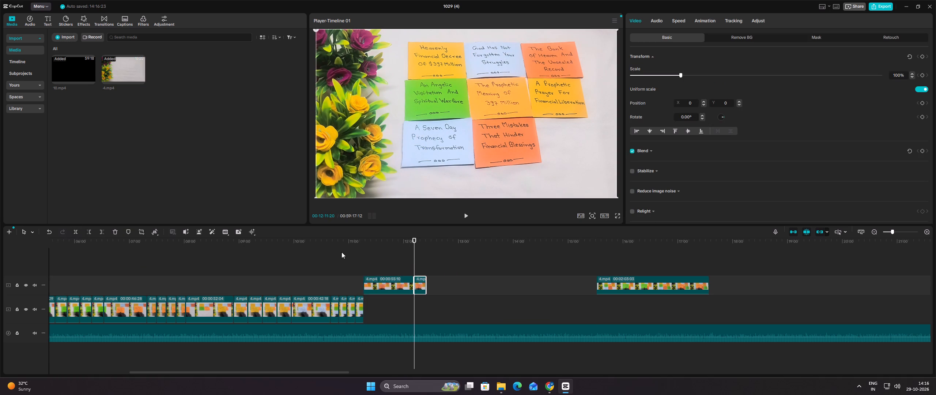
Copy the short still segment of the orange eighth card and paste it three times end to end after itself.
left_click(419, 258)
left_click_drag(419, 258, 424, 259)
right_click(416, 279)
right_click(416, 279)
right_click(416, 279)
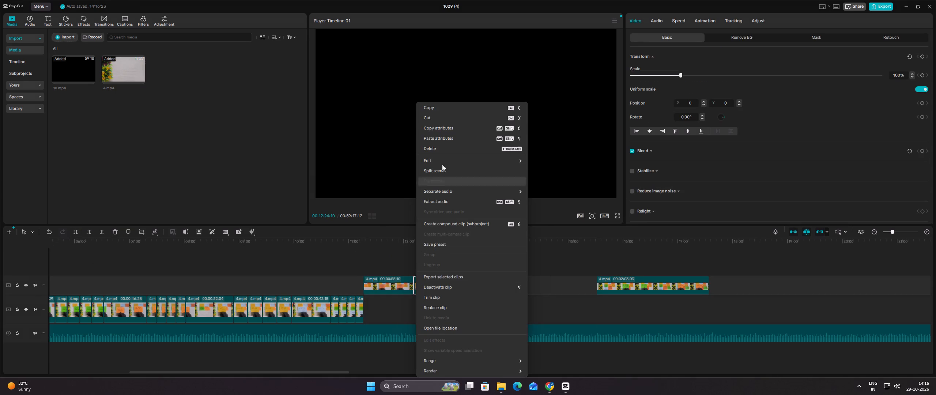
left_click(448, 111)
key("ctrl+v")
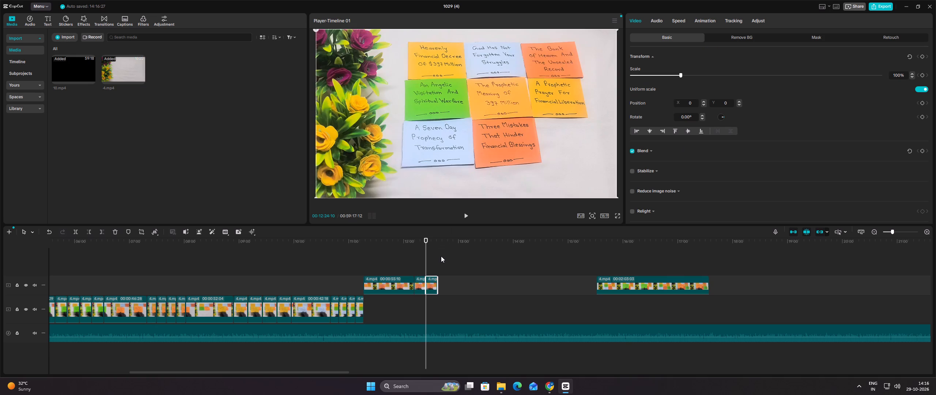
left_click(441, 256, "ctrl")
left_click_drag(440, 256, 436, 257, "ctrl")
key("ctrl+v")
left_click(447, 262, "ctrl")
key("ctrl+v")
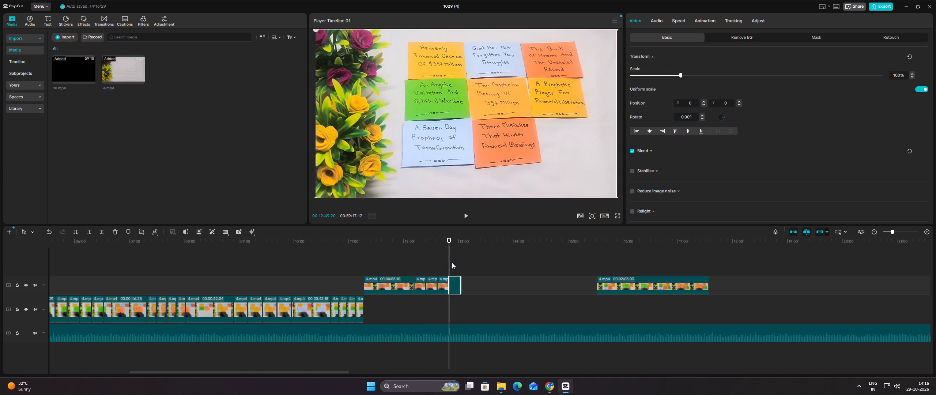
Select all the eighth-card segments on the upper track and move them onto the end of the main track, checking the extended still shot.
left_click_drag(473, 267, 394, 285)
left_click_drag(391, 285, 387, 308)
left_click(401, 274)
left_click_drag(402, 273, 405, 273)
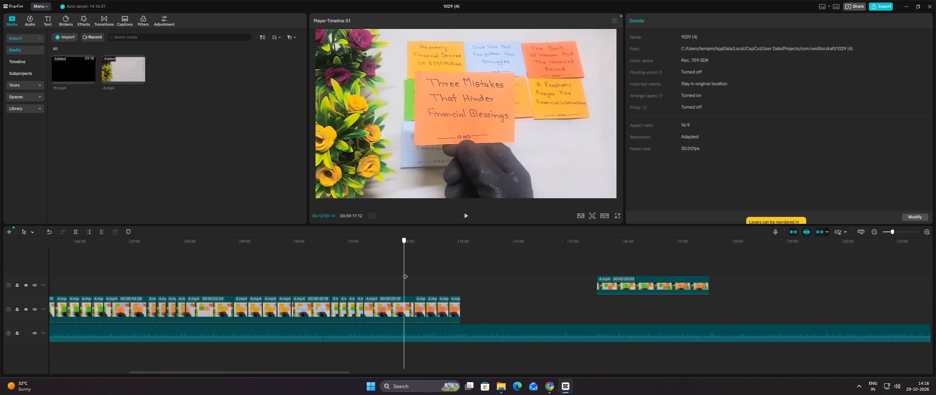
left_click_drag(405, 273, 396, 266)
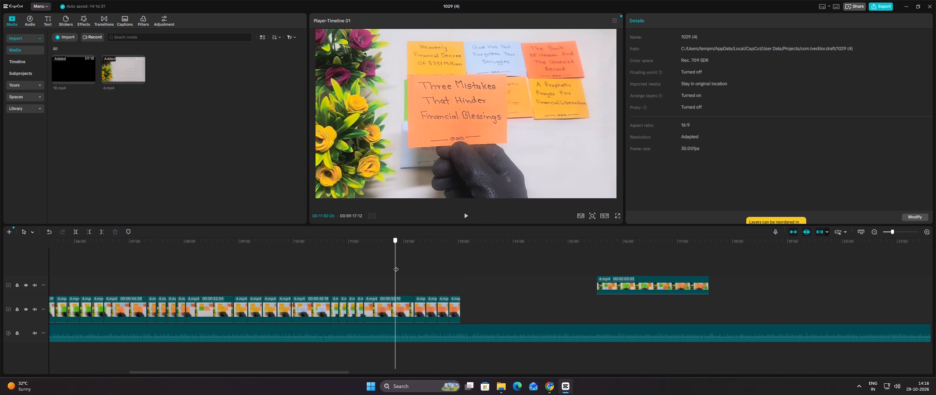
left_click_drag(396, 266, 455, 272)
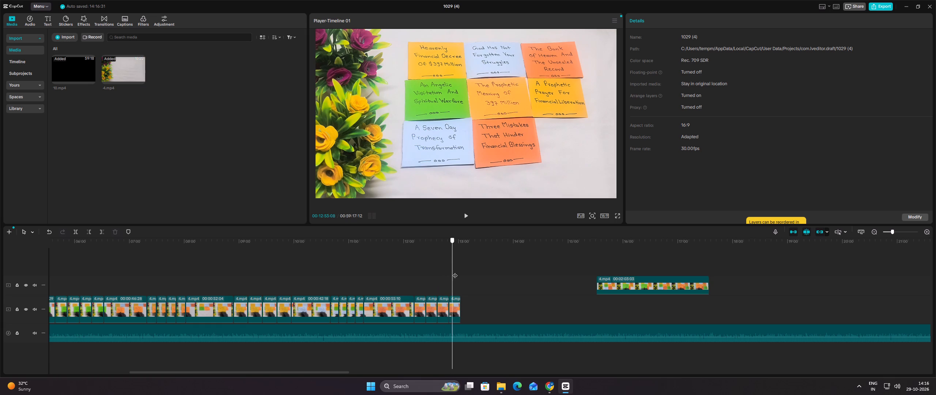
left_click_drag(455, 272, 456, 272)
left_click(438, 274)
left_click_drag(440, 274, 454, 272)
left_click(447, 271)
left_click_drag(447, 271, 458, 270)
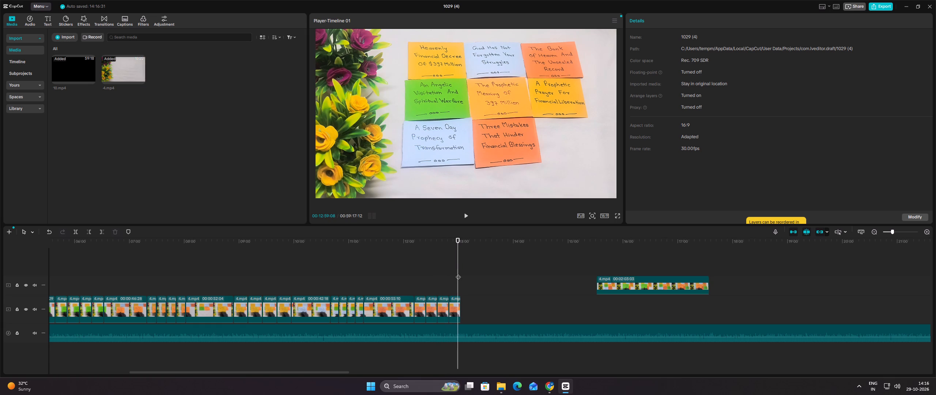
Split the leftover footage at about 00:16:38, after the green ninth card is placed, and move the remainder farther along the upper track.
double_click(593, 261)
left_click_drag(597, 259, 604, 259)
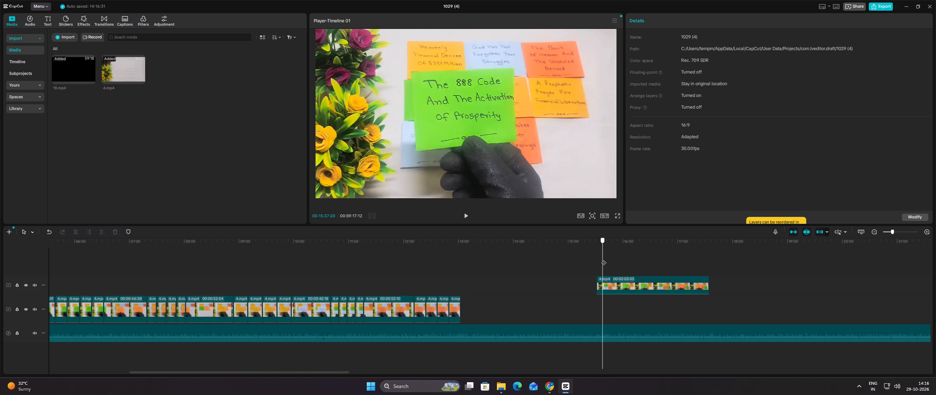
left_click_drag(604, 259, 659, 266)
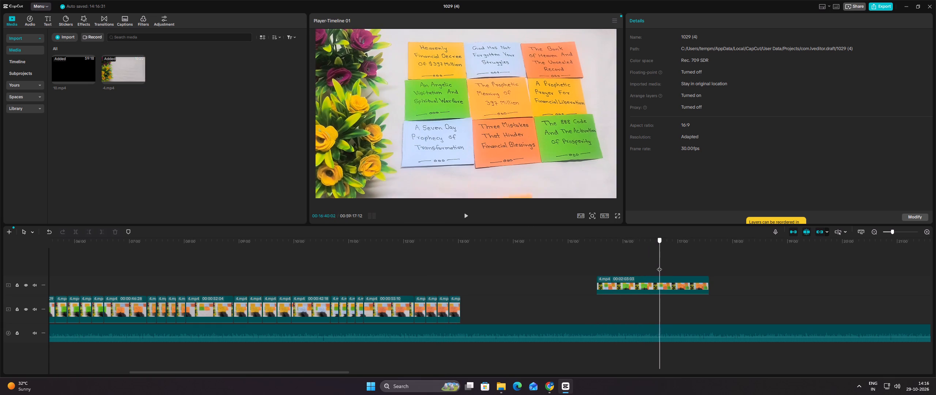
left_click_drag(659, 266, 658, 266)
left_click(654, 285)
left_click(79, 232)
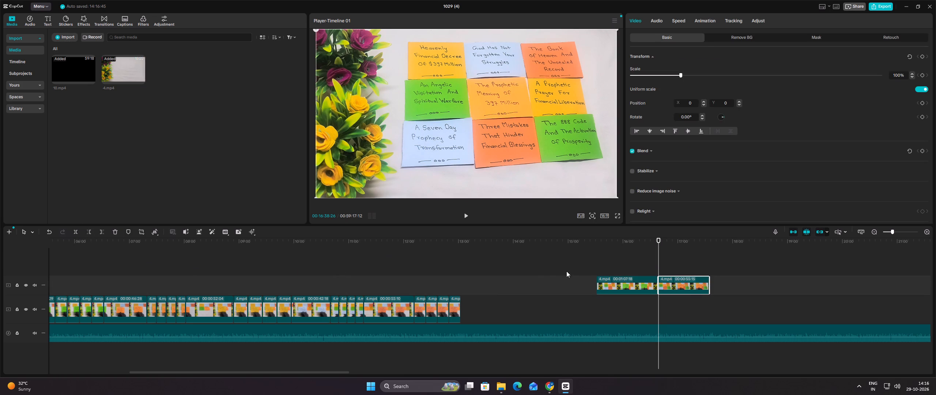
left_click_drag(684, 286, 803, 289)
Align the ninth-card portion on the upper track with the main track's end.
left_click(600, 264)
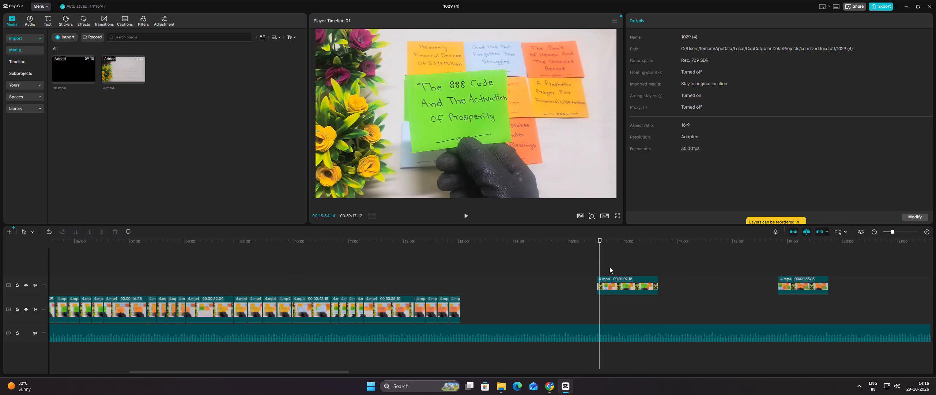
left_click_drag(618, 283, 480, 284)
Split the ninth-card clip at about 00:13:51, where the hand has left the frame.
left_click(479, 263)
left_click_drag(480, 262, 485, 261)
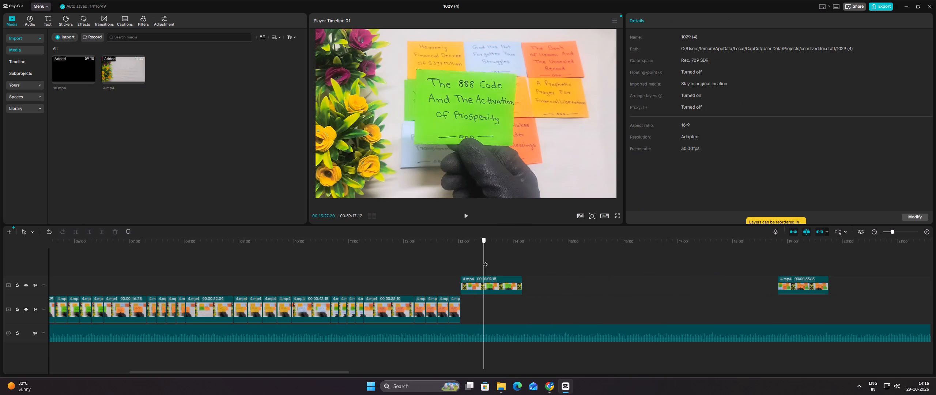
left_click_drag(485, 261, 503, 259)
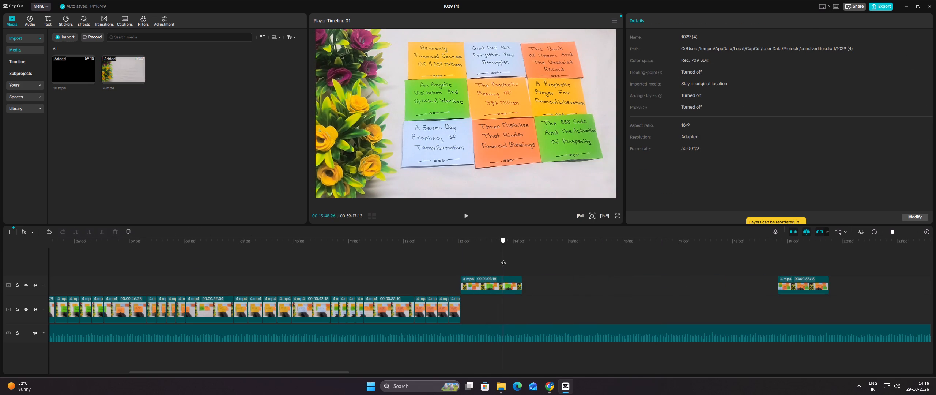
left_click_drag(503, 259, 506, 260)
left_click(503, 275)
left_click(506, 266)
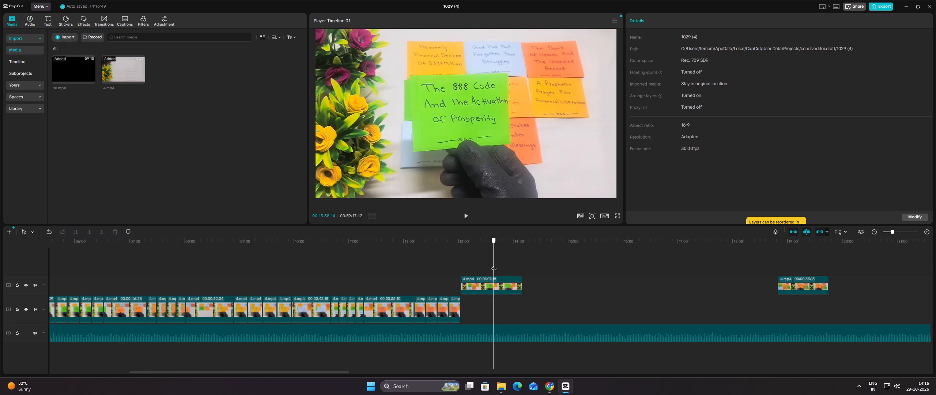
left_click(504, 280)
left_click(80, 233)
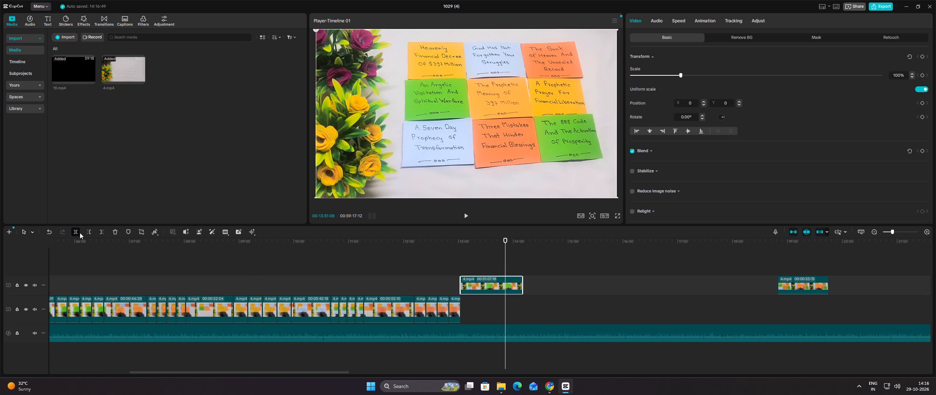
Copy the short still segment of the green ninth card and paste it three times end to end after itself.
left_click(512, 260)
left_click_drag(512, 260, 518, 260)
right_click(514, 281)
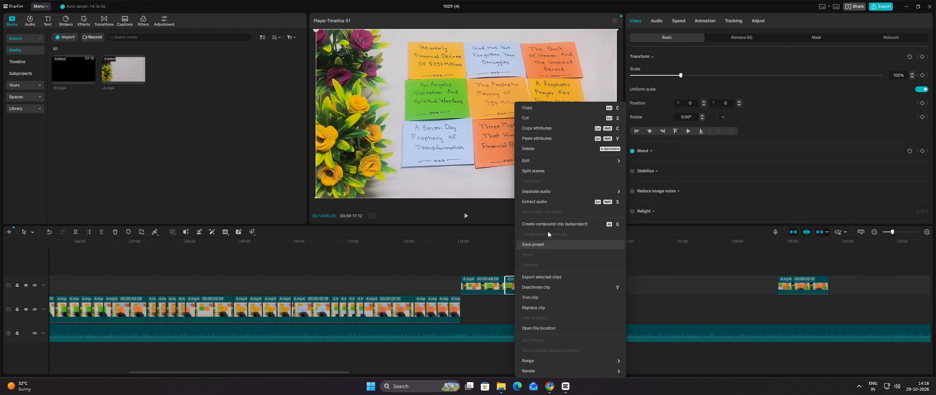
left_click(560, 107)
left_click(521, 260)
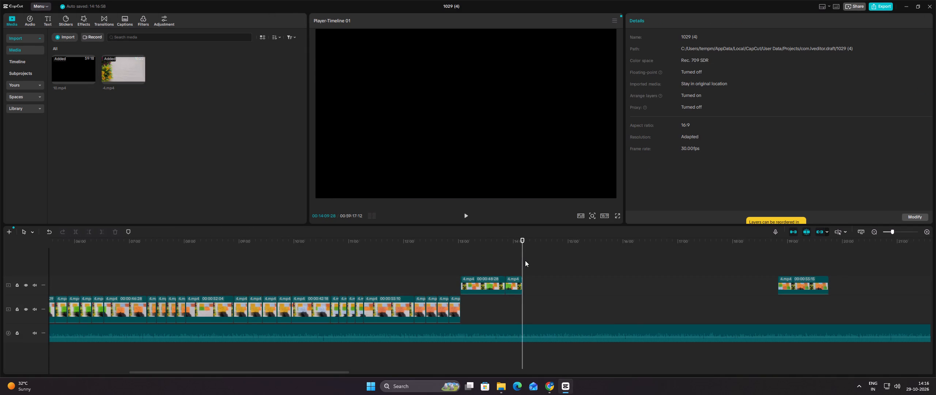
key("ctrl+v")
left_click(539, 263, "ctrl")
key("ctrl+v")
left_click(555, 261, "ctrl")
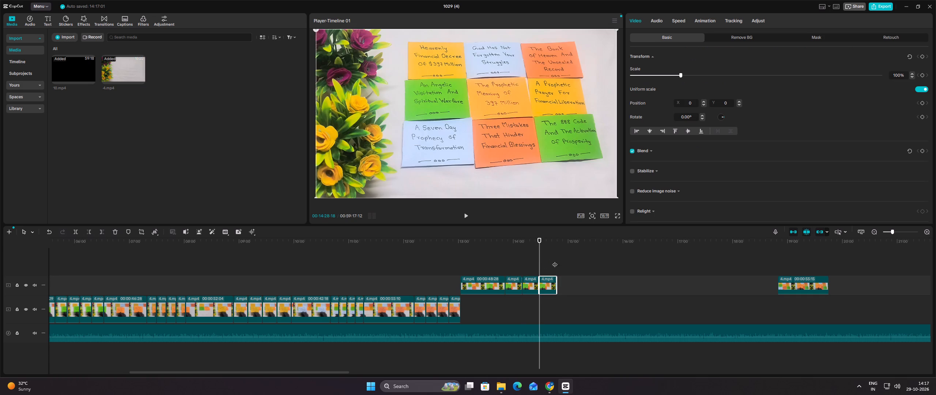
key("ctrl+v")
Select all the ninth-card segments on the upper track and move them onto the end of the main track, checking the placement and still shots.
left_click_drag(581, 257, 487, 281)
left_click_drag(486, 284, 485, 306)
left_click(504, 272)
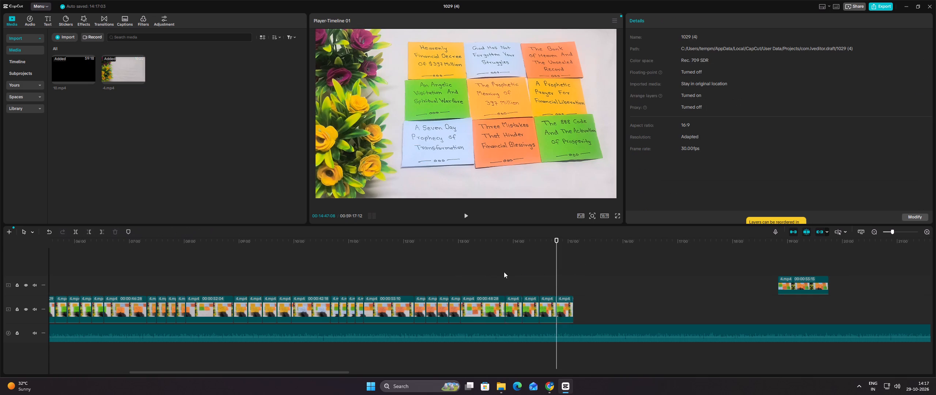
left_click_drag(504, 270, 478, 261)
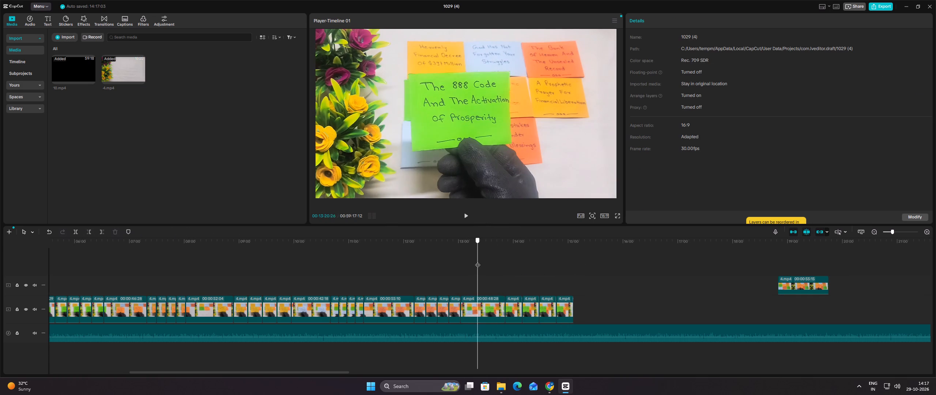
left_click_drag(478, 261, 464, 262)
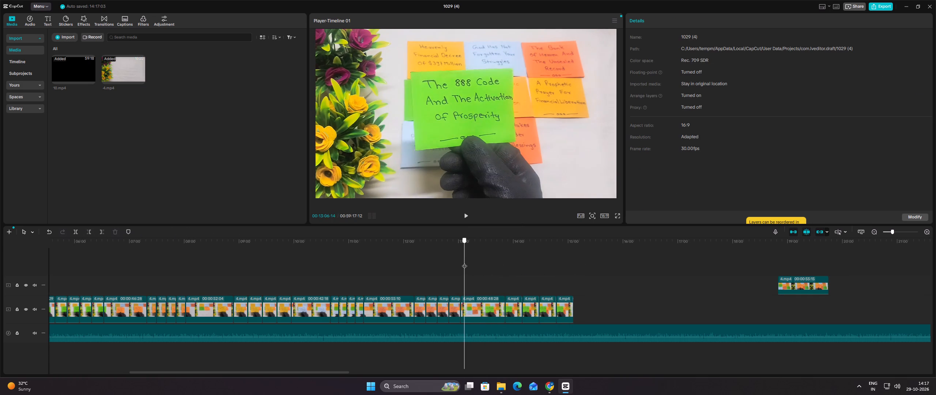
left_click_drag(464, 262, 465, 261)
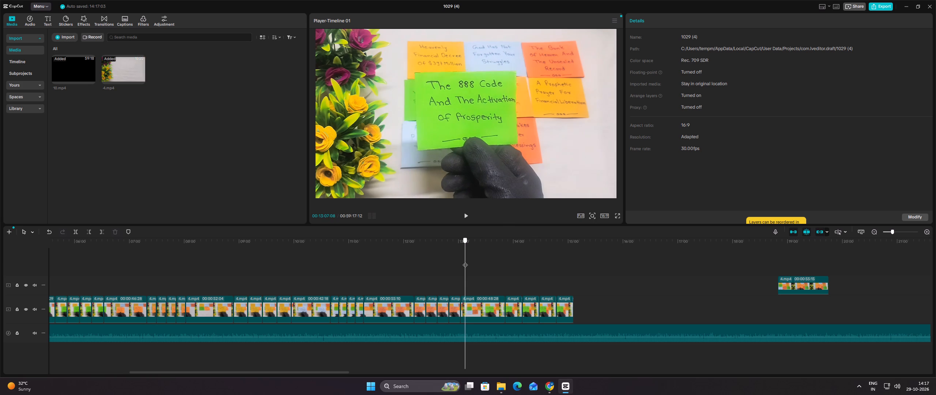
left_click_drag(465, 261, 483, 264)
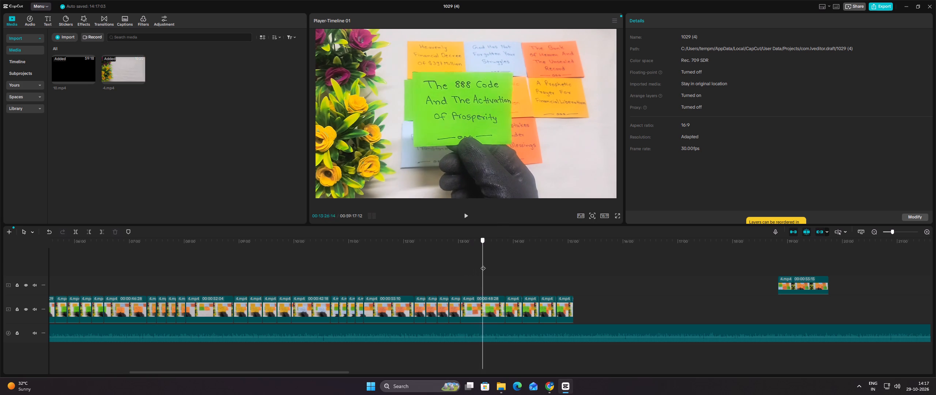
left_click_drag(483, 264, 548, 264)
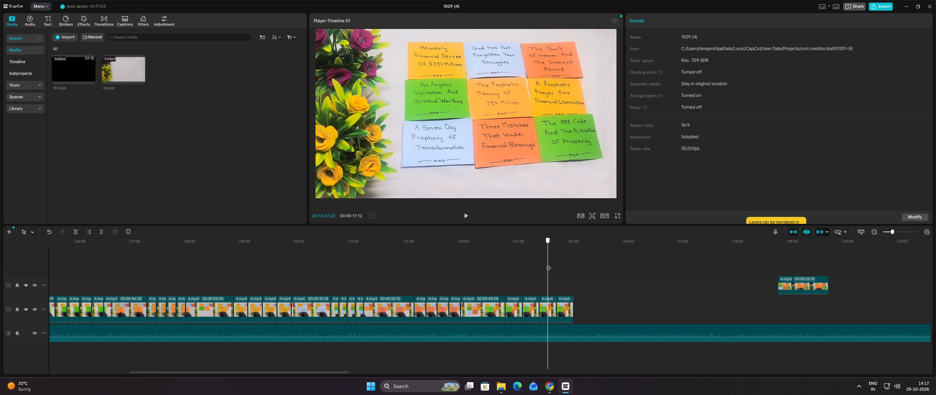
left_click_drag(548, 264, 560, 266)
left_click(560, 266)
left_click_drag(561, 266, 567, 267)
Review the assembled main track from its beginning through the eighth-card still segments.
left_click(570, 276)
left_click(577, 276, "ctrl")
left_click_drag(582, 275, 751, 294, "ctrl")
left_click(752, 292, "ctrl")
left_click(770, 279)
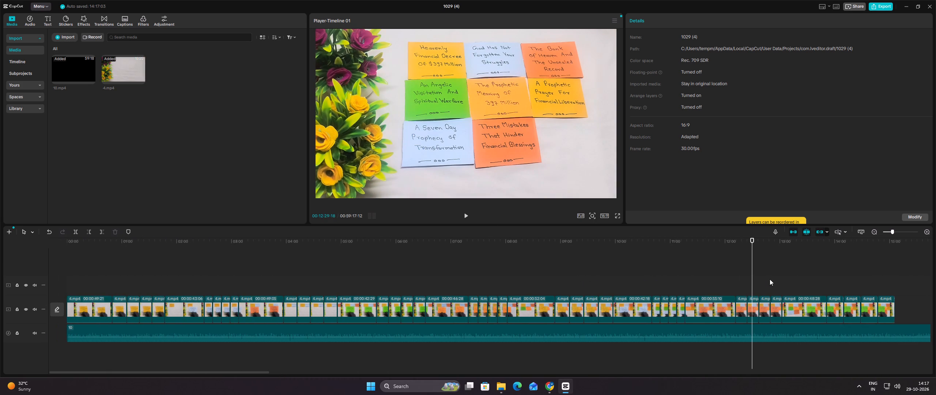
Trim a little off the end of the tenth-card clip on the upper track, shortening it to about 52 seconds.
left_click_drag(770, 279, 935, 272)
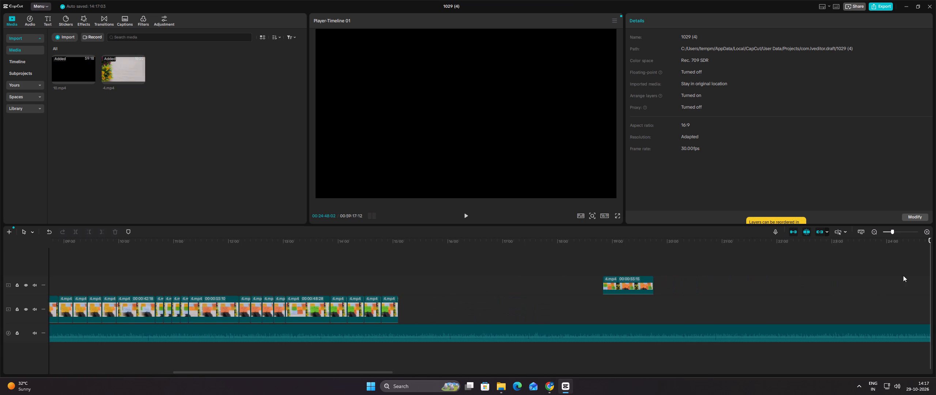
left_click(637, 282)
left_click(637, 269)
left_click(643, 281)
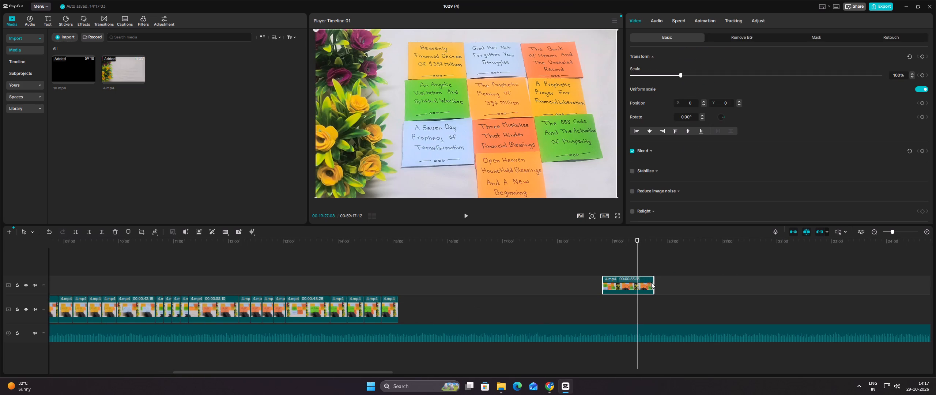
left_click(653, 283)
Split the tenth-card clip at about 00:19:30, where the hand has left the frame.
left_click(607, 265)
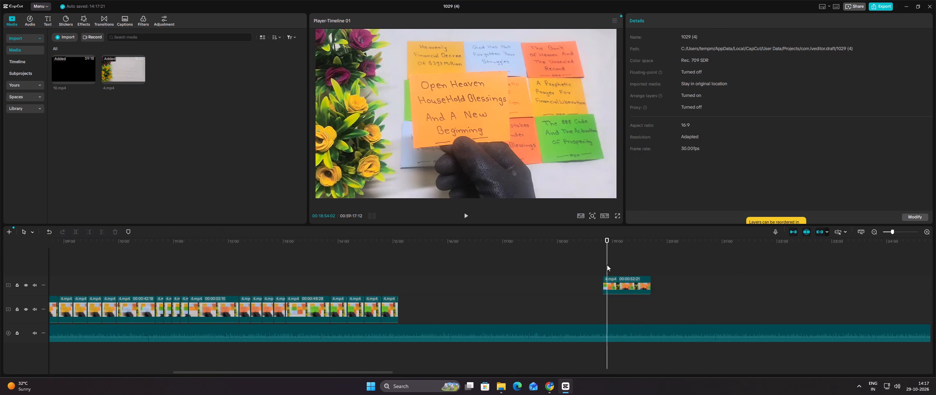
left_click_drag(607, 265, 604, 265)
left_click_drag(604, 265, 619, 263)
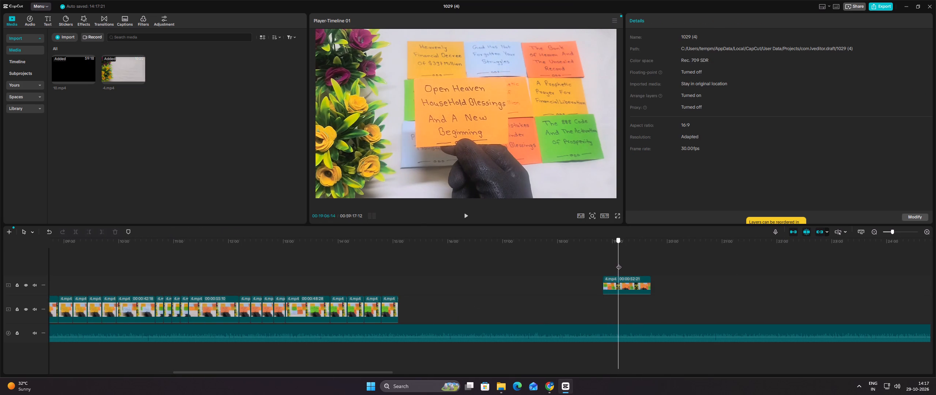
left_click_drag(619, 263, 635, 263)
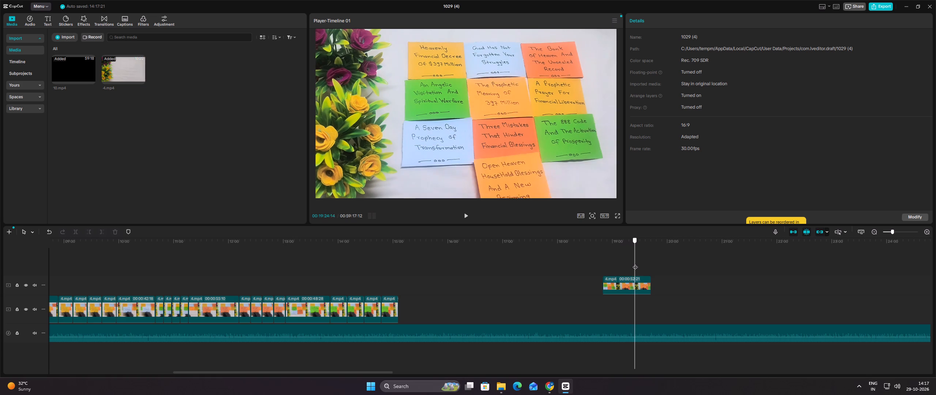
left_click_drag(635, 263, 638, 264)
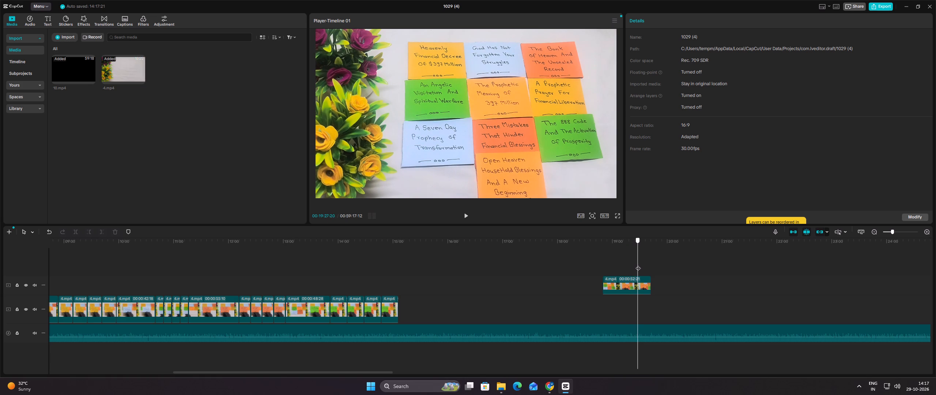
left_click_drag(638, 264, 639, 265)
left_click(638, 265)
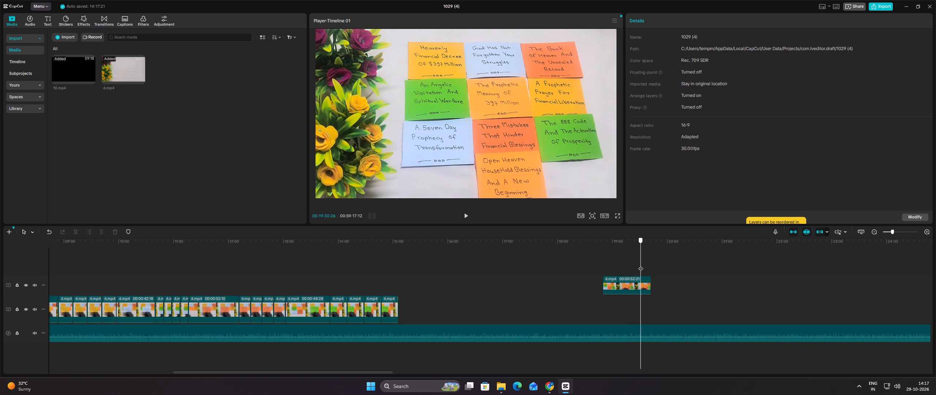
left_click(634, 283)
left_click(77, 228)
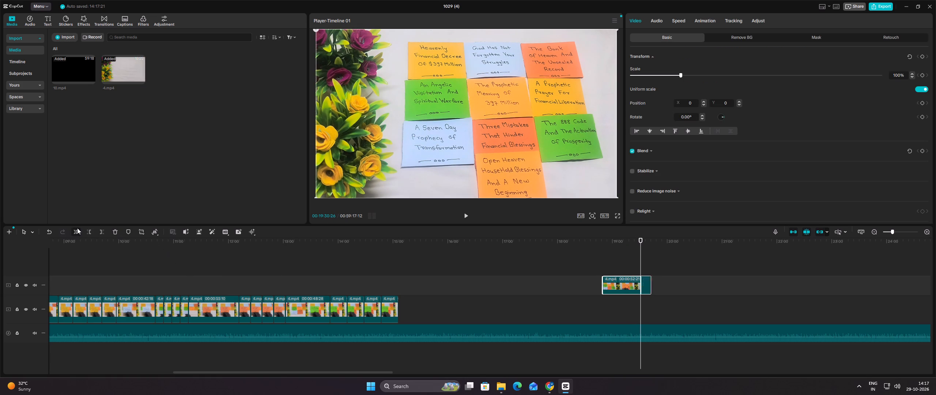
Copy the short still segment at the end of the tenth-card clip and paste it 24 times end to end after itself.
left_click(643, 259)
left_click_drag(643, 259, 650, 259)
right_click(647, 282)
left_click(677, 106)
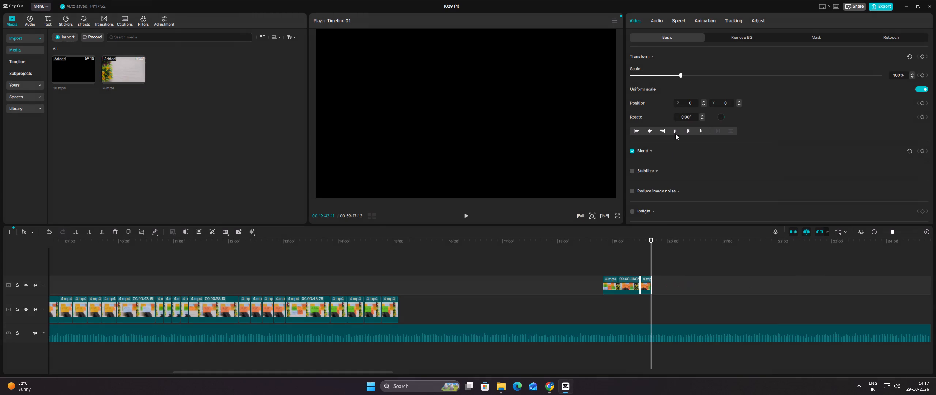
key("ctrl+v")
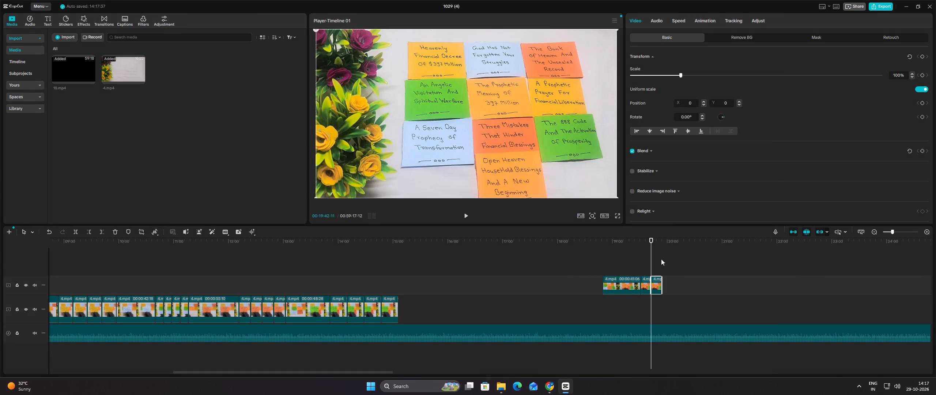
left_click(661, 259, "ctrl")
key("ctrl+v")
left_click(670, 260, "ctrl")
key("ctrl+v")
left_click(682, 262, "ctrl")
key("ctrl+v")
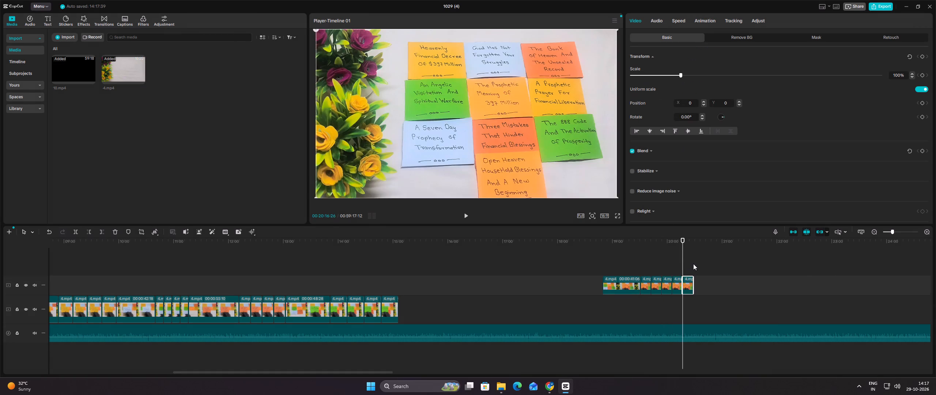
left_click(693, 264, "ctrl")
key("ctrl+v")
left_click(705, 263, "ctrl")
key("ctrl+v")
left_click(713, 264, "ctrl")
key("ctrl+v")
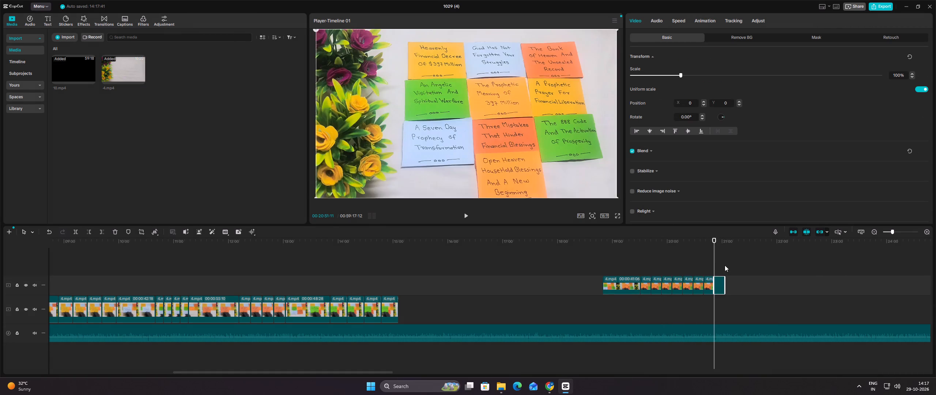
left_click(725, 265, "ctrl")
key("ctrl+v")
left_click(735, 264, "ctrl")
key("ctrl+v")
left_click(746, 264, "ctrl")
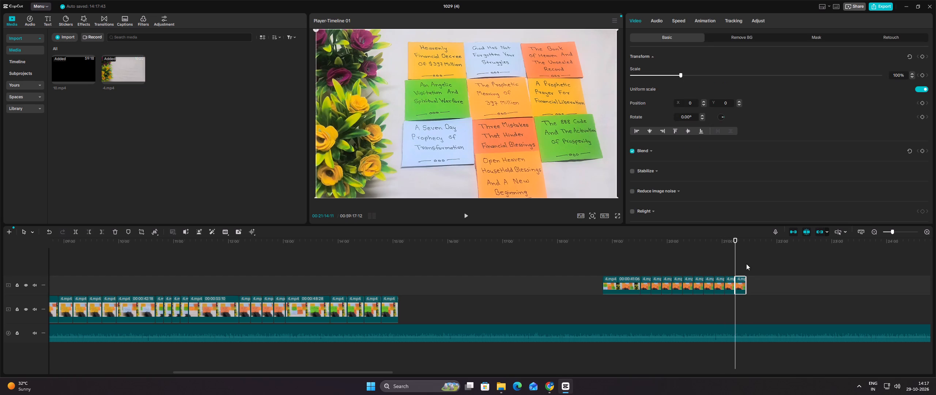
key("ctrl+v")
double_click(756, 263, "ctrl")
key("ctrl+v")
left_click(765, 264, "ctrl")
key("ctrl+v")
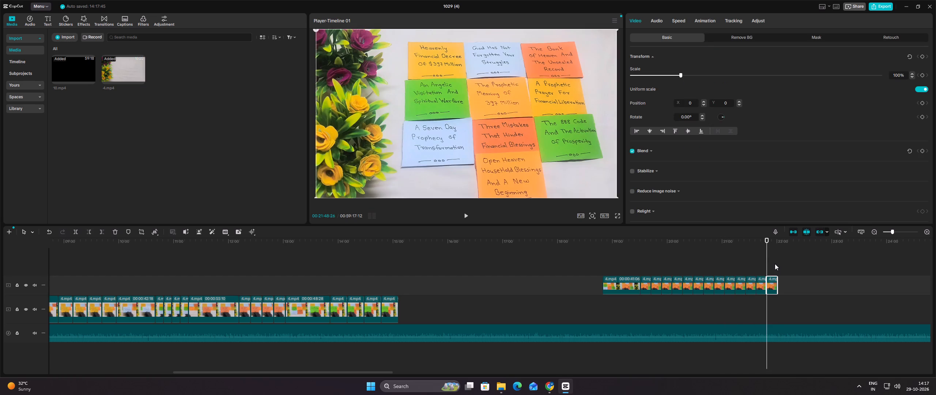
left_click(777, 263, "ctrl")
key("ctrl+v")
left_click(786, 264, "ctrl")
key("ctrl+v")
left_click(799, 263, "ctrl")
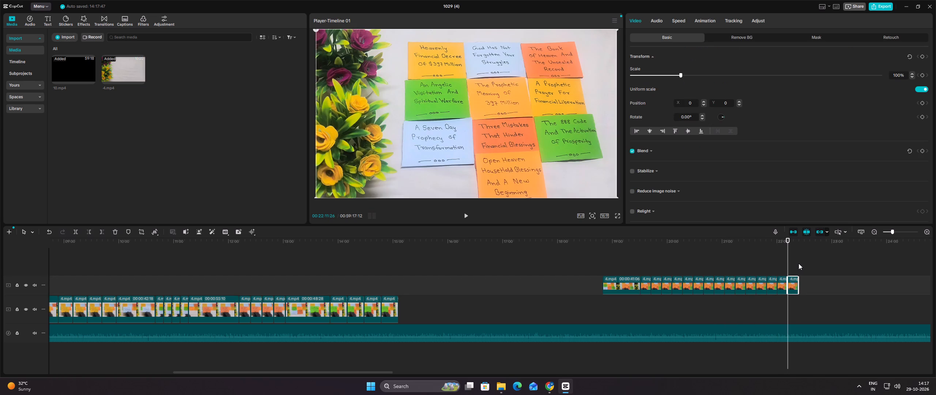
key("ctrl+v")
left_click(807, 265, "ctrl")
key("ctrl+v")
double_click(816, 264, "ctrl")
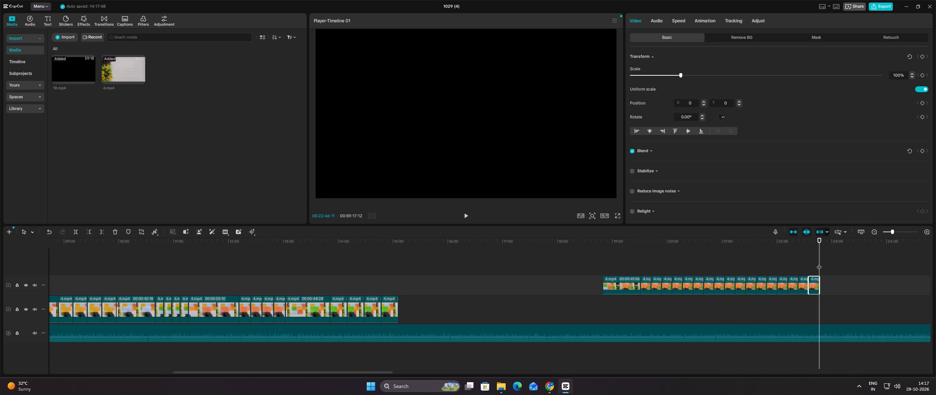
key("ctrl+v")
left_click(830, 264, "ctrl")
key("ctrl+v")
left_click(841, 264, "ctrl")
key("ctrl+v")
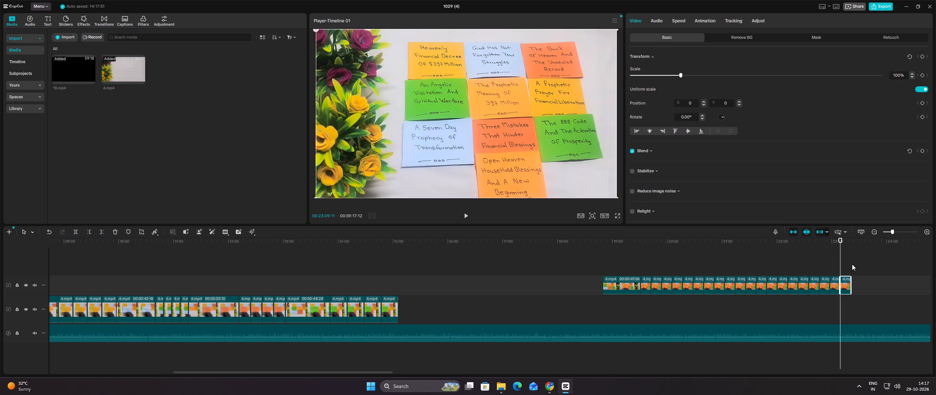
left_click(852, 264, "ctrl")
key("ctrl+v")
left_click(863, 264, "ctrl")
key("ctrl+v")
left_click(872, 265, "ctrl")
key("ctrl+v")
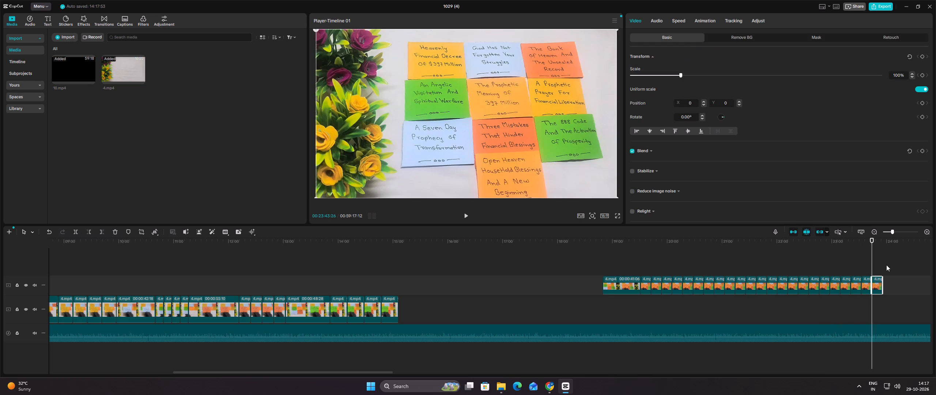
left_click(884, 265, "ctrl")
key("ctrl+v")
left_click(893, 267, "ctrl")
key("ctrl+v")
Select all the tenth-card segments on the upper track and move them onto the end of the main track, checking the placement.
left_click_drag(921, 268, 924, 276, "ctrl")
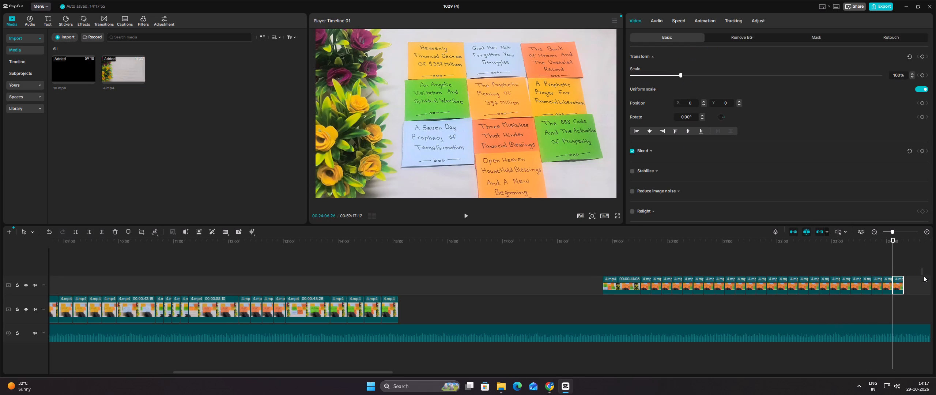
left_click_drag(924, 276, 610, 289, "ctrl")
left_click_drag(610, 287, 464, 313)
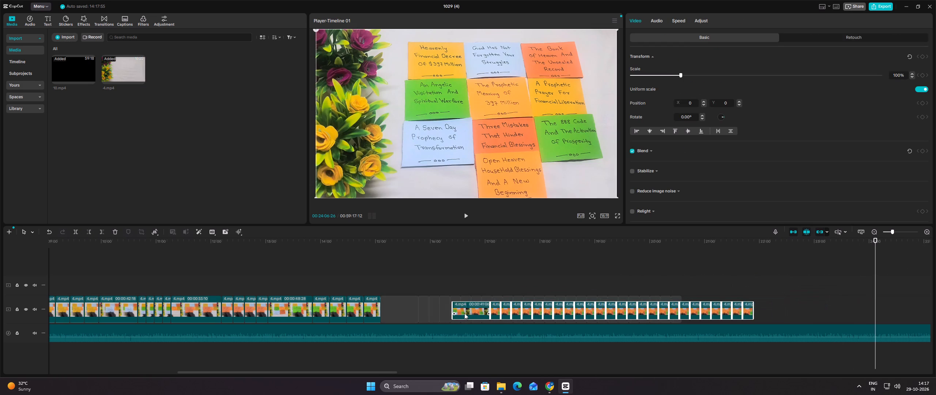
left_click_drag(464, 313, 412, 310)
left_click(385, 274)
left_click_drag(385, 274, 406, 273)
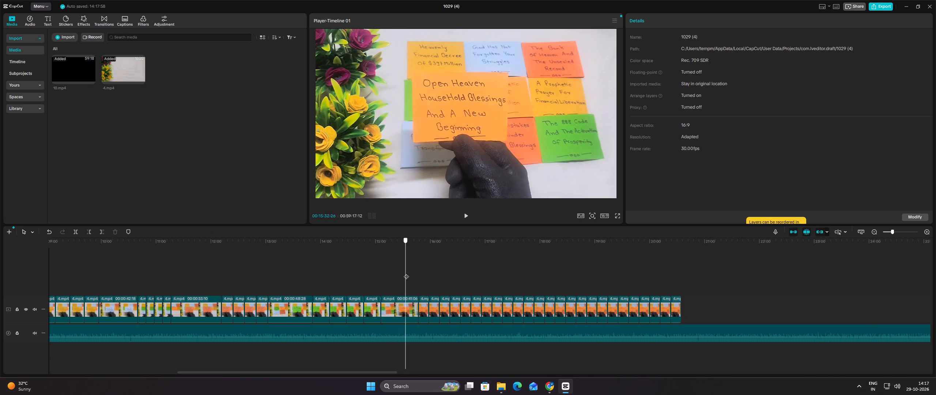
left_click_drag(406, 273, 668, 282)
Copy the block of tenth-card still segments from the main track and paste it seven times end to end, starting at the main track's end.
left_click_drag(688, 290, 430, 313)
right_click(441, 308)
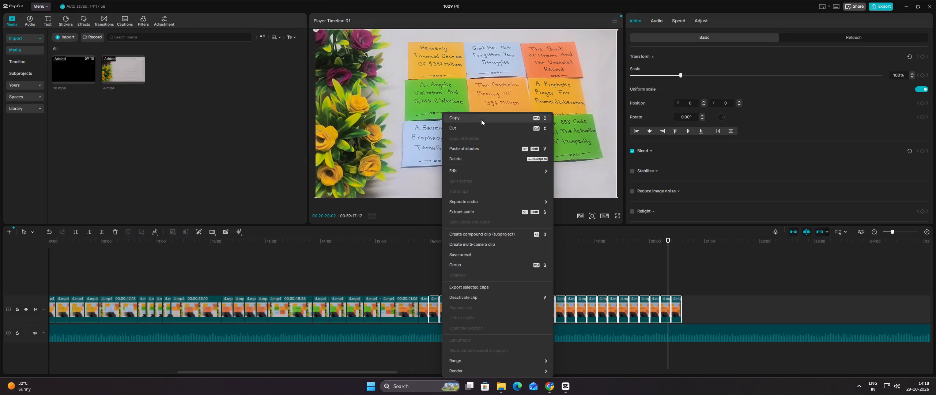
left_click(481, 119)
left_click(682, 273)
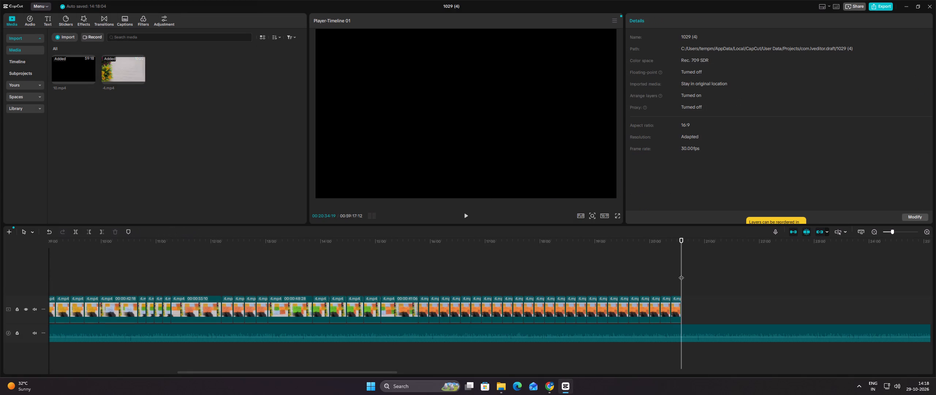
key("ctrl+v")
scroll(668, 271, "down", 8, "ctrl")
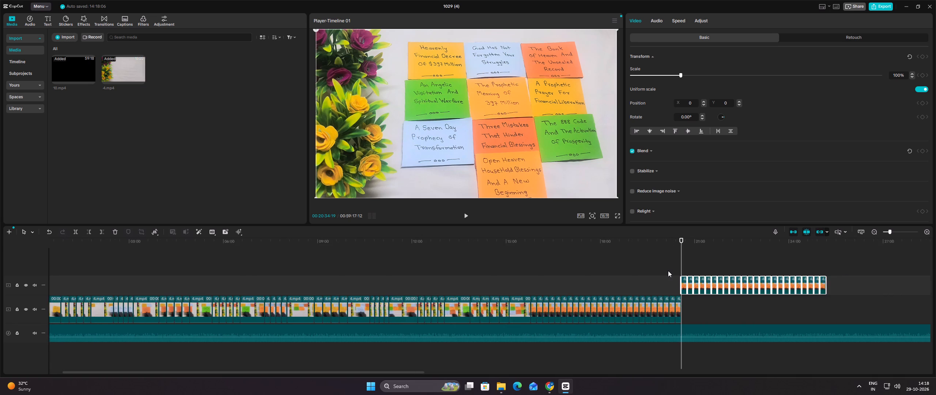
scroll(668, 271, "down", 9, "ctrl")
left_click(419, 268)
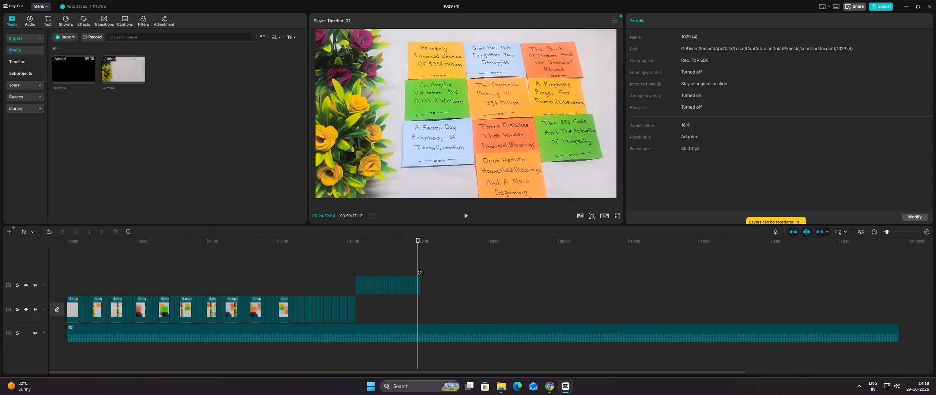
left_click(419, 265)
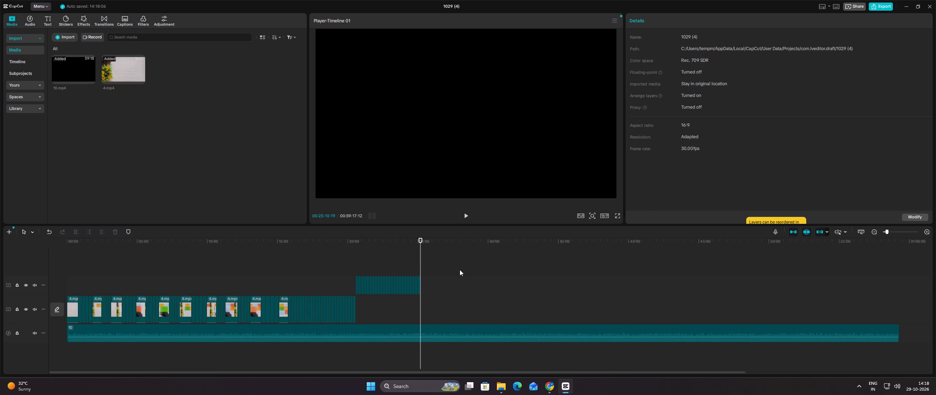
key("ctrl+v")
left_click(485, 261, "ctrl")
key("ctrl+v")
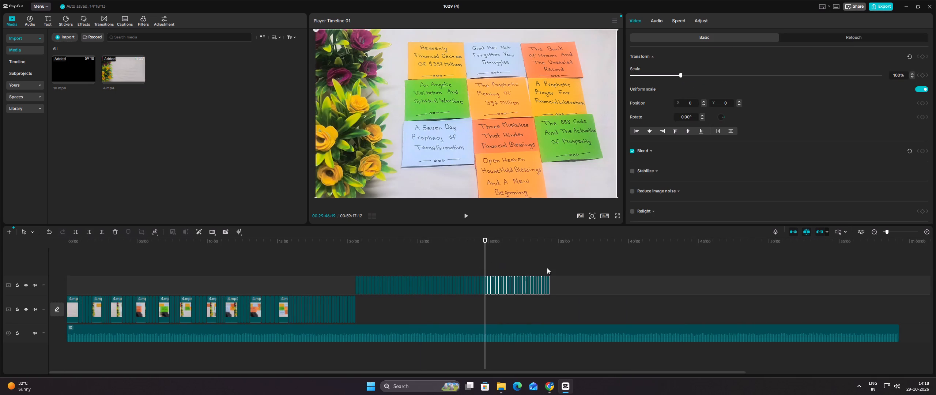
left_click(551, 265, "ctrl")
key("ctrl+v")
left_click(614, 264, "ctrl")
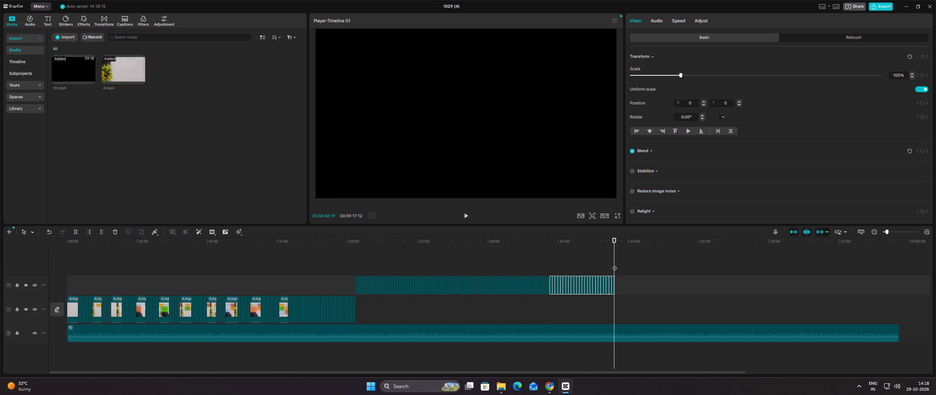
key("ctrl+v")
left_click(679, 264, "ctrl")
key("ctrl+v")
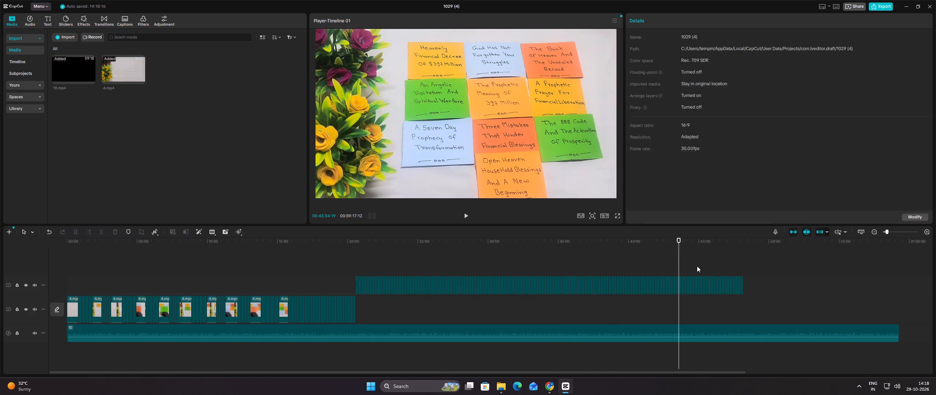
left_click(743, 262, "ctrl")
key("ctrl+v")
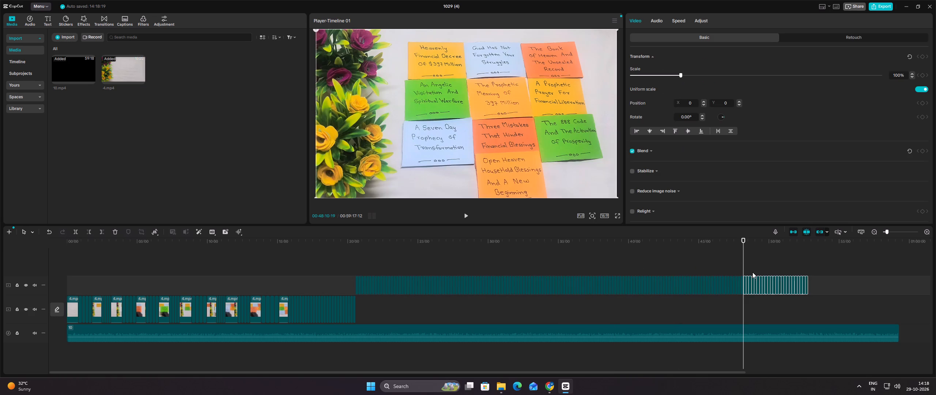
Select all the pasted tenth-card still segments on the upper track and move them onto the end of the main track, checking where they end.
left_click_drag(812, 260, 360, 285)
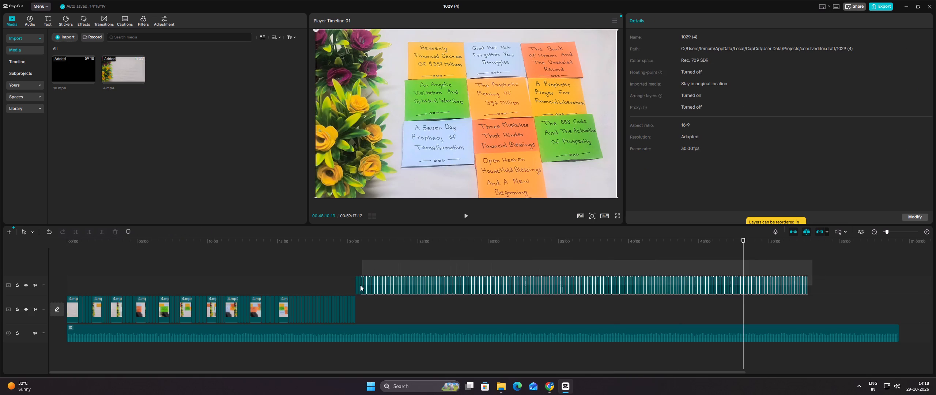
left_click_drag(360, 285, 350, 284)
left_click(342, 268)
left_click(346, 261)
left_click_drag(346, 261, 327, 269)
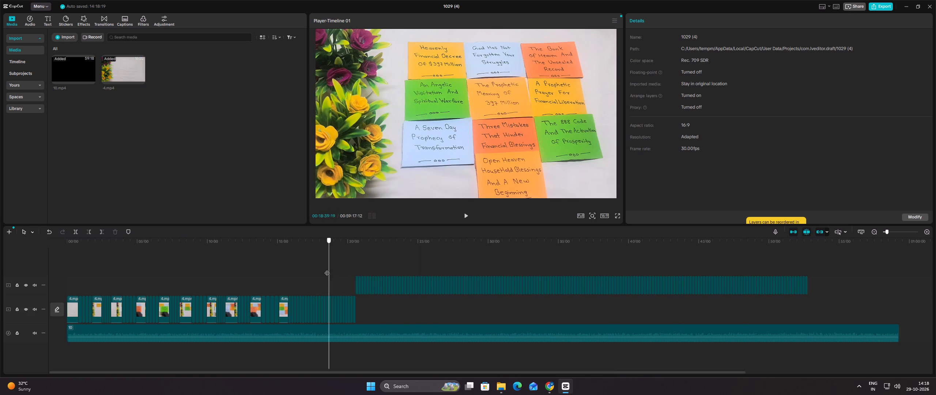
left_click_drag(327, 269, 323, 269)
left_click_drag(339, 262, 829, 290)
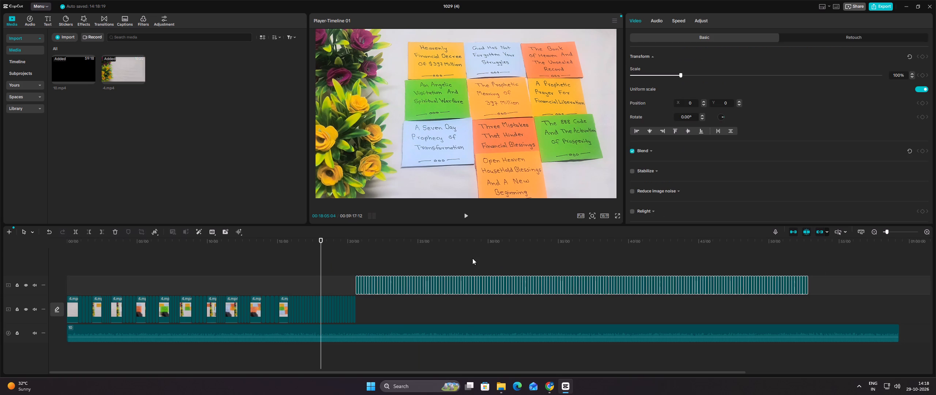
scroll(468, 257, "down", 2, "ctrl")
scroll(468, 257, "up", 7, "ctrl")
scroll(468, 257, "down", 1, "ctrl")
scroll(468, 257, "up", 13, "ctrl")
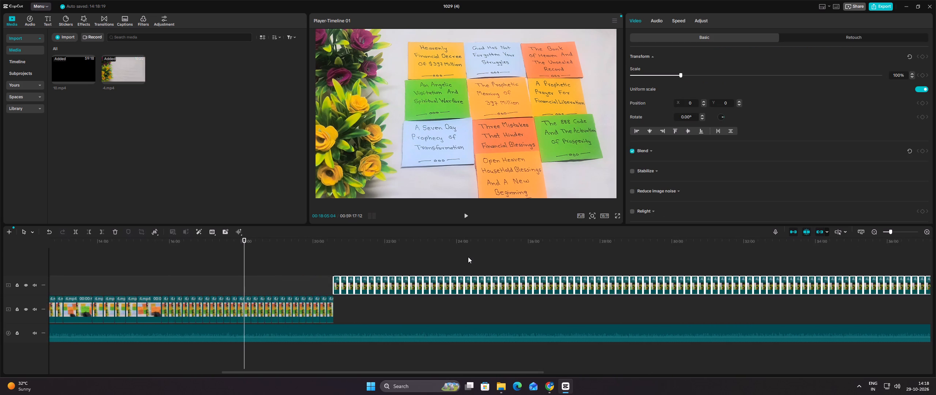
scroll(468, 257, "up", 3, "ctrl")
left_click_drag(369, 283, 373, 307)
scroll(441, 273, "up", 1)
left_click(444, 272)
left_click_drag(445, 271, 935, 265)
left_click(615, 278)
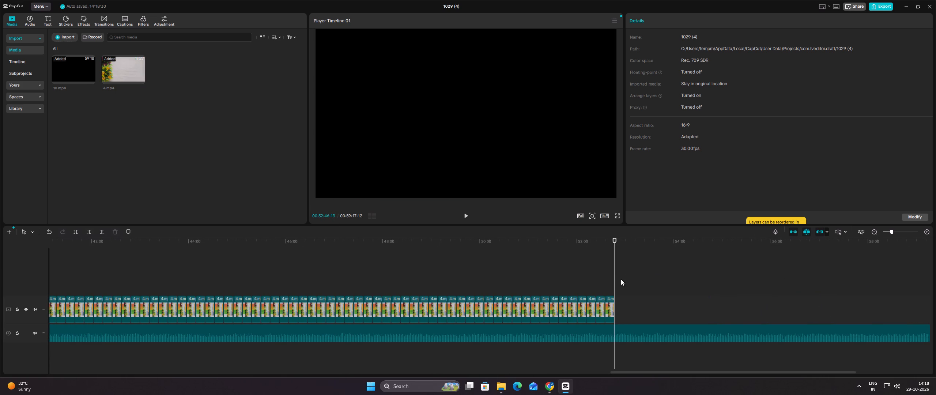
Paste the copied block of tenth-card still segments twice, end to end from the main track's end, past the audio's end.
key("ctrl+v")
scroll(641, 275, "down", 5)
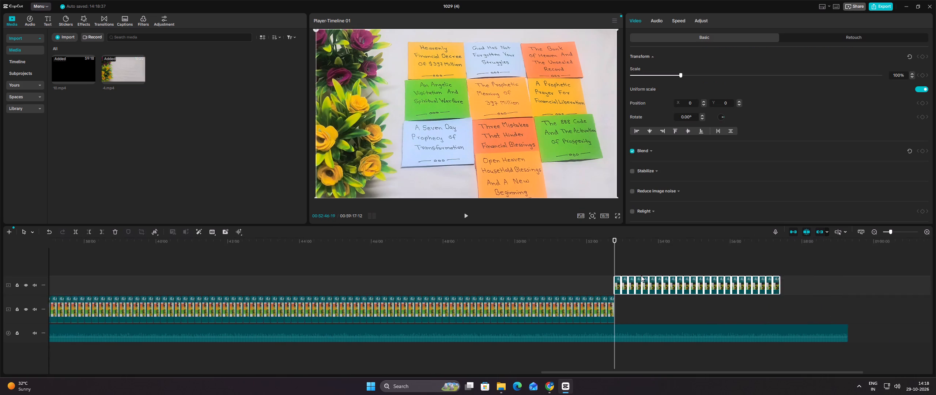
scroll(641, 275, "down", 4)
left_click(739, 267)
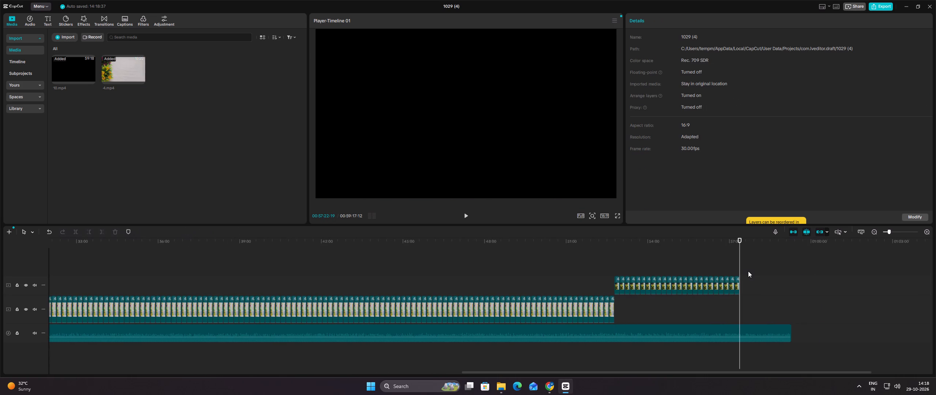
key("ctrl+v")
left_click(833, 257)
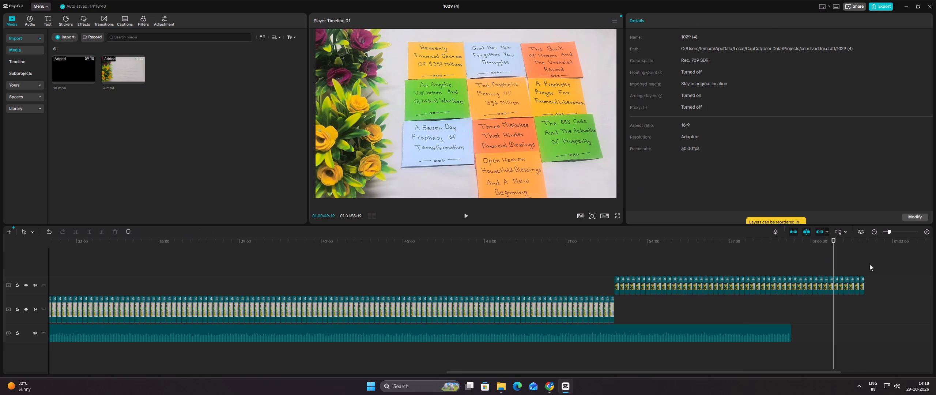
Delete the pasted tenth-card segments that run past the end of the 10.mp4 audio.
left_click_drag(869, 264, 797, 304)
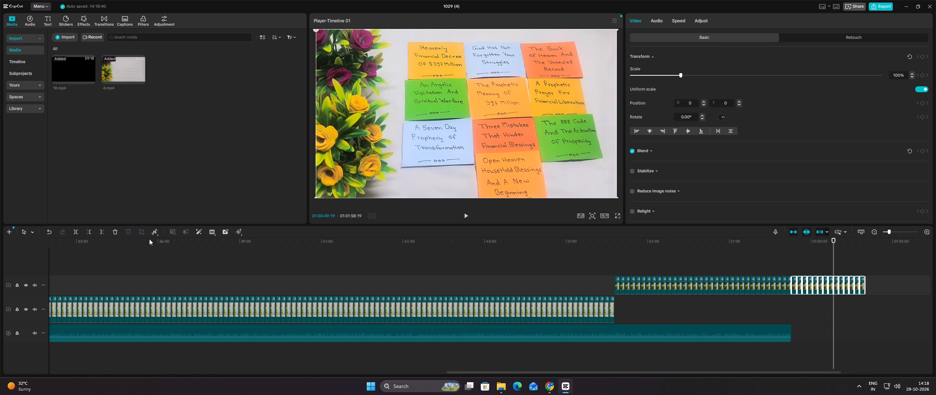
left_click(111, 230)
Select all remaining tenth-card still segments on the upper track and move them onto the end of the main track.
left_click_drag(586, 265, 677, 290)
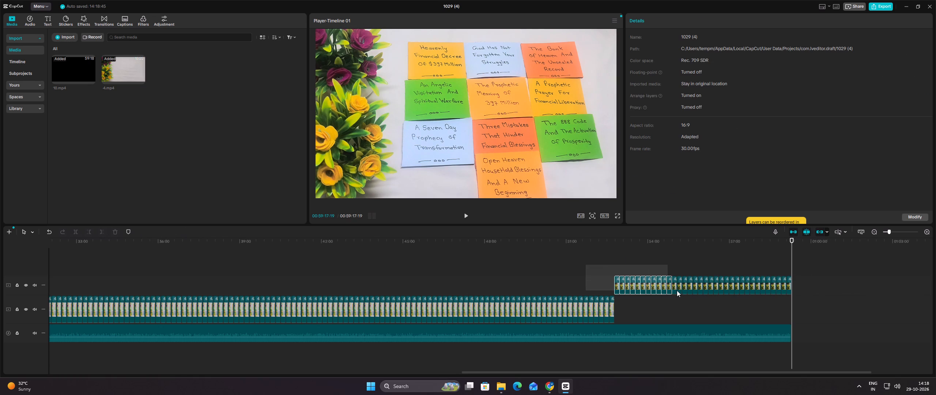
left_click_drag(677, 290, 852, 282)
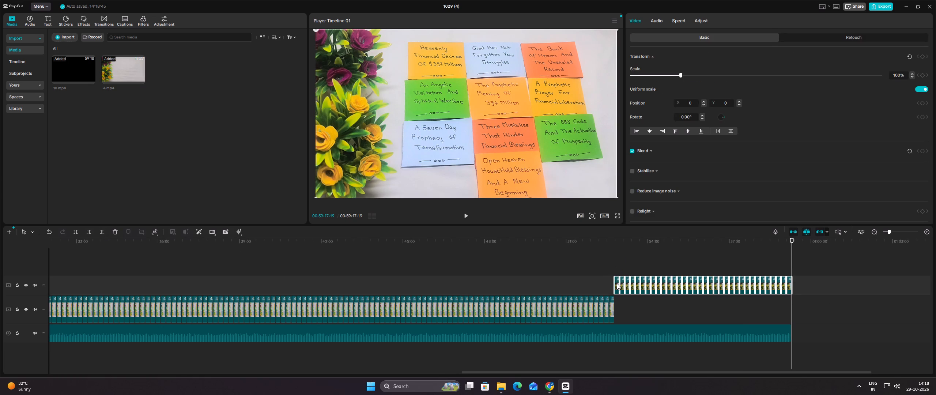
left_click_drag(617, 281, 619, 286)
left_click_drag(619, 286, 615, 306)
left_click(754, 277)
left_click(822, 283)
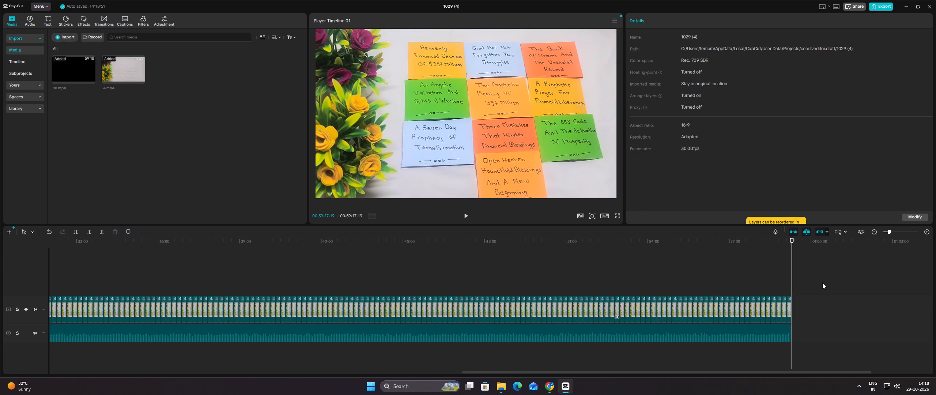
Copy the last tenth-card still segment, paste it at the audio's end and move it onto the end of the main track.
scroll(822, 283, "up", 4, "ctrl")
scroll(822, 283, "up", 19, "ctrl")
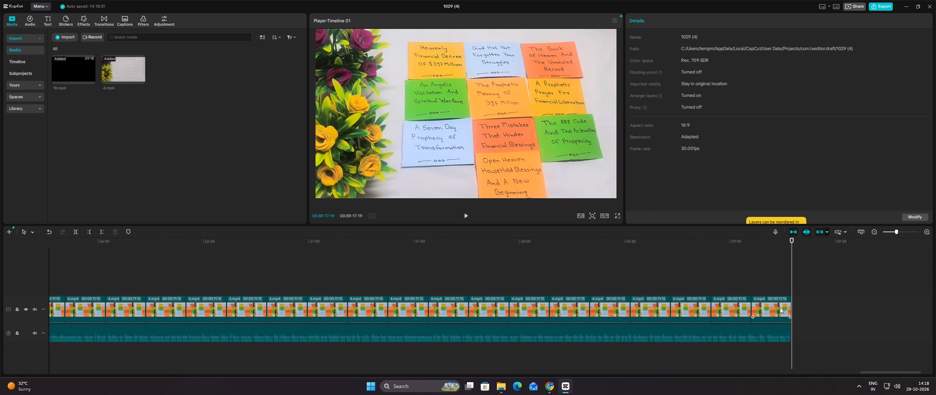
right_click(773, 309)
left_click(793, 108)
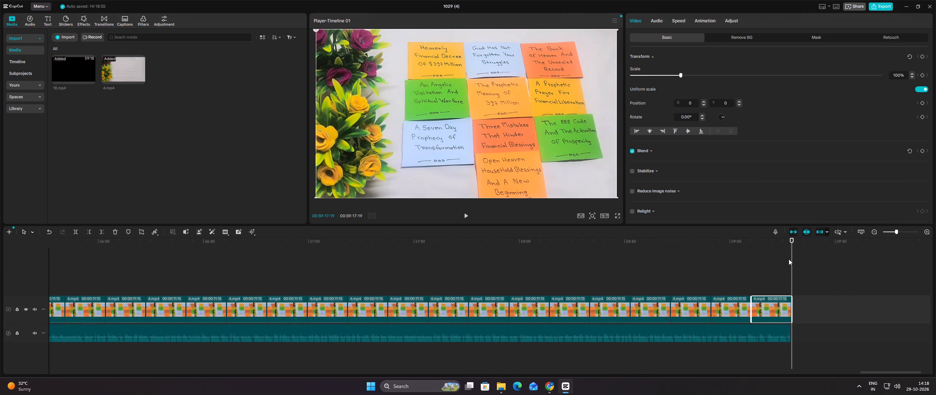
key("ctrl+v")
left_click_drag(804, 277, 806, 302)
Shorten the last two still segments from their right ends so the main track ends at about 59:21:22.
left_click(770, 275)
left_click(775, 297)
left_click_drag(791, 304, 778, 301)
left_click(770, 275)
left_click(739, 275)
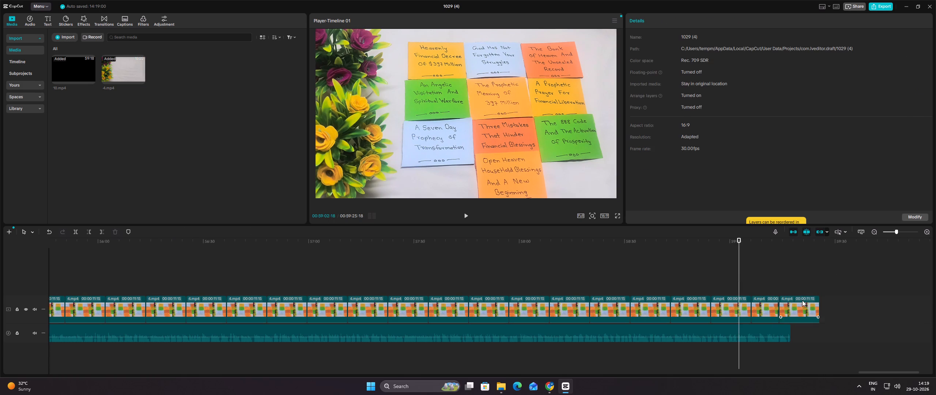
left_click(802, 300)
left_click_drag(820, 304, 804, 305)
left_click(785, 281)
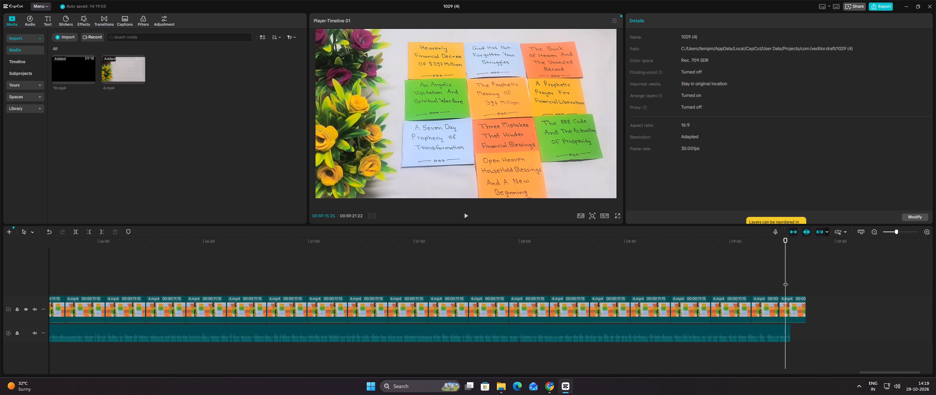
Look through the assembled timeline, checking the extended still section and the change from the tenth-card clip to its stills.
scroll(785, 273, "down", 8, "ctrl")
scroll(786, 280, "up", 1, "ctrl")
scroll(786, 280, "down", 6, "ctrl")
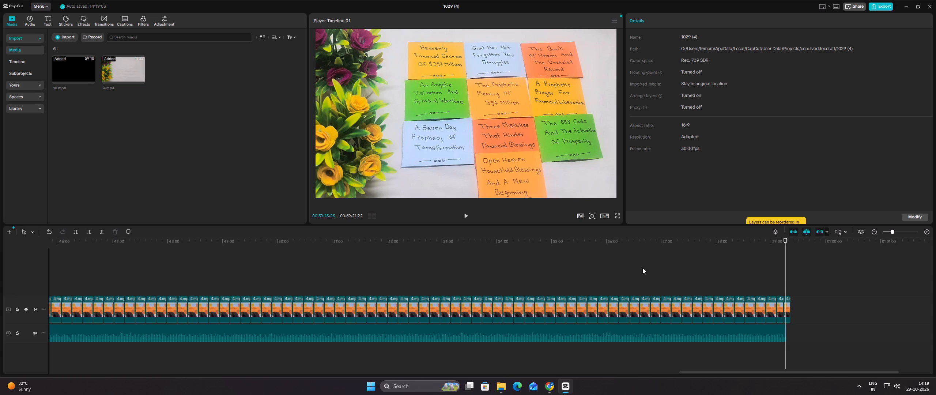
left_click(541, 267)
scroll(597, 268, "up", 5, "ctrl")
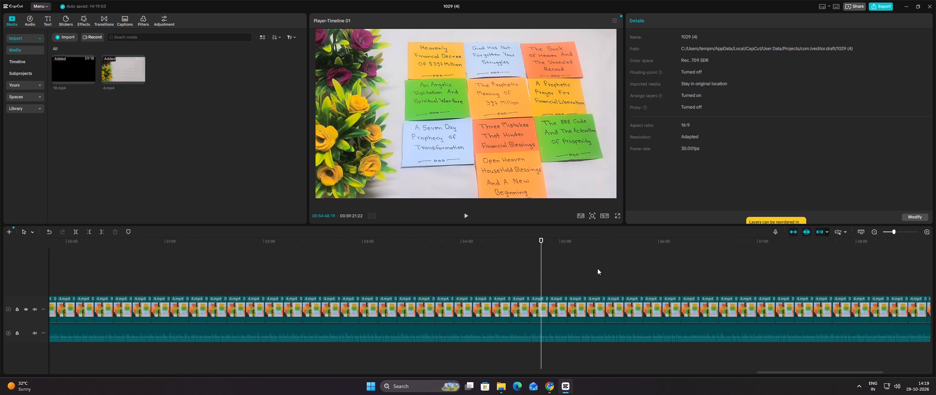
left_click(597, 268)
left_click_drag(597, 268, 53, 272)
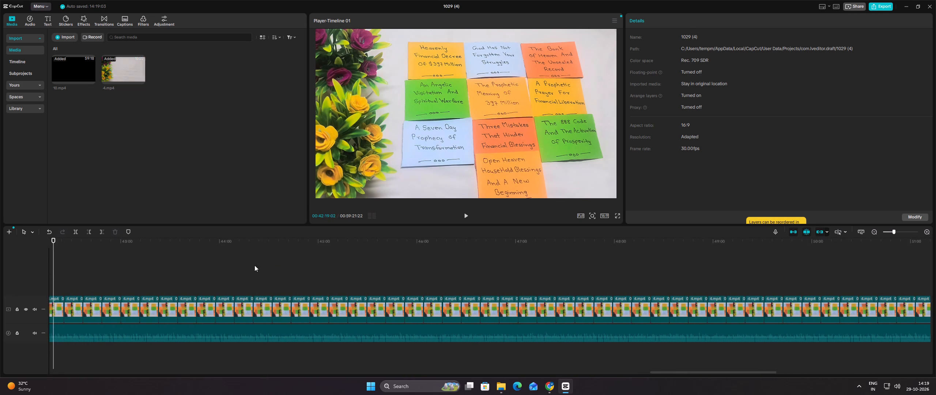
scroll(388, 262, "down", 18, "ctrl")
scroll(393, 264, "up", 1, "ctrl")
scroll(393, 264, "down", 2, "ctrl")
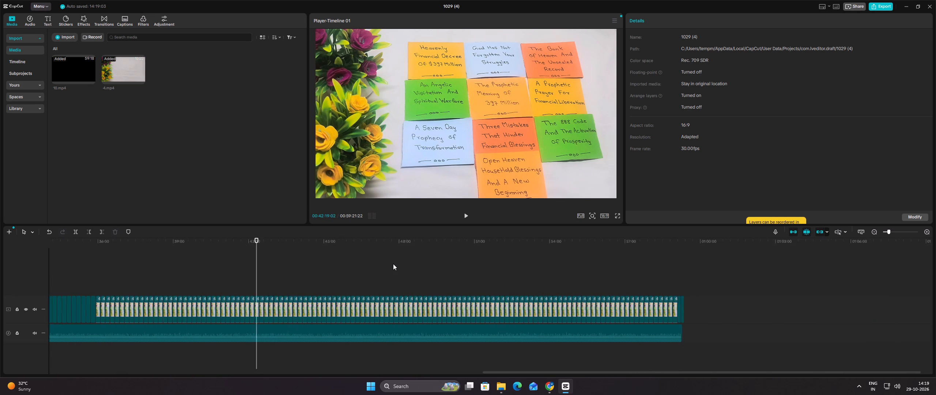
scroll(393, 264, "down", 10, "ctrl")
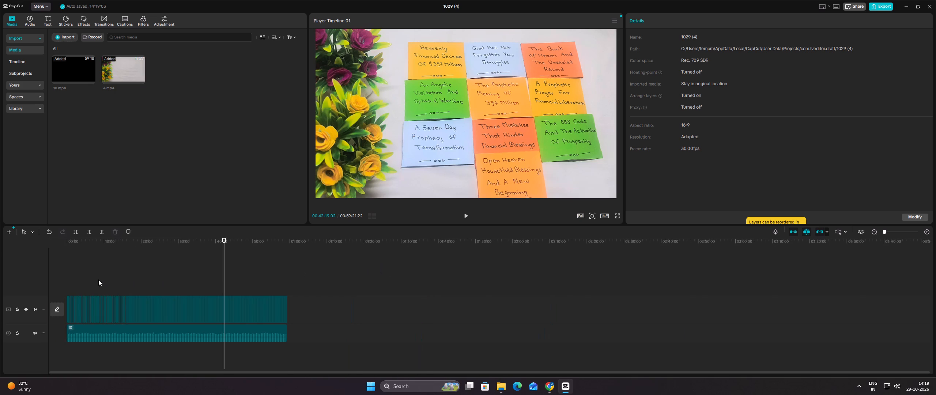
left_click(95, 278)
left_click_drag(95, 278, 63, 273)
scroll(75, 271, "up", 4, "ctrl")
scroll(75, 271, "down", 1, "ctrl")
scroll(75, 271, "up", 3, "ctrl")
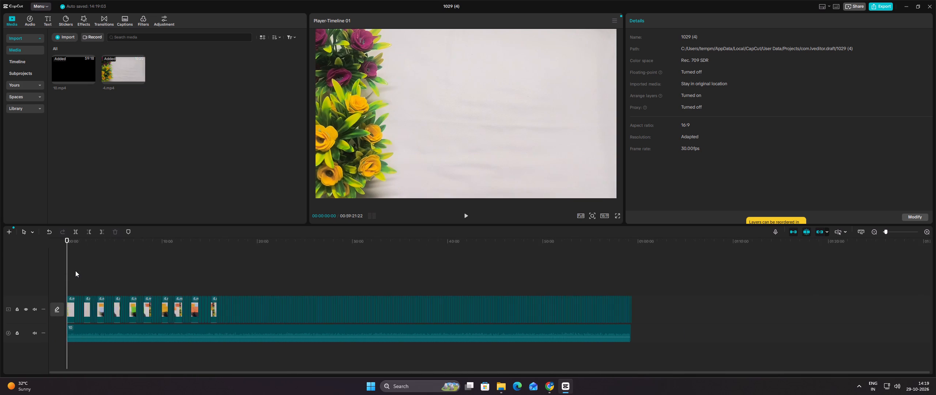
scroll(75, 271, "up", 2, "ctrl")
left_click(282, 279)
left_click_drag(282, 278, 283, 278)
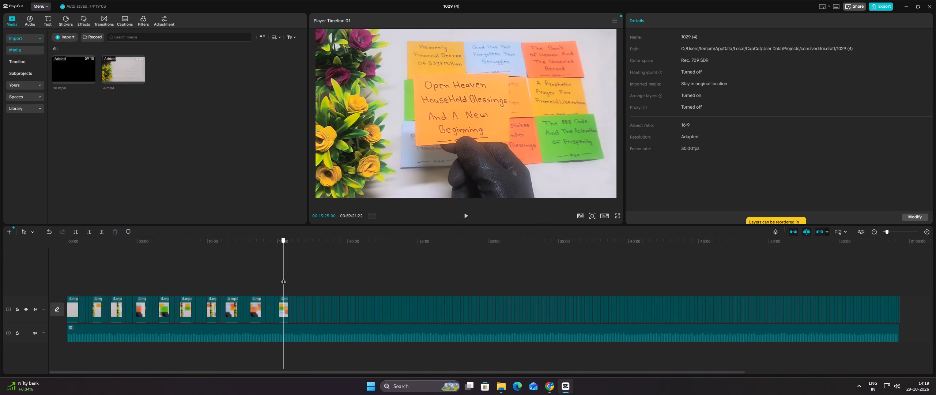
left_click_drag(283, 278, 290, 273)
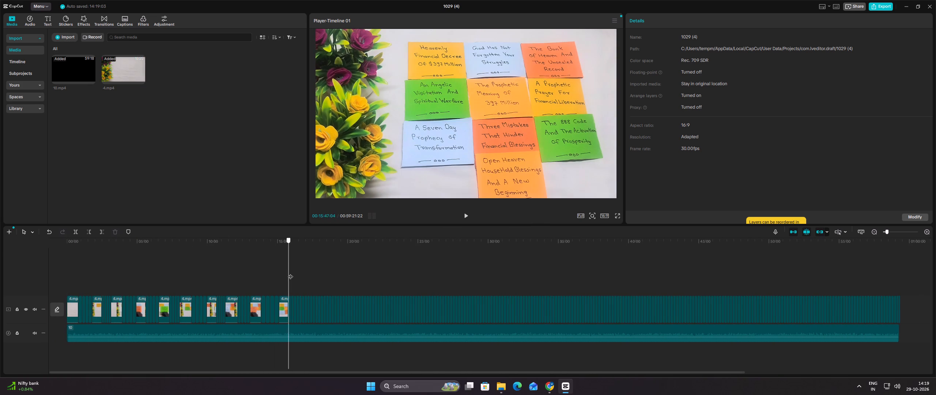
Add the focus_on_red LUT as an adjustment layer at the very start of the timeline.
left_click_drag(290, 273, 53, 284)
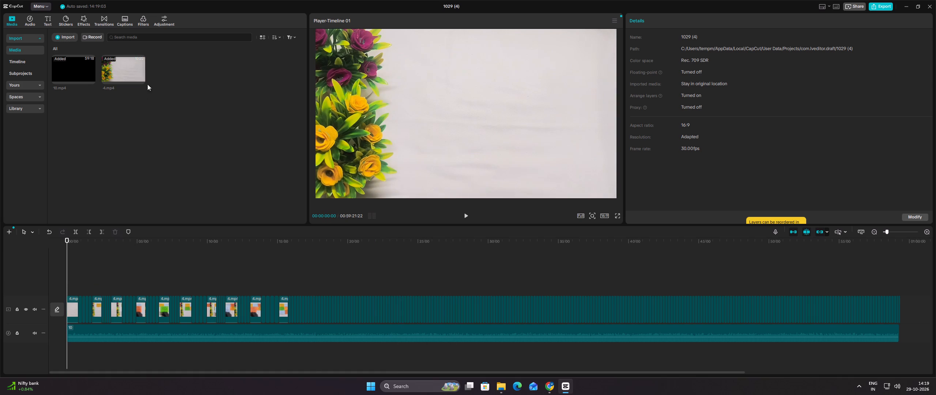
left_click(163, 21)
left_click(31, 65)
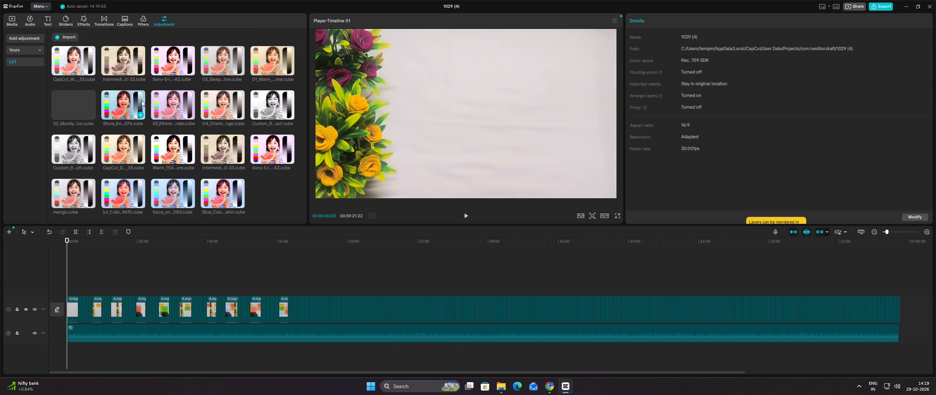
left_click(175, 193)
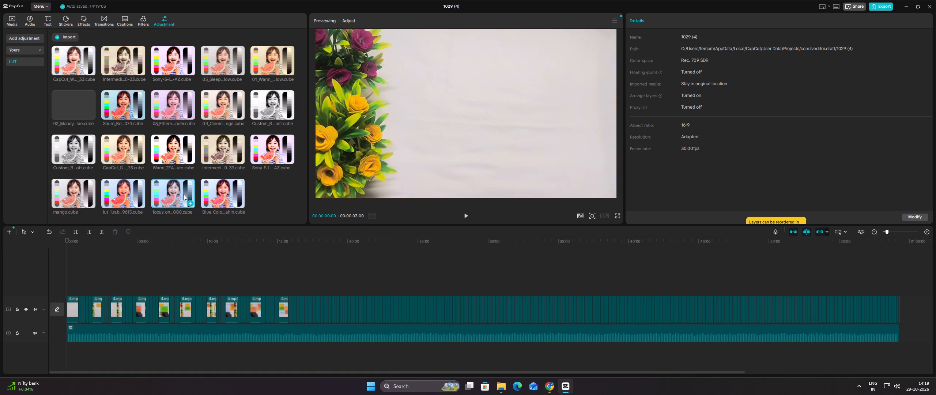
left_click(191, 202)
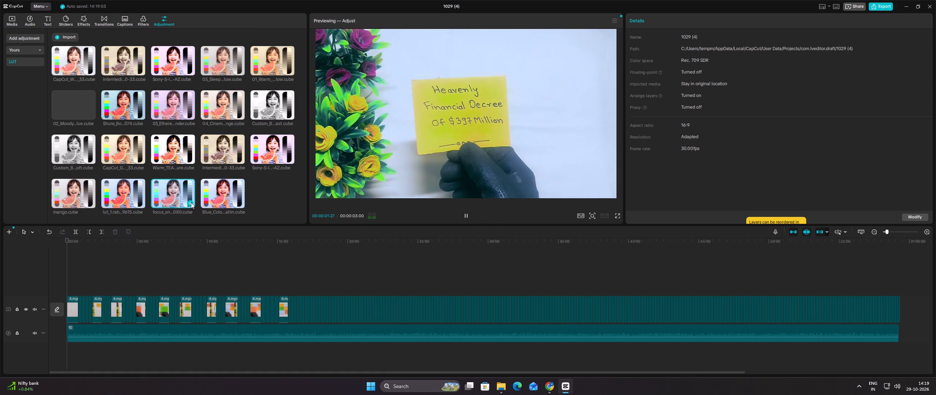
Extend the LUT adjustment layer over the whole video, to about 59:33:09.
left_click_drag(67, 289, 595, 256)
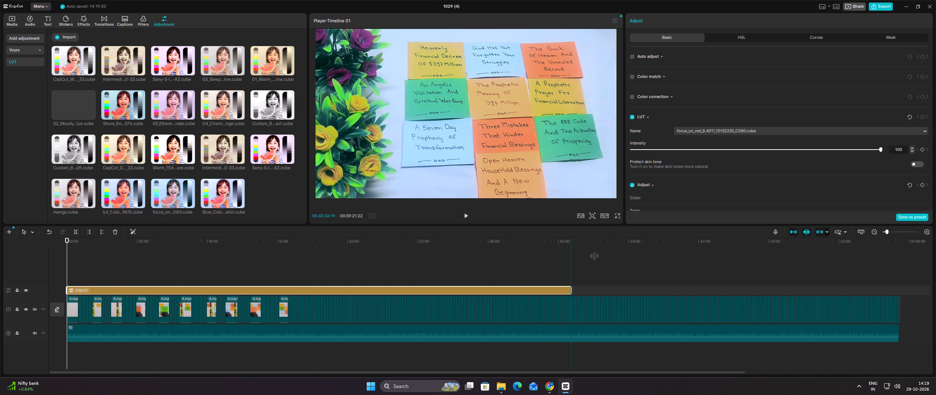
left_click_drag(595, 256, 902, 266)
left_click(901, 268)
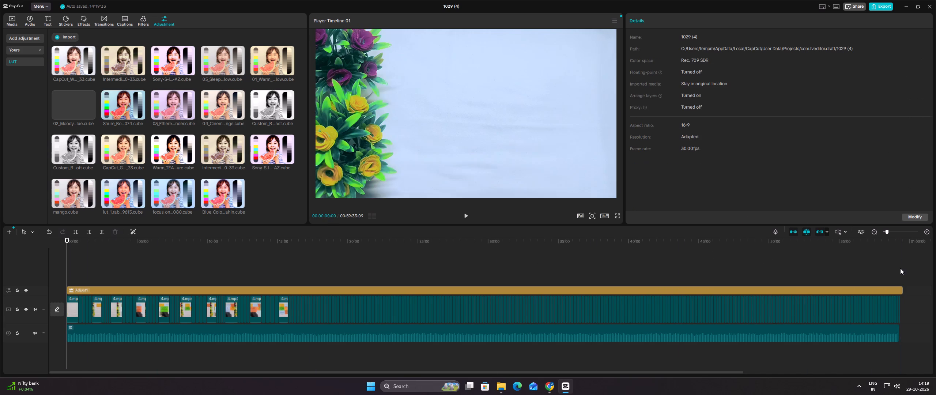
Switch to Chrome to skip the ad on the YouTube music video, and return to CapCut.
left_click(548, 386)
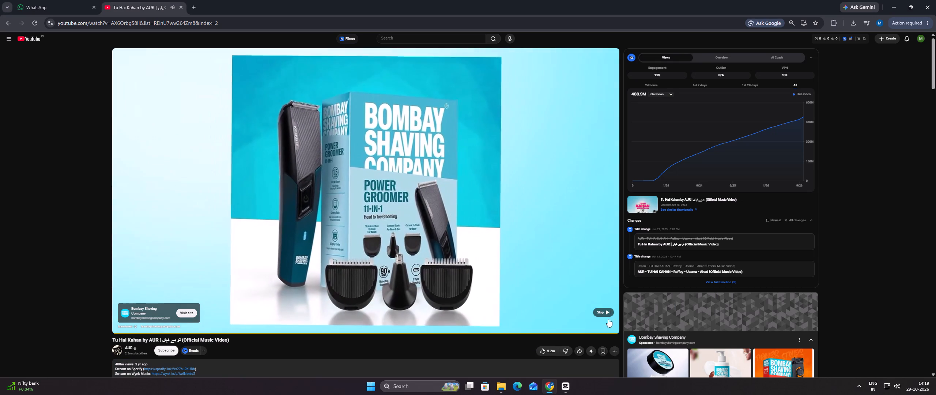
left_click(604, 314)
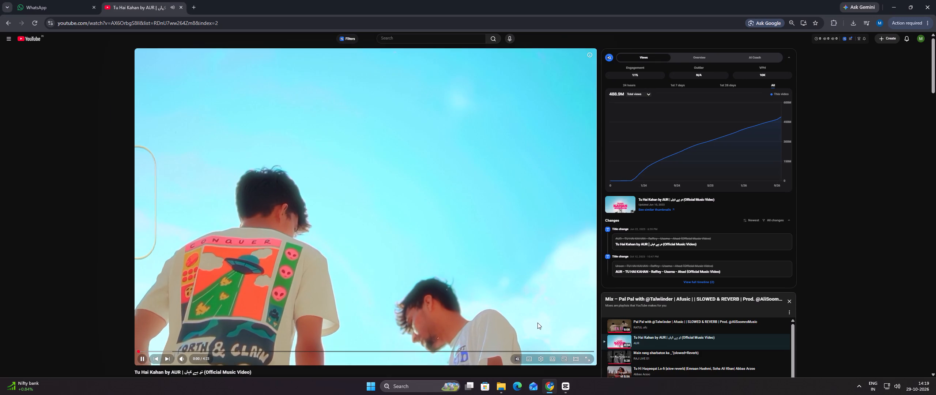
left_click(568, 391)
Trim the end of the adjustment layer back to the last video segment's end, at about 59:21:22.
left_click(919, 270)
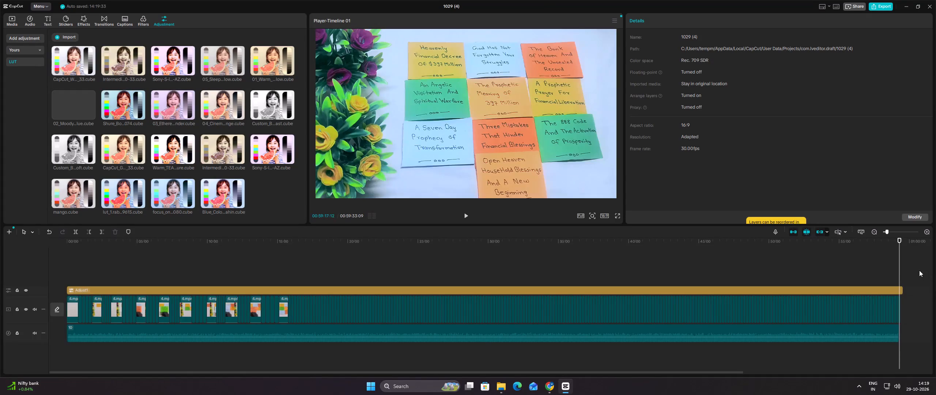
scroll(919, 268, "up", 15, "ctrl")
scroll(916, 265, "down", 1, "ctrl")
scroll(916, 265, "up", 1, "ctrl")
scroll(916, 265, "down", 1, "ctrl")
scroll(916, 265, "up", 1, "ctrl")
scroll(916, 265, "down", 1, "ctrl")
scroll(916, 265, "up", 2, "ctrl")
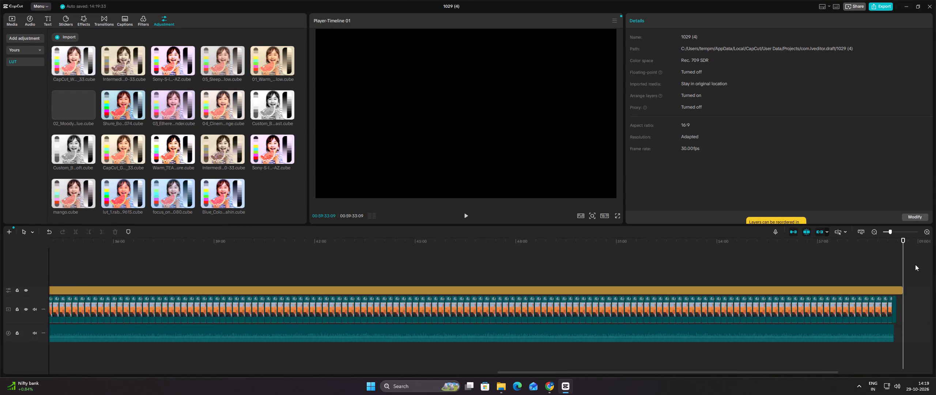
scroll(914, 264, "up", 8, "ctrl")
scroll(907, 269, "down", 1, "ctrl")
scroll(907, 269, "up", 8, "ctrl")
left_click(841, 272)
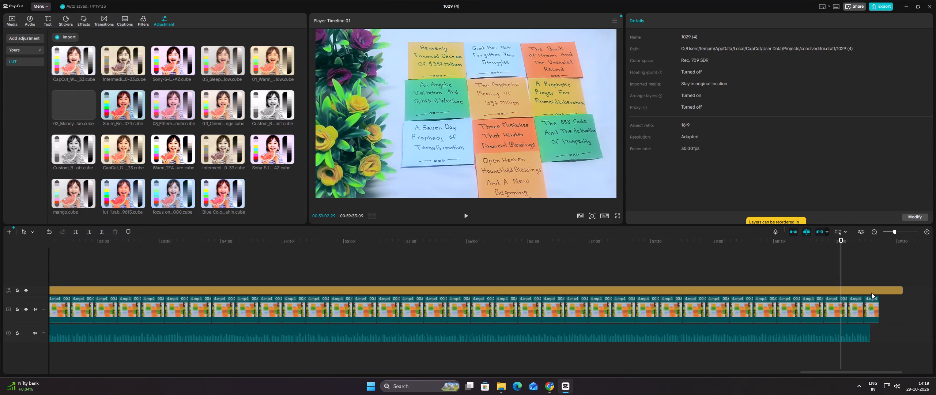
left_click(871, 293)
left_click_drag(902, 289, 879, 289)
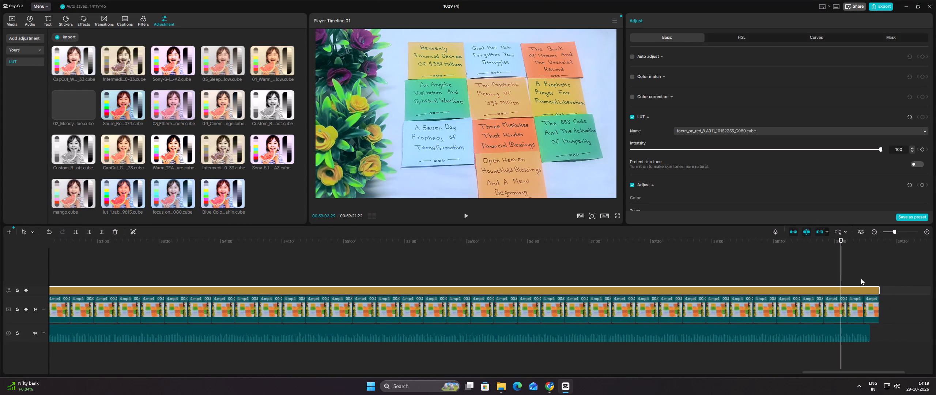
Examine the full timeline, checking the adjustment layer's end and its coverage over the still section.
left_click(861, 278)
scroll(866, 274, "down", 1, "ctrl")
scroll(866, 274, "up", 1, "ctrl")
scroll(866, 274, "down", 11, "ctrl")
scroll(866, 274, "up", 1, "ctrl")
scroll(866, 274, "down", 4, "ctrl")
scroll(869, 274, "up", 3, "ctrl")
scroll(870, 274, "down", 2, "ctrl")
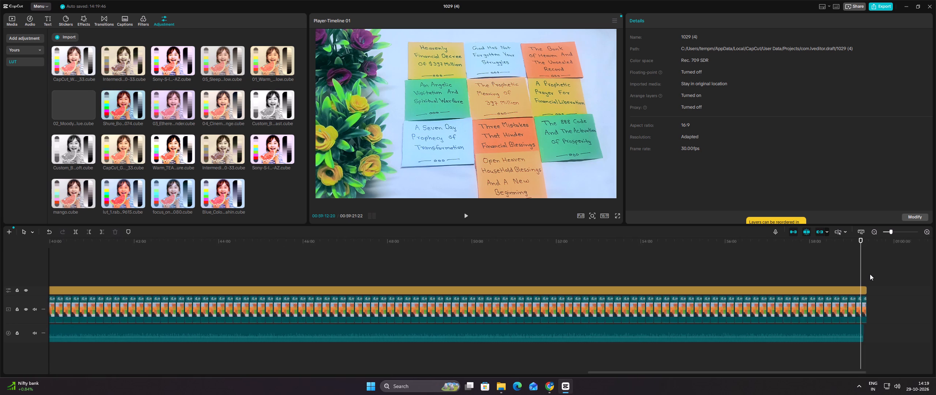
scroll(870, 274, "down", 6, "ctrl")
left_click(185, 267)
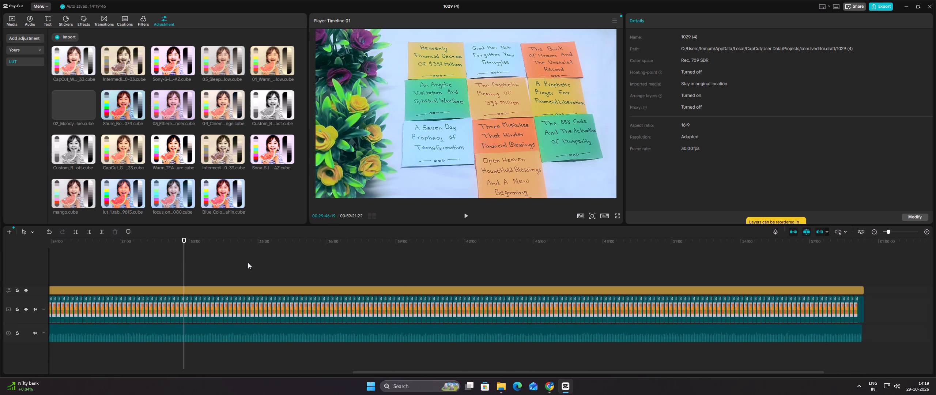
scroll(248, 263, "down", 12, "ctrl")
left_click(321, 262)
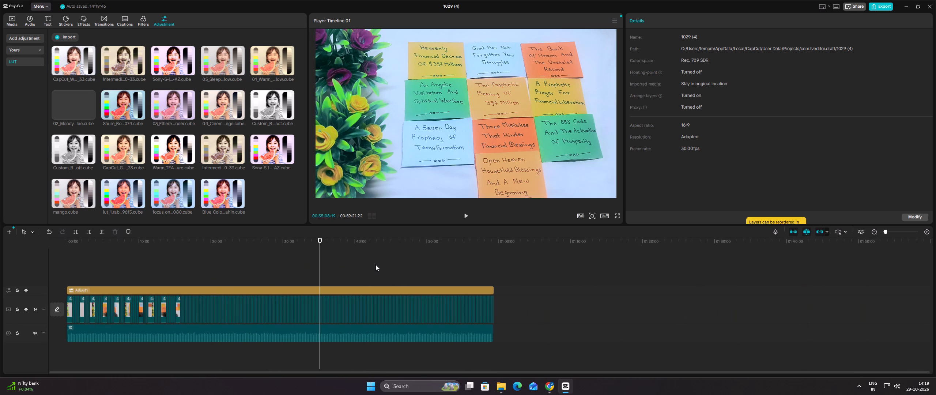
Capture a screenshot of the full video preview frame showing the handwritten colored notes and flowers, and open the capture in Snipping Tool.
key("Print")
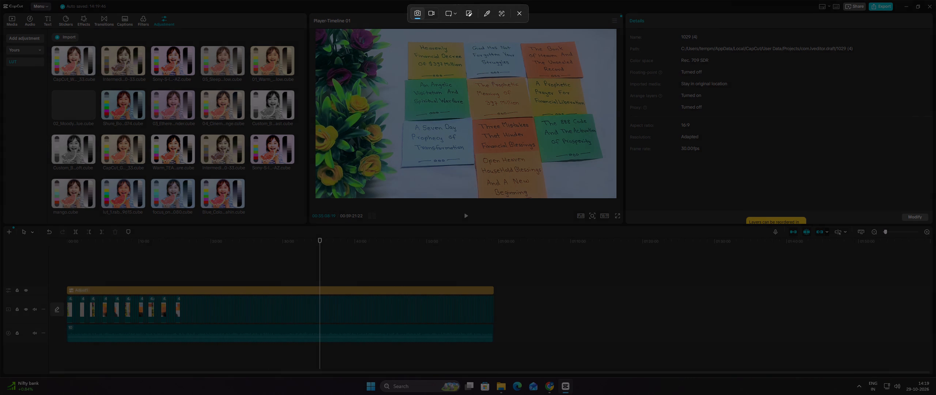
left_click_drag(316, 30, 614, 197)
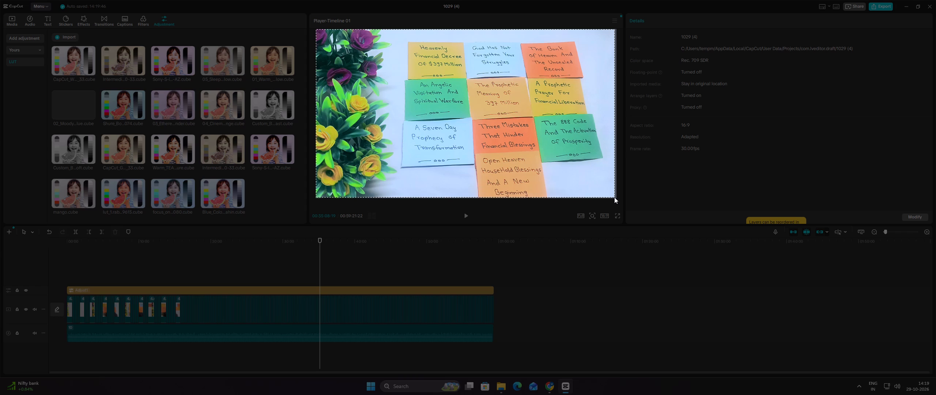
left_click_drag(614, 197, 616, 197)
left_click(852, 291)
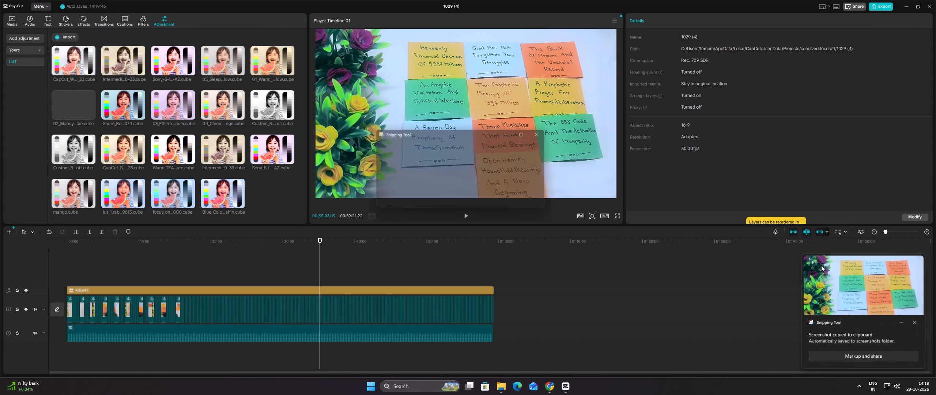
left_click(764, 152)
left_click(759, 131)
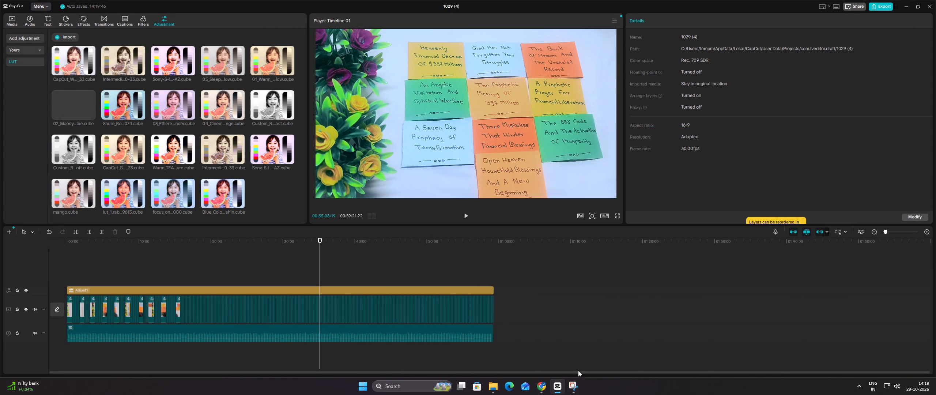
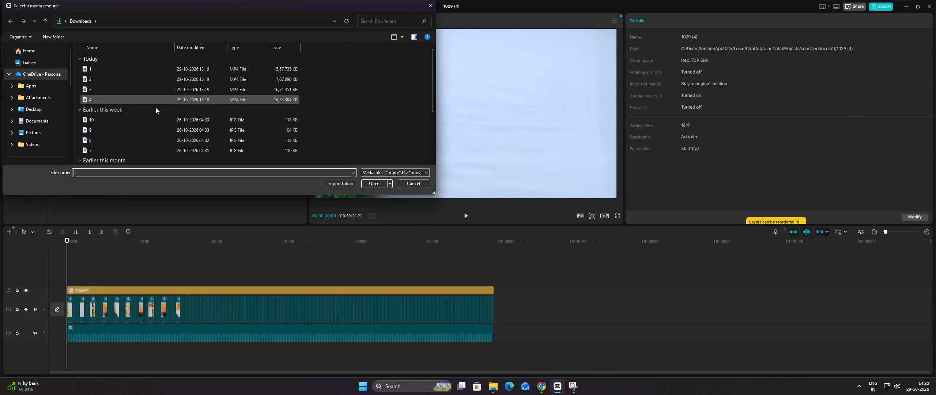
Import the green screen MP4 video from the D: drive into the project media.
scroll(90, 120, "up", 1)
scroll(92, 120, "down", 3)
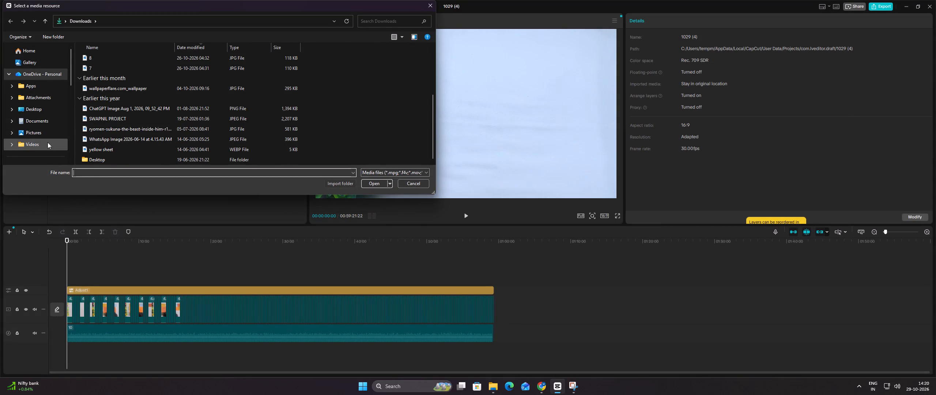
scroll(48, 142, "down", 5)
left_click(49, 124)
left_click(106, 106)
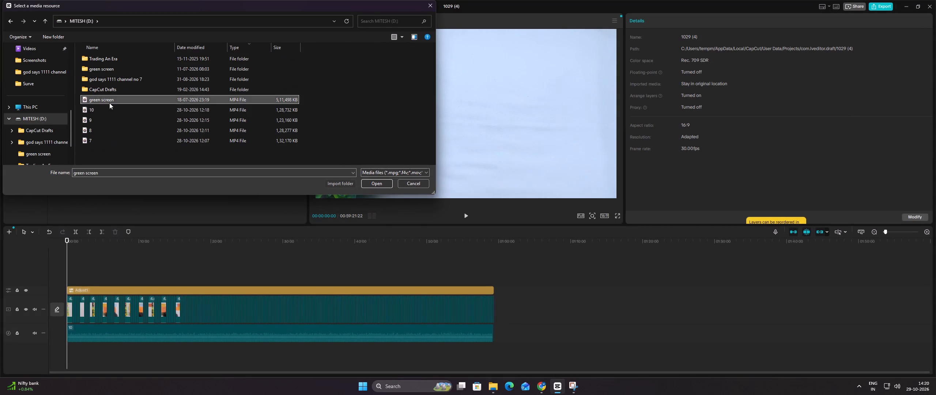
double_click(109, 103)
Place the green screen clip at the start of the timeline on a new track above the adjustment layer.
left_click(102, 150)
left_click_drag(175, 63, 47, 268)
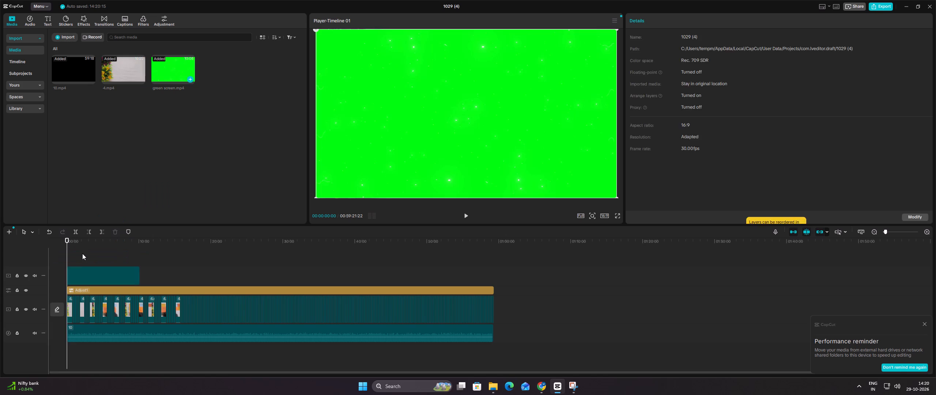
Scale the green screen overlay down slightly so it sits just inside the frame of the preview.
left_click(83, 253)
left_click(489, 134)
left_click_drag(615, 195, 609, 192)
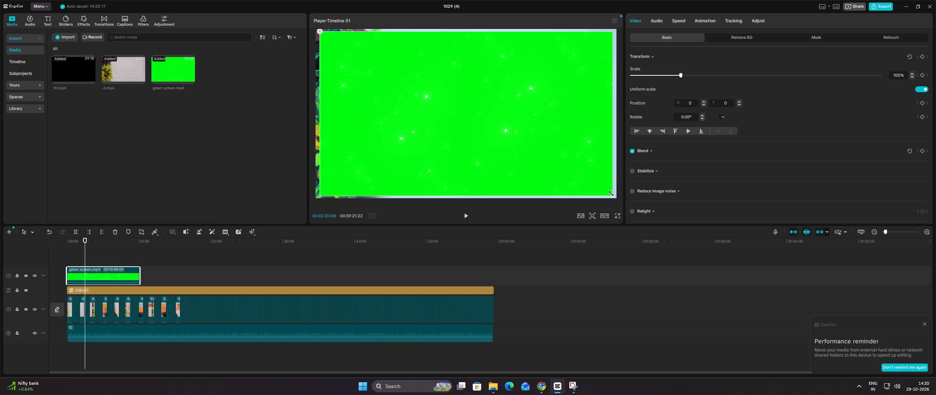
left_click_drag(609, 192, 609, 192)
Mute the green screen clip by lowering its volume to the minimum.
left_click(657, 20)
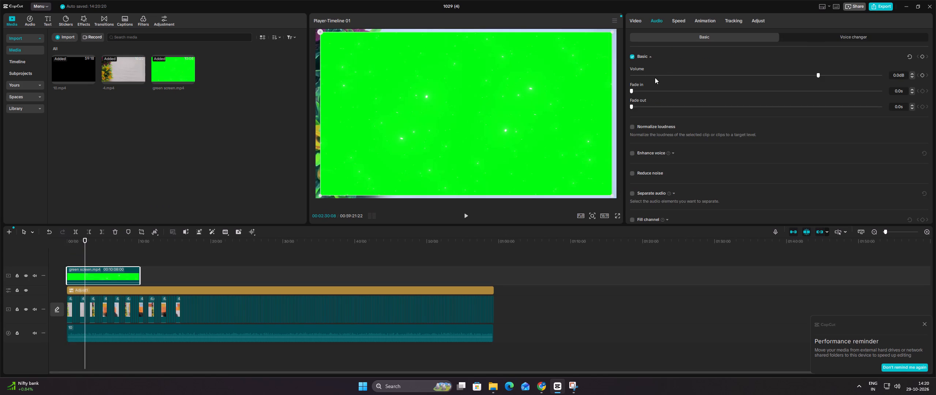
left_click_drag(657, 74, 631, 75)
Key out the green screen clip's background with a green chroma key at intensity 67, and preview the particles.
left_click(632, 17)
left_click(721, 38)
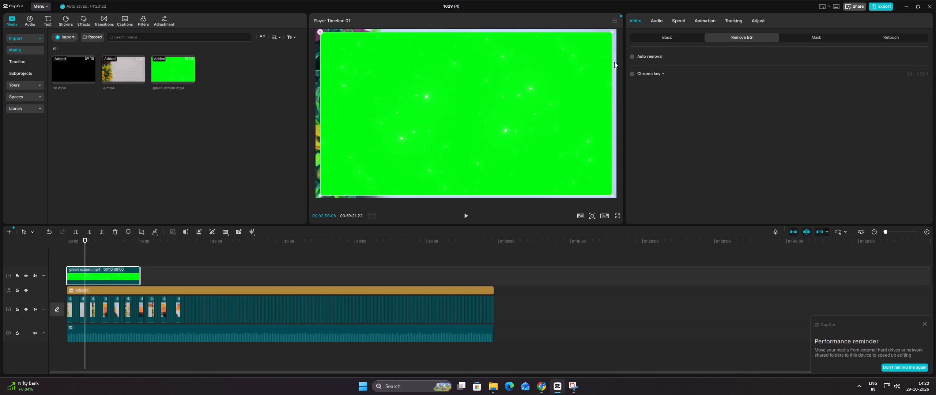
left_click(611, 63)
left_click(600, 69)
left_click(632, 74)
left_click(599, 83)
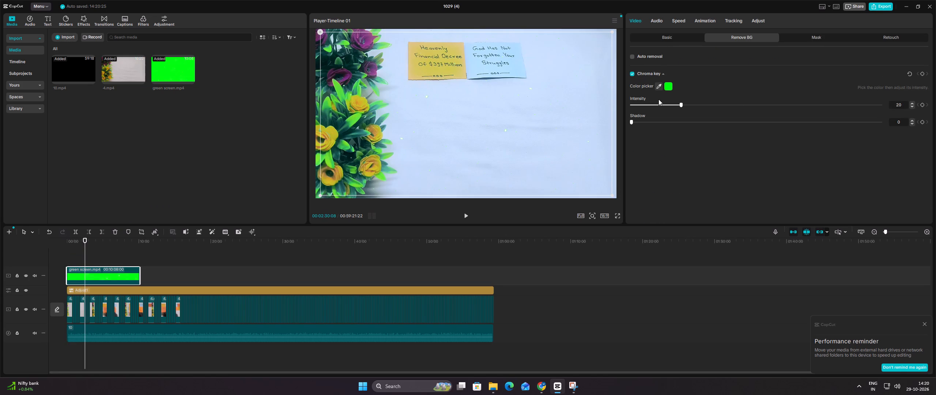
left_click_drag(690, 104, 799, 111)
left_click(461, 219)
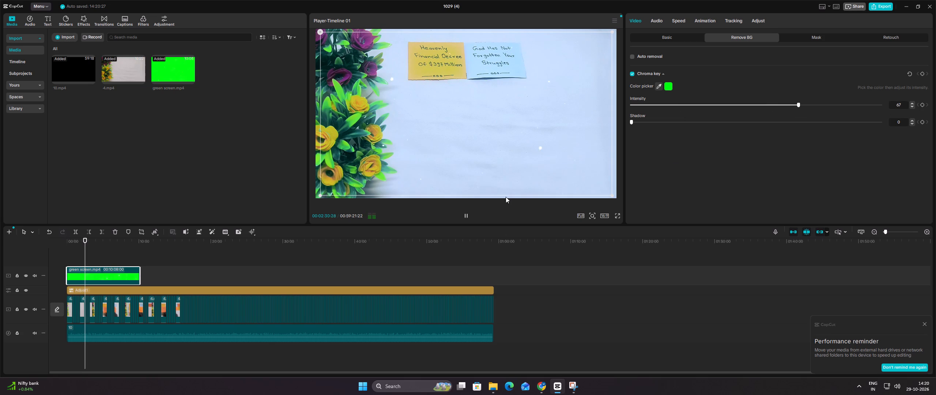
Copy the keyed green screen clip and paste four copies along the overlay track, all in one row.
right_click(110, 278)
right_click(110, 278)
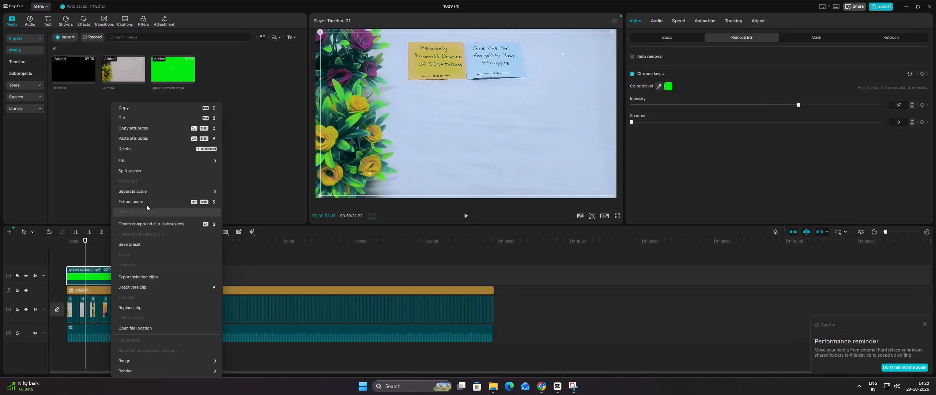
left_click(141, 110)
left_click(157, 259)
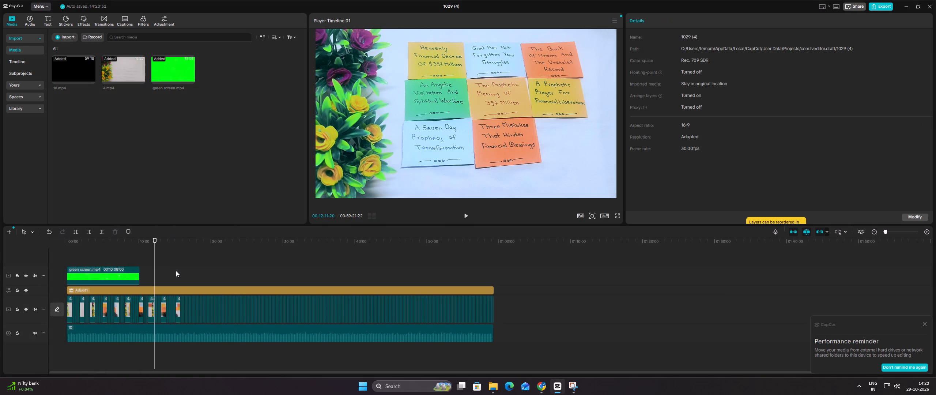
key("ctrl+v")
left_click(234, 262, "ctrl")
key("ctrl+v")
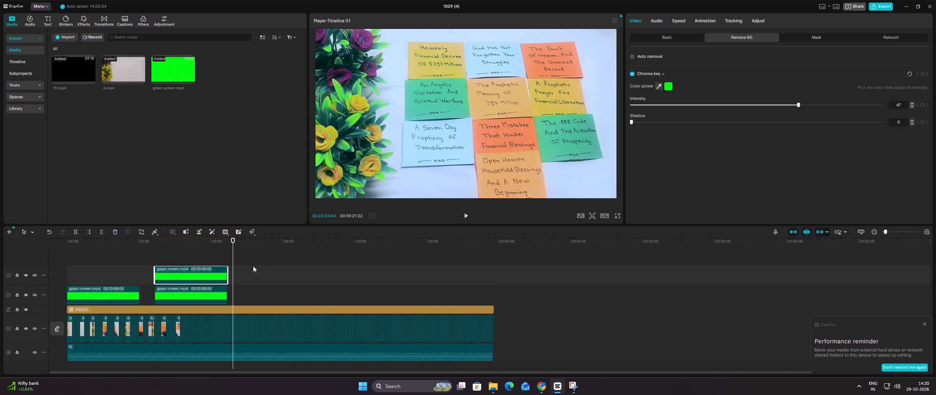
left_click_drag(200, 274, 283, 289)
left_click(339, 256)
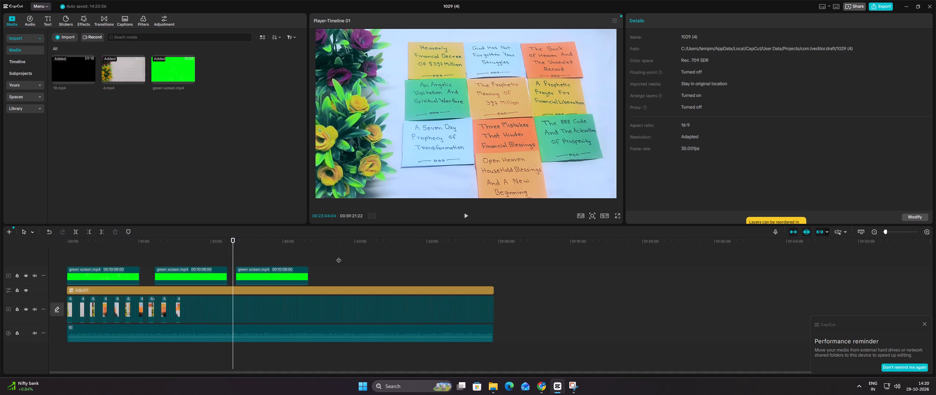
key("ctrl+v")
left_click(417, 252, "ctrl")
key("ctrl+v")
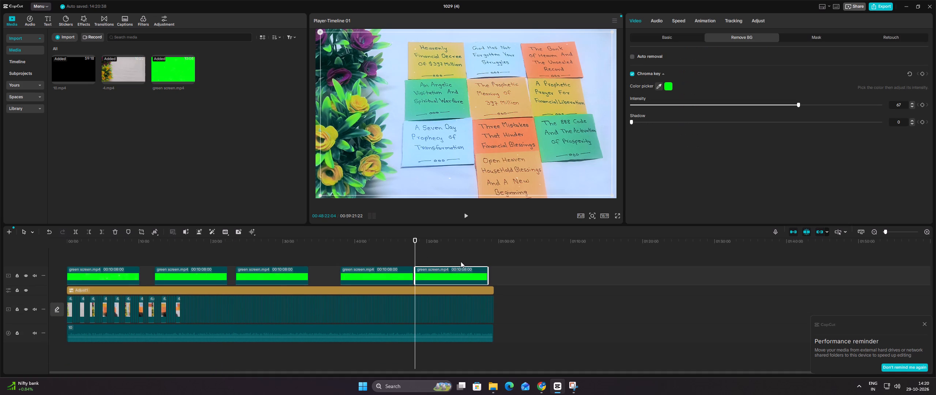
Close the gaps between the five green screen clips so they run back to back from the start.
right_click(137, 271)
left_click(113, 253)
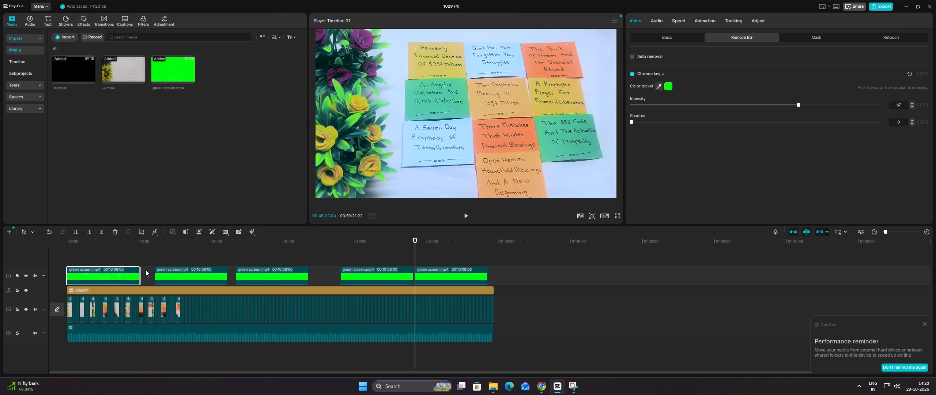
right_click(146, 270)
right_click(146, 270)
left_click(158, 273)
right_click(216, 273)
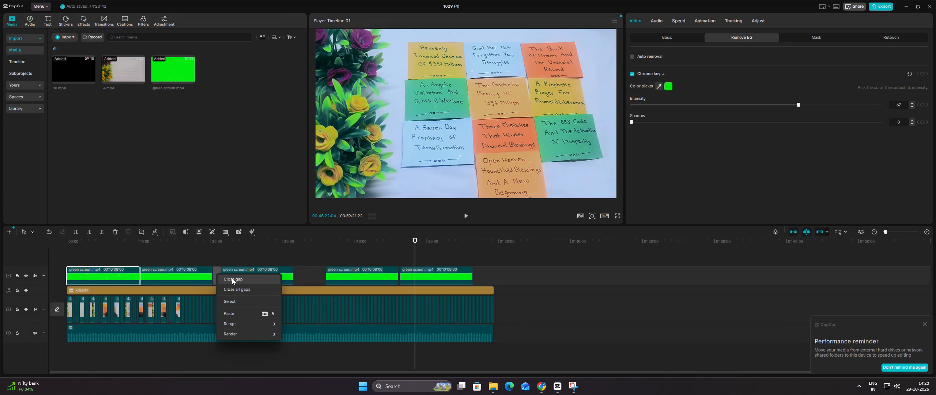
left_click(232, 278)
right_click(295, 271)
right_click(295, 271)
left_click(319, 278)
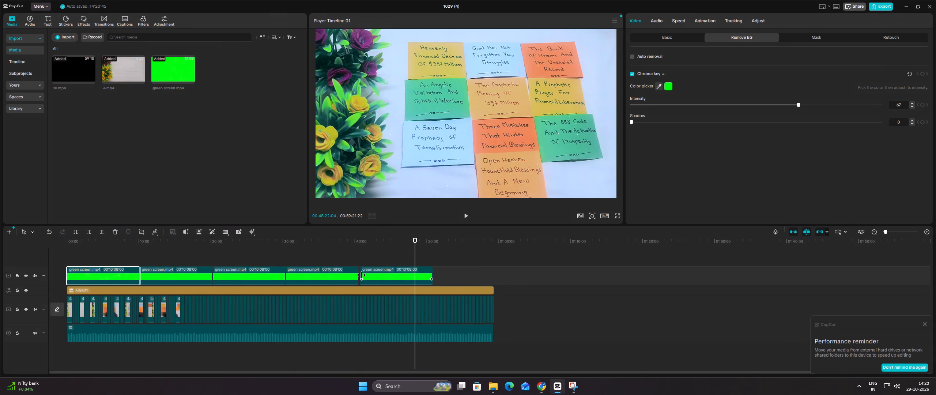
right_click(360, 273)
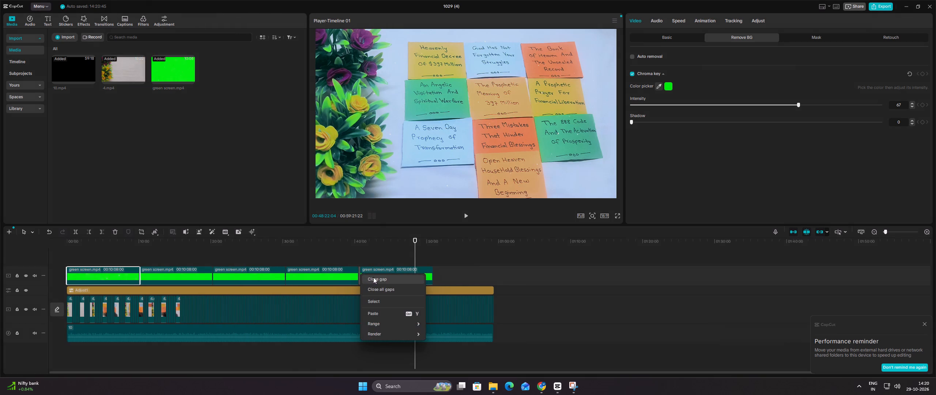
left_click(373, 277)
Paste a sixth green screen clip after the fifth and close the gap between them.
left_click(452, 260)
key("ctrl+v")
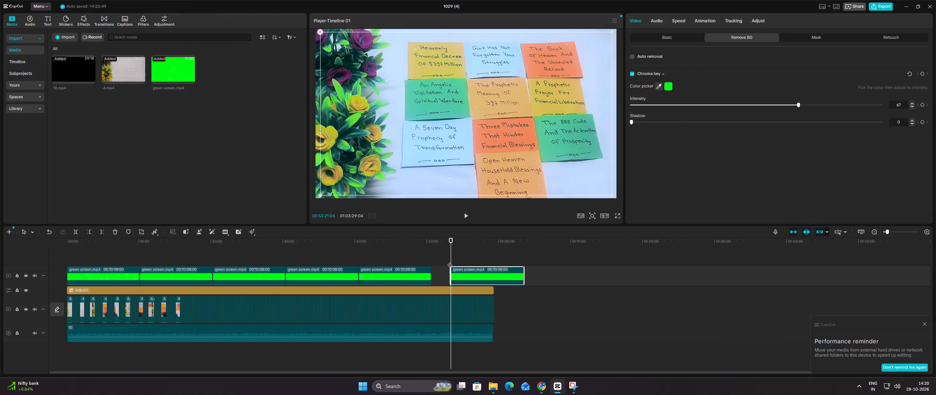
right_click(435, 272)
left_click(454, 278)
Shorten the last green screen clip's end toward the end of the video, to about 1:00:18:27.
left_click(529, 263)
scroll(558, 262, "up", 3, "ctrl")
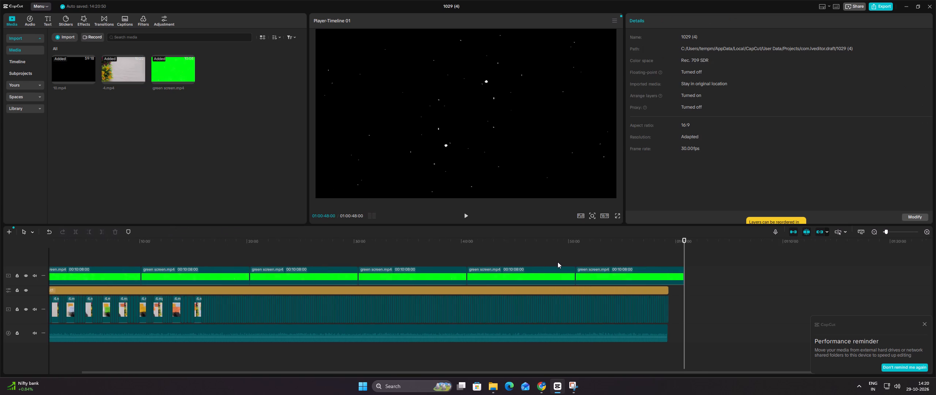
scroll(558, 262, "up", 4, "ctrl")
scroll(558, 262, "down", 1, "ctrl")
scroll(672, 256, "up", 1, "ctrl")
scroll(673, 256, "down", 1, "ctrl")
scroll(673, 256, "up", 15, "ctrl")
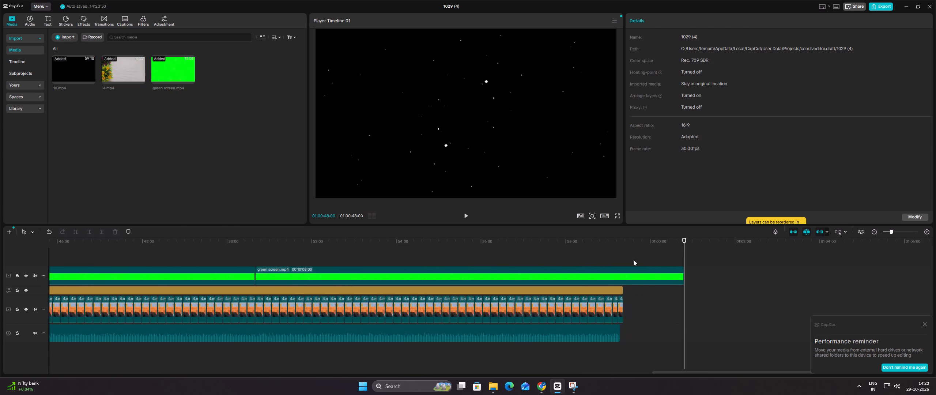
scroll(633, 260, "up", 3, "ctrl")
scroll(599, 257, "down", 1, "ctrl")
scroll(599, 256, "up", 3, "ctrl")
scroll(599, 256, "down", 1, "ctrl")
scroll(598, 256, "up", 6, "ctrl")
left_click(522, 257)
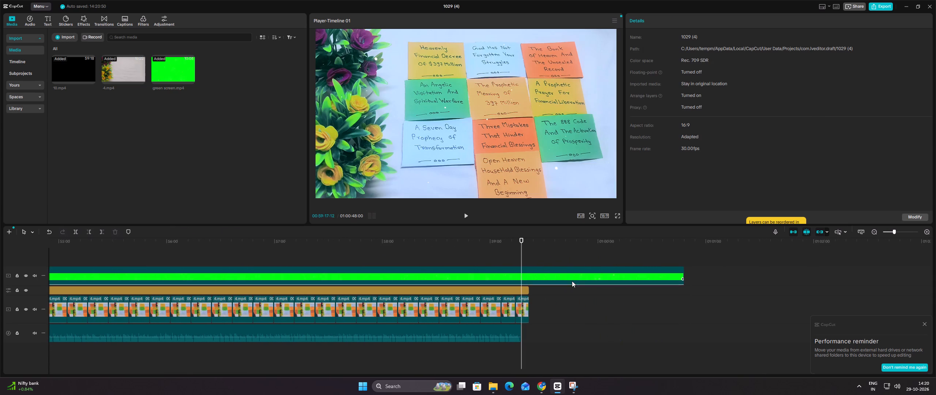
left_click(576, 276)
left_click_drag(685, 273, 631, 276)
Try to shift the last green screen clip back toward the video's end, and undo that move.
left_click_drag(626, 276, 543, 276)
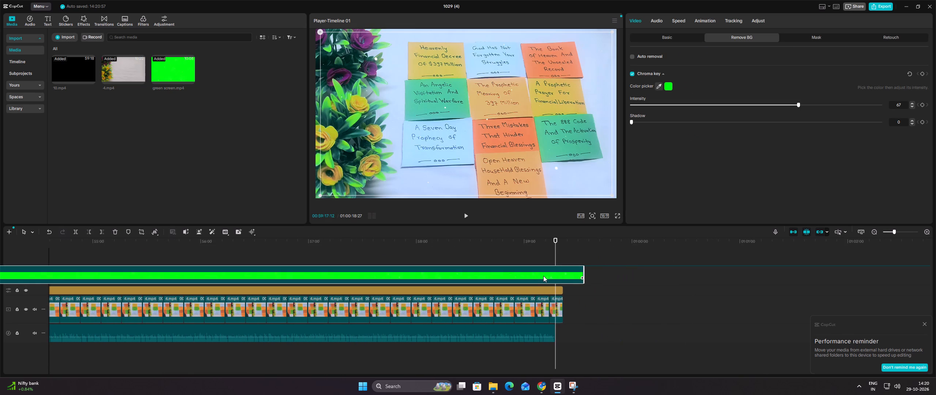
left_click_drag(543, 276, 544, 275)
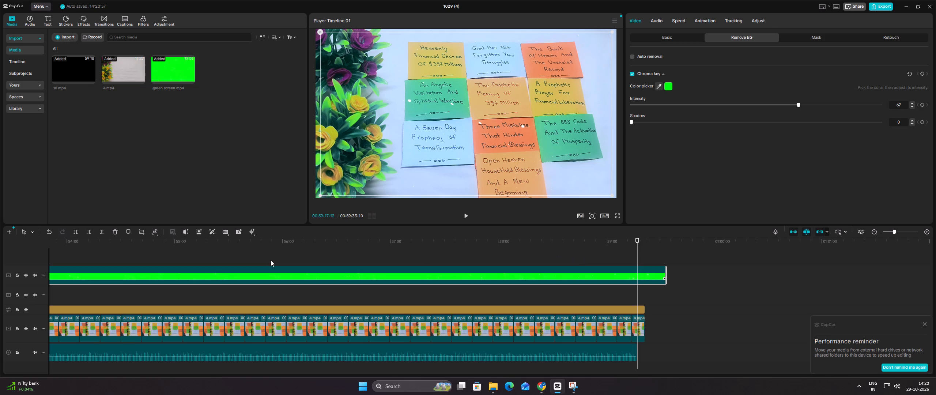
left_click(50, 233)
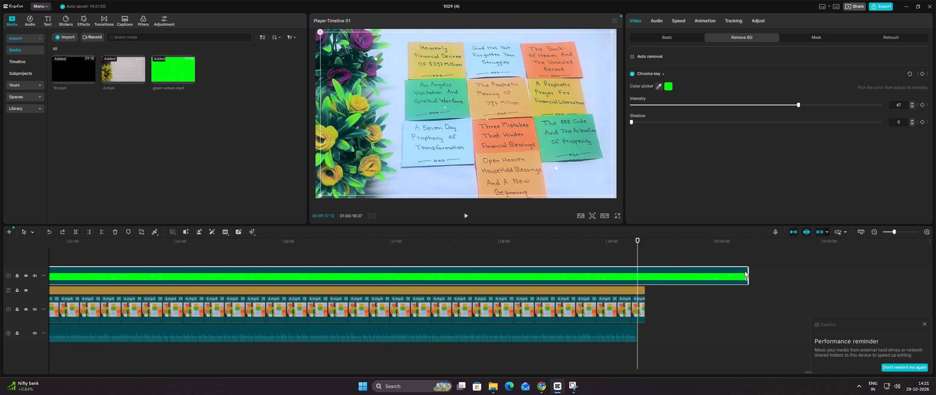
Trim the last green screen clip's end to the end of the video, at about 59:21:22.
left_click_drag(749, 273, 643, 279)
Examine the timeline's end and full length, checking that the green screen overlay matches the video and adjustment layer.
left_click(616, 263)
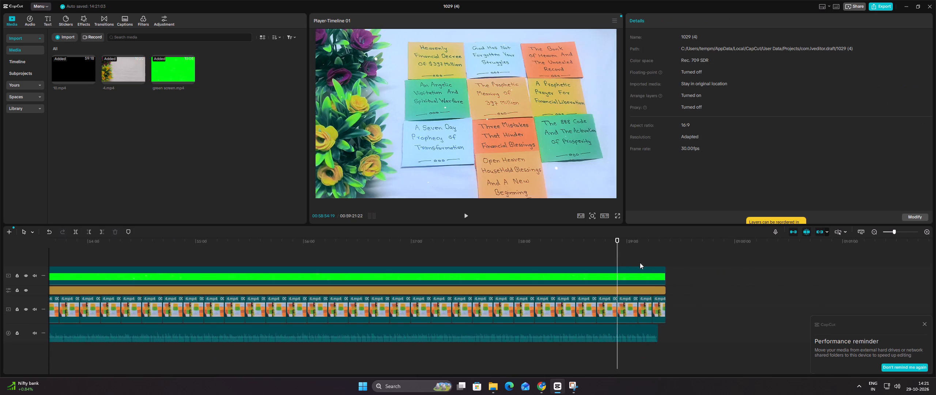
scroll(647, 264, "down", 7, "ctrl")
scroll(656, 270, "up", 1, "ctrl")
scroll(661, 268, "down", 13, "ctrl")
scroll(707, 276, "up", 1, "ctrl")
scroll(707, 276, "down", 1, "ctrl")
scroll(707, 276, "up", 1, "ctrl")
scroll(707, 276, "down", 3, "ctrl")
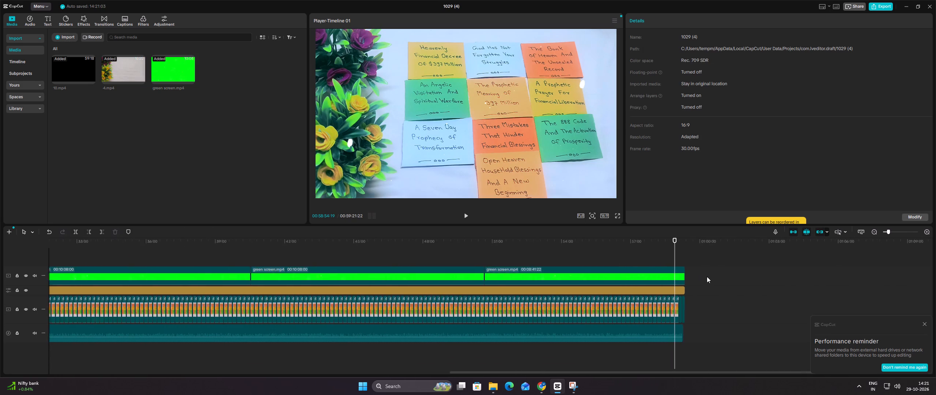
scroll(707, 276, "up", 1, "ctrl")
scroll(707, 276, "down", 3, "ctrl")
scroll(741, 281, "down", 4, "ctrl")
scroll(778, 282, "down", 4, "ctrl")
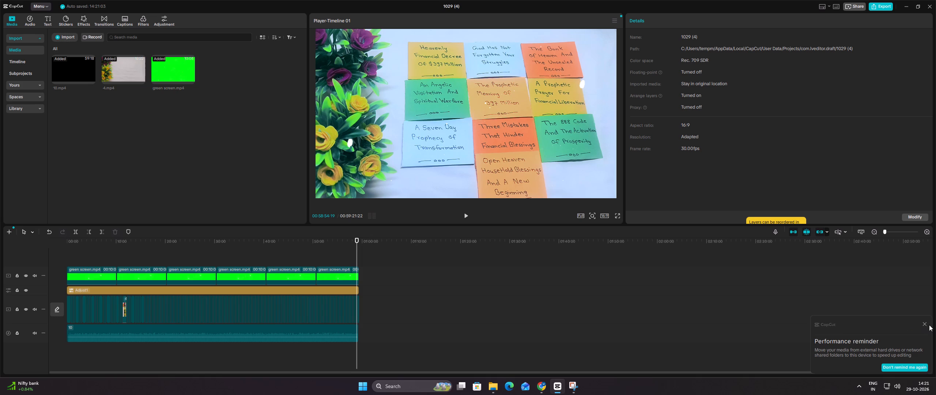
Dismiss the performance reminder and close project 1029 (4).
left_click(922, 324)
left_click(926, 324)
left_click(930, 10)
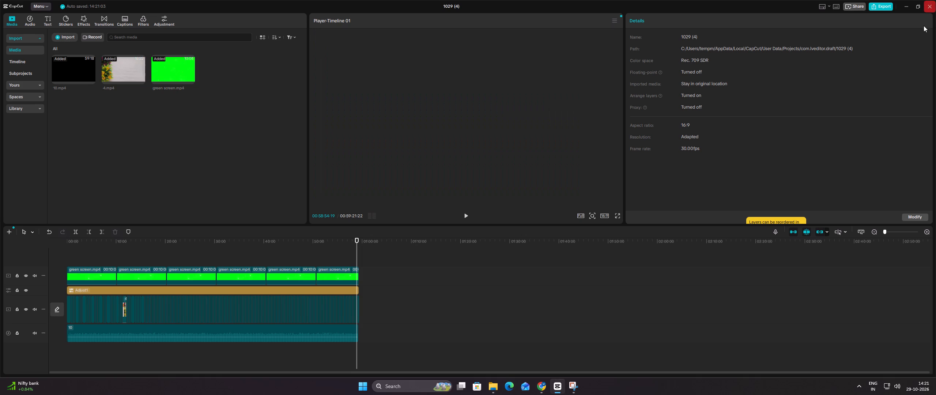
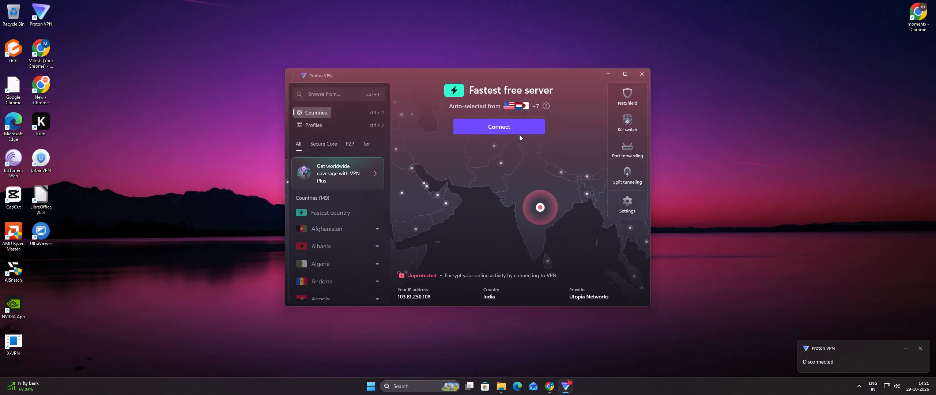
Connect Proton VPN to the fastest free server and minimize its window.
left_click(523, 127)
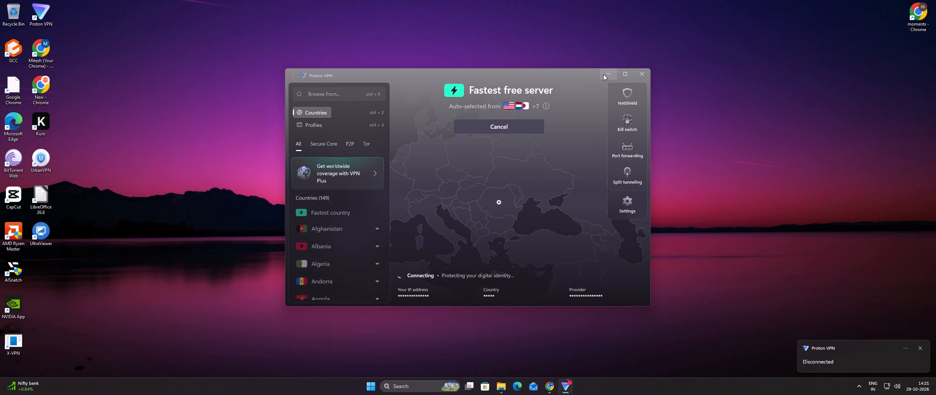
left_click(603, 74)
Launch CapCut from the desktop, checking the Proton VPN connection while it starts.
double_click(6, 204)
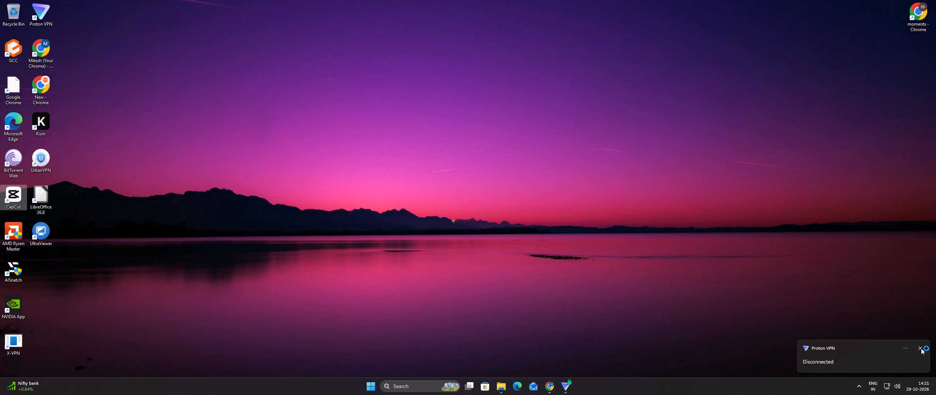
left_click(571, 390)
left_click(564, 390)
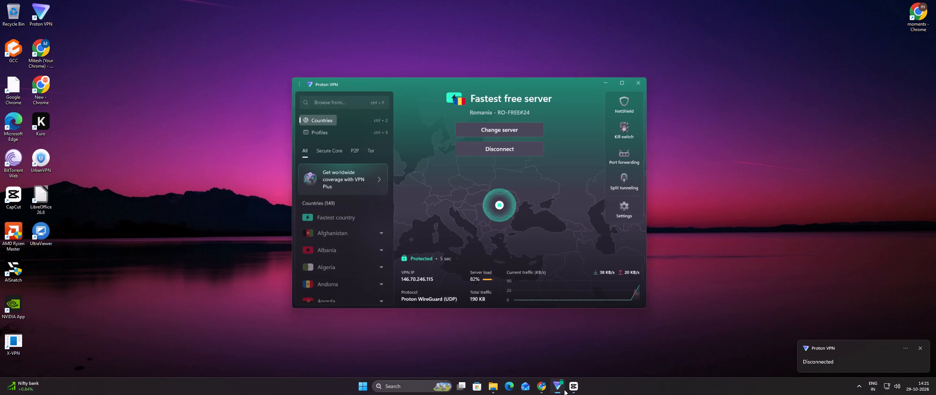
left_click(563, 390)
left_click(539, 142)
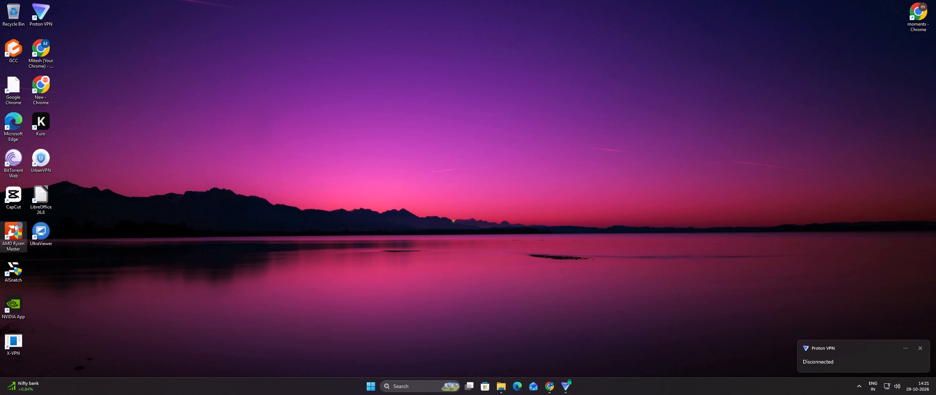
double_click(11, 204)
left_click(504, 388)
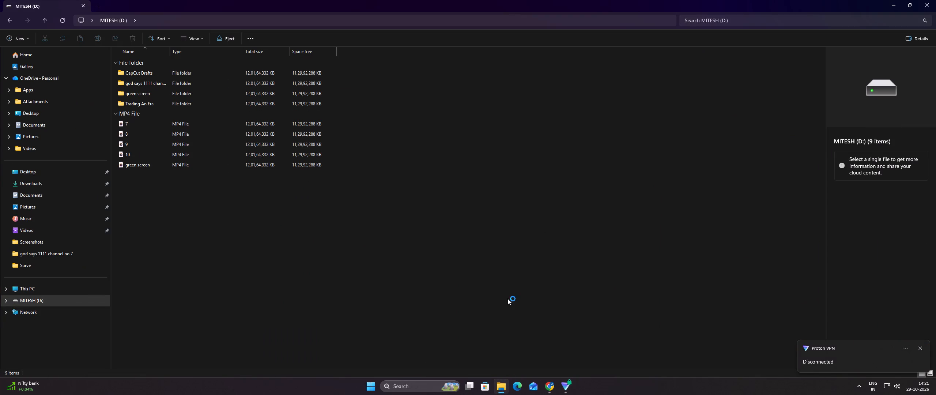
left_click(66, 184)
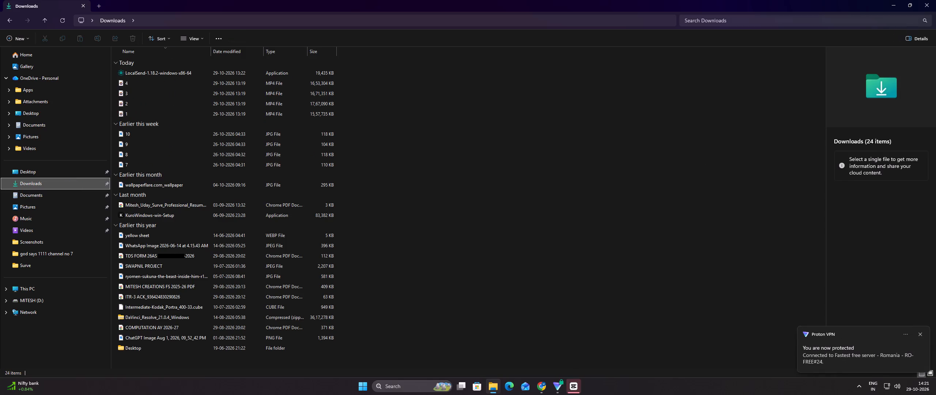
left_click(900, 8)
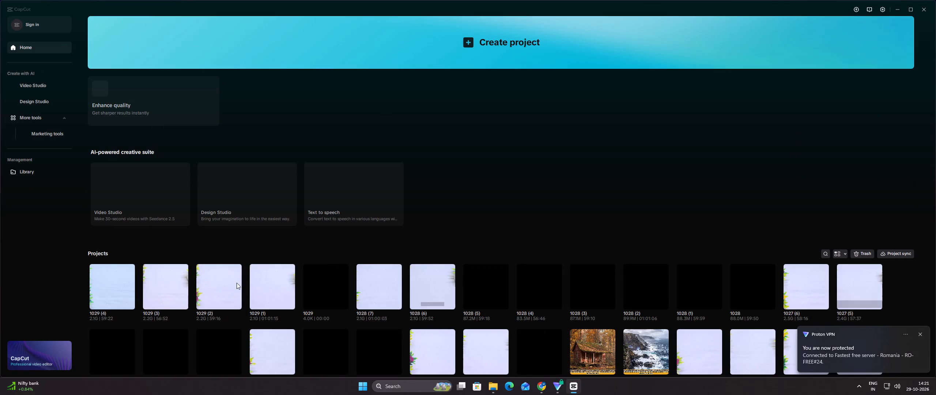
Open project 1029 (1) and dismiss the Proton VPN notification.
left_click(266, 283)
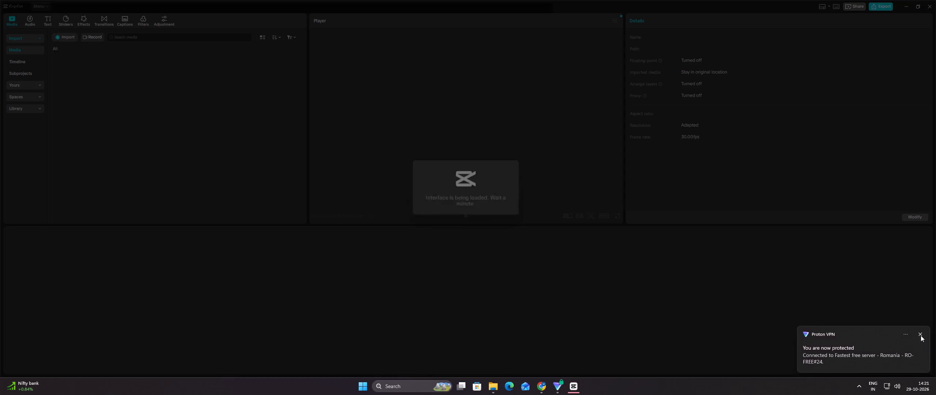
left_click(921, 335)
Return the playhead to the start of the timeline and generate English auto captions for the video.
left_click(159, 251)
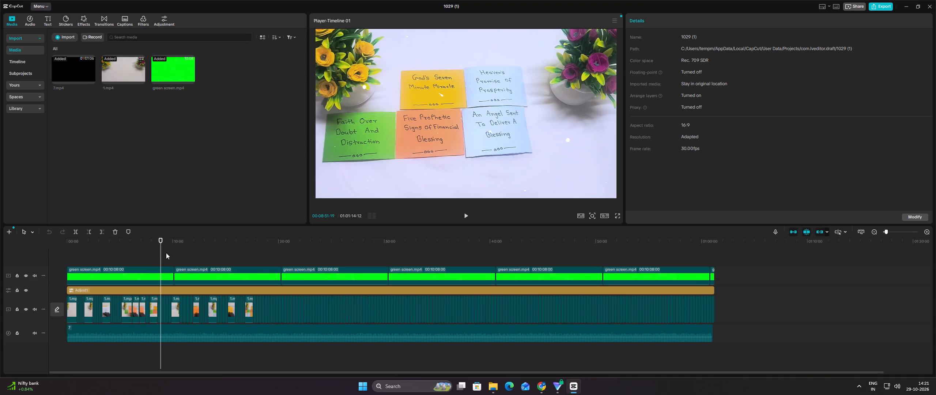
left_click(71, 252)
left_click_drag(71, 251, 53, 252)
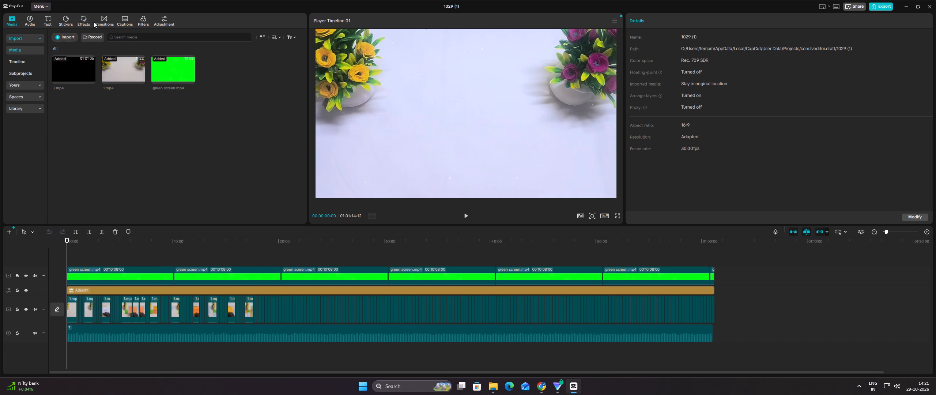
left_click(51, 21)
left_click(23, 83)
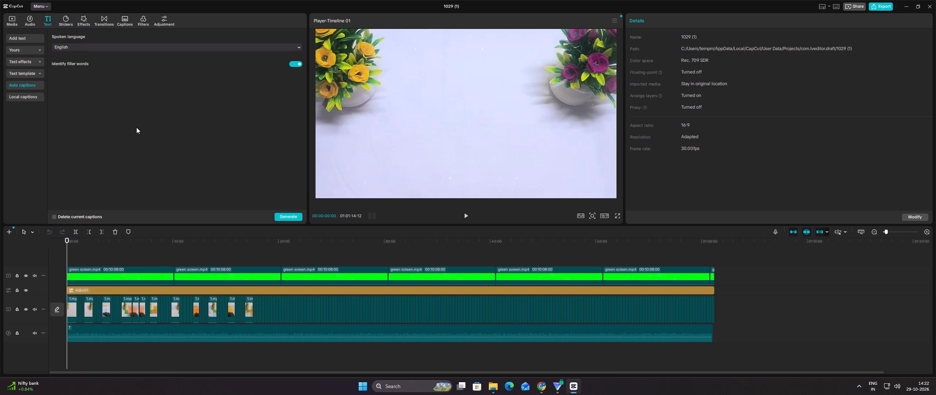
left_click(284, 216)
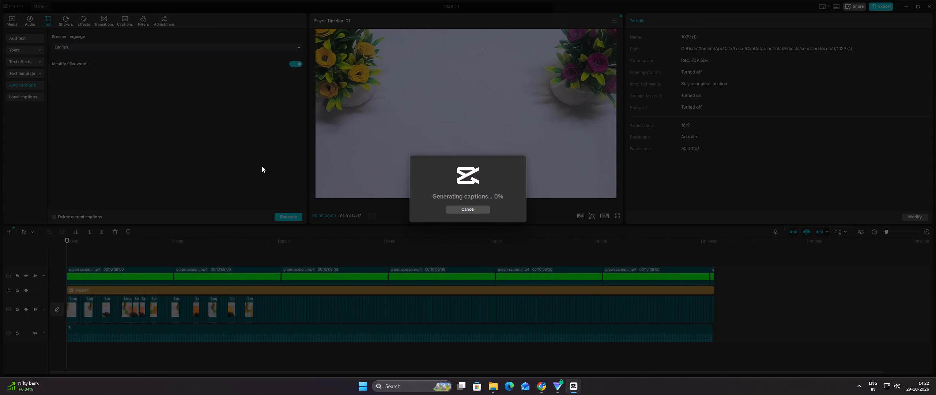
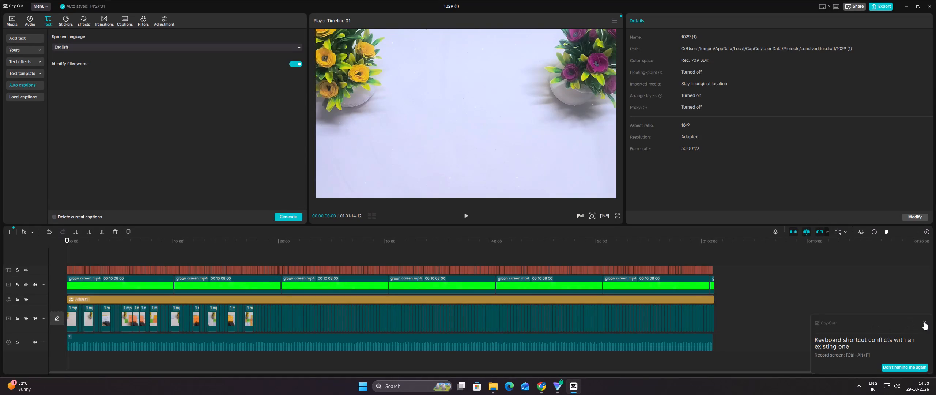
Dismiss the shortcut-conflict notification, and slightly shrink the opening caption "in this moment", keeping it centred near the bottom of the frame.
left_click(924, 322)
left_click(470, 217)
left_click(468, 217)
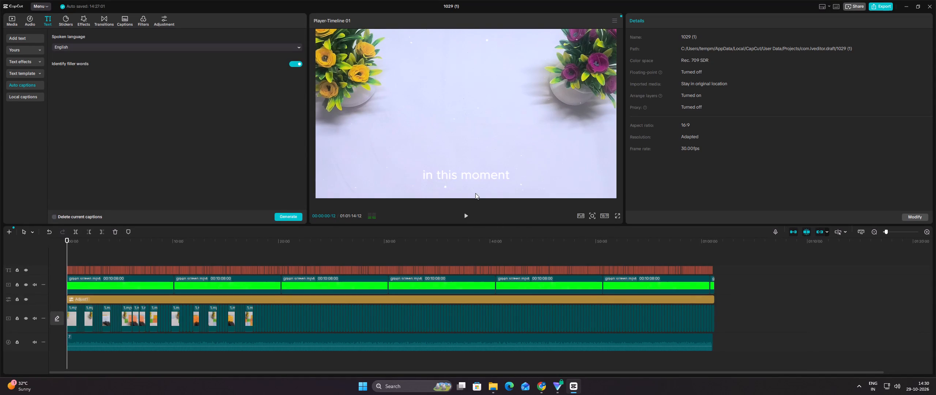
left_click(484, 176)
left_click_drag(511, 185, 502, 181)
left_click(491, 177)
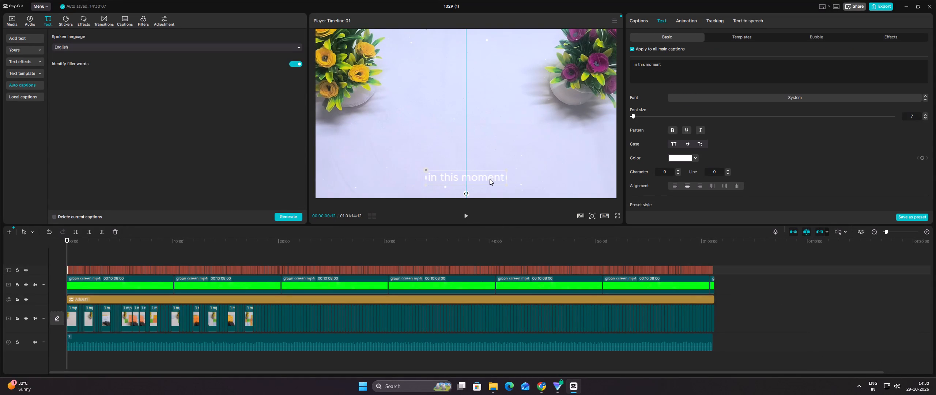
Style all main captions with the Rubik-Bold font, the bold pattern and the white-text, black-outline preset.
left_click(707, 98)
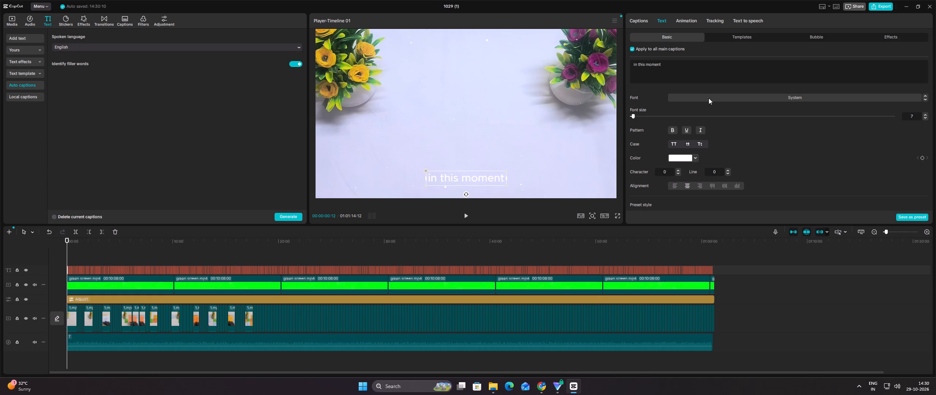
left_click(706, 105)
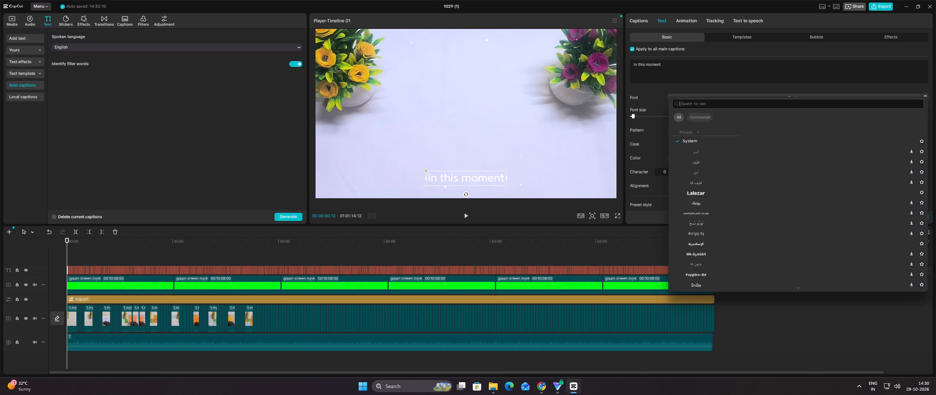
type("rubik")
key("Return")
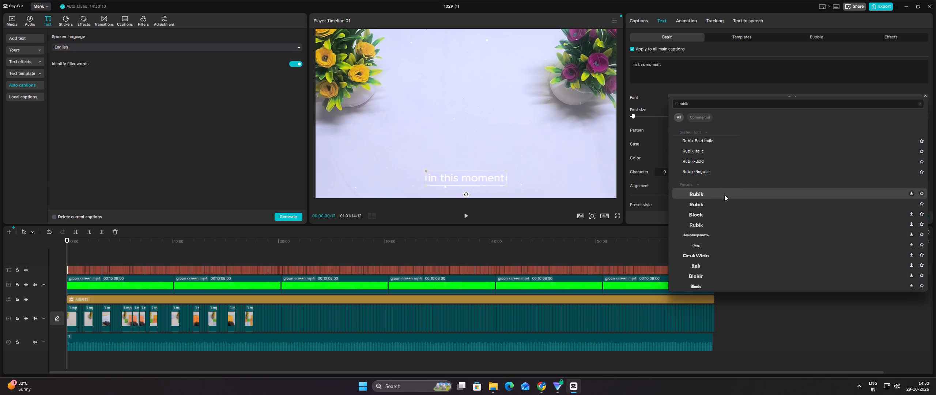
left_click(722, 205)
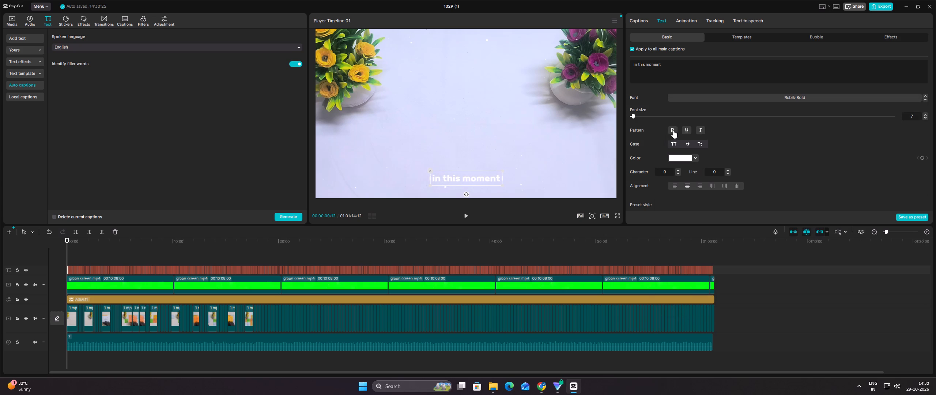
left_click(673, 130)
scroll(751, 139, "down", 1)
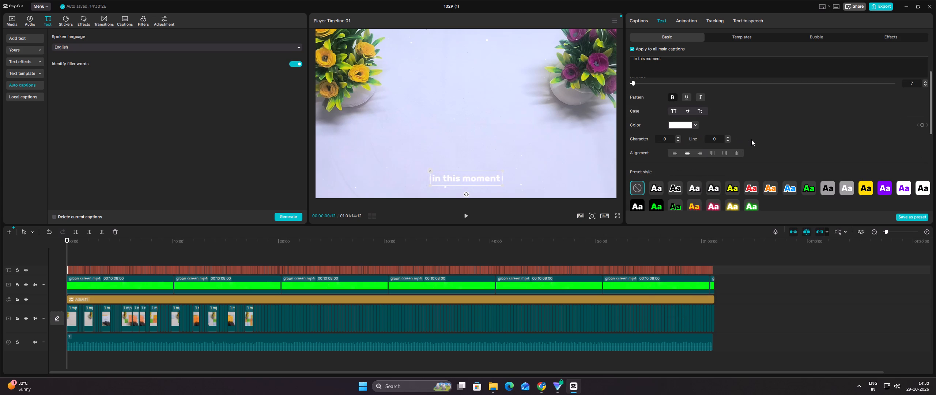
left_click(660, 190)
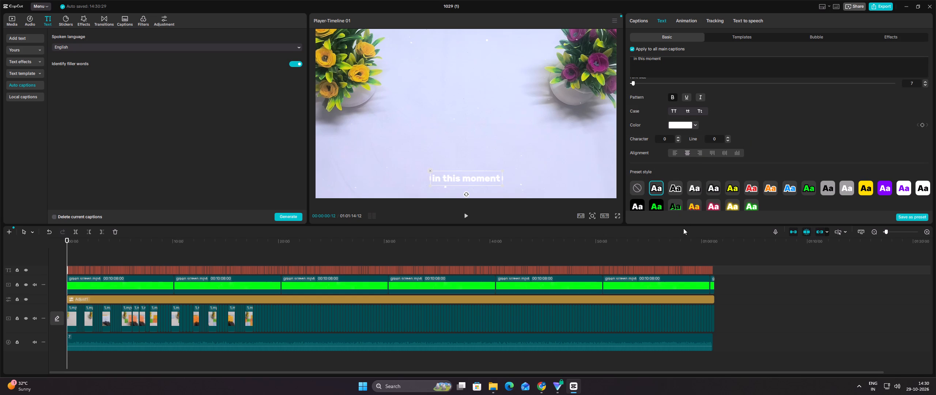
Go to the end of the timeline and slightly shrink the last caption, "repeat it yes Lord I accept this promise", keeping it horizontally centred.
left_click(714, 249)
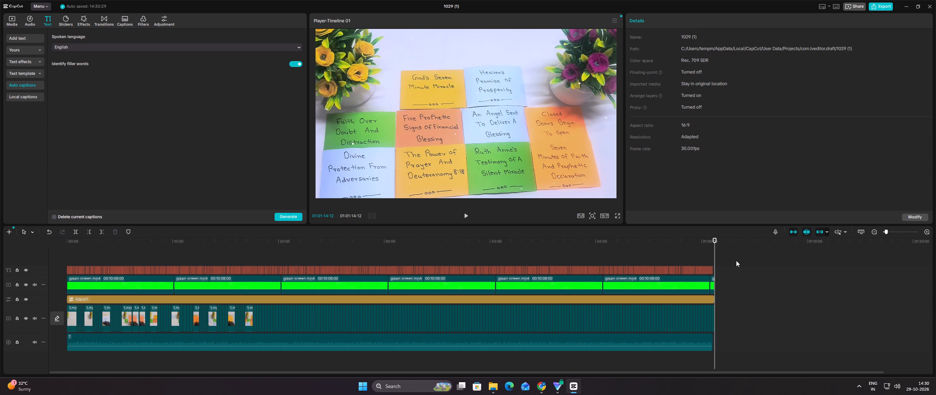
scroll(736, 260, "up", 12, "ctrl")
scroll(736, 260, "down", 1, "ctrl")
scroll(736, 260, "up", 11, "ctrl")
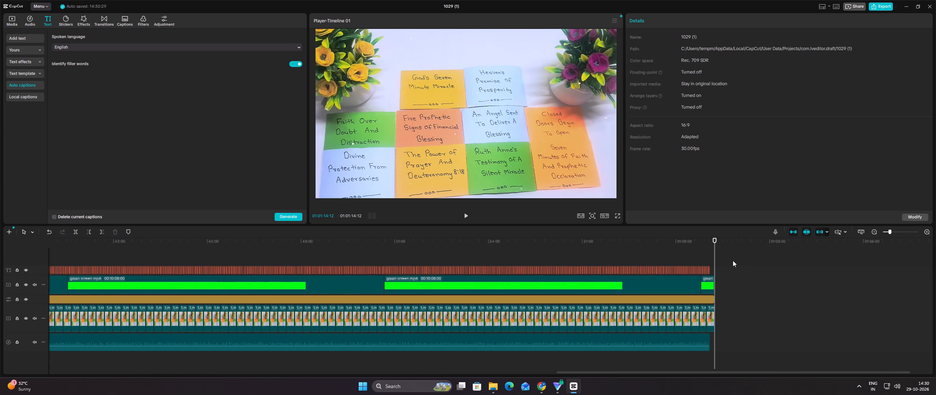
scroll(733, 260, "up", 3, "ctrl")
scroll(732, 260, "down", 1, "ctrl")
scroll(732, 260, "up", 15, "ctrl")
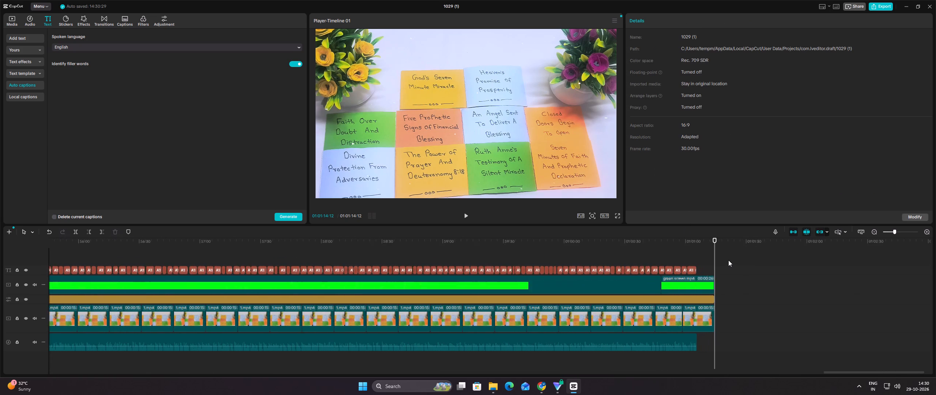
scroll(728, 260, "up", 4, "ctrl")
left_click(676, 257)
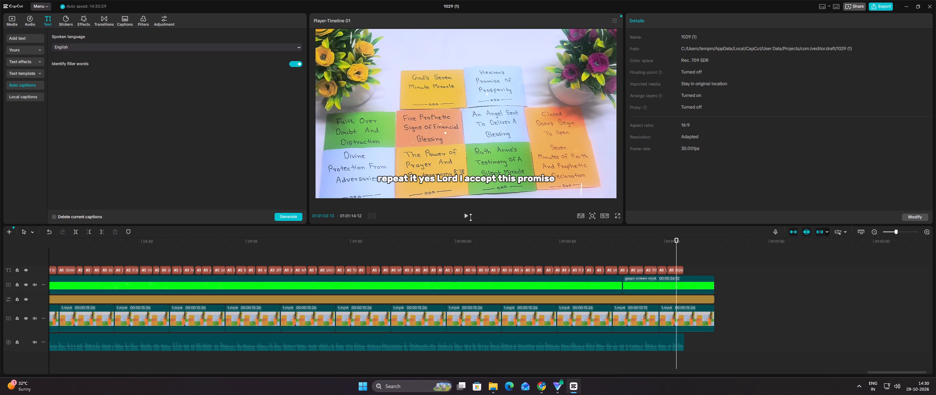
left_click(514, 182)
left_click_drag(554, 185, 551, 183)
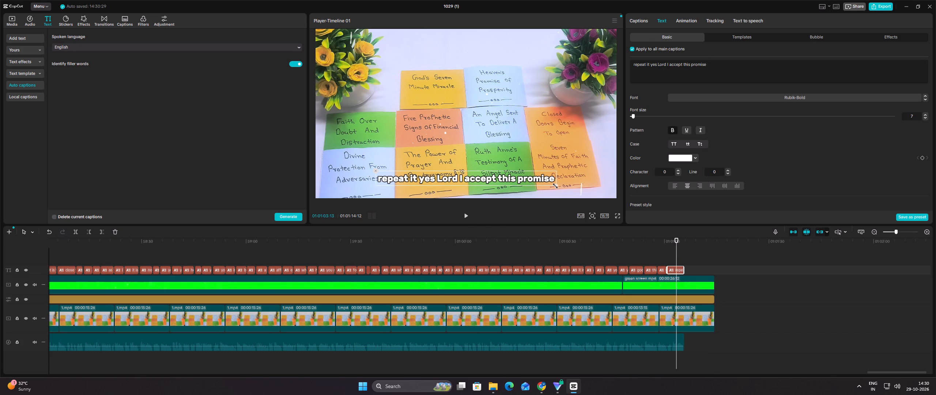
left_click_drag(551, 183, 548, 183)
left_click(535, 182)
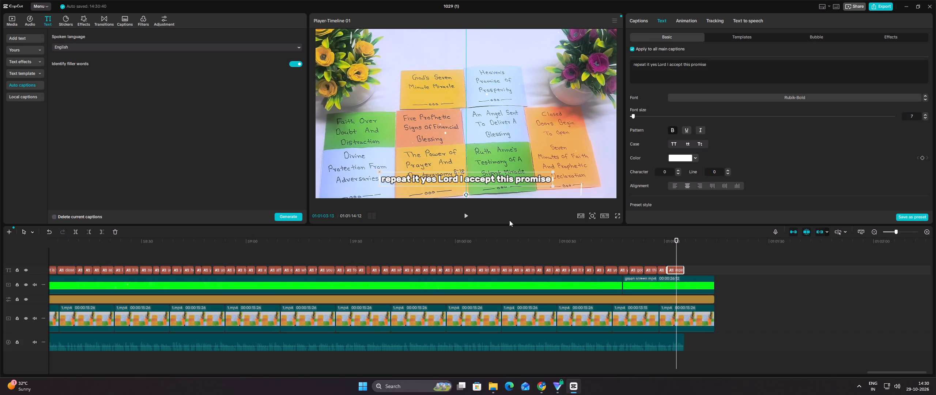
Play past the last caption to 01:01:07:24 and trim the green screen, adjustment and main video clips to end there.
left_click(467, 215)
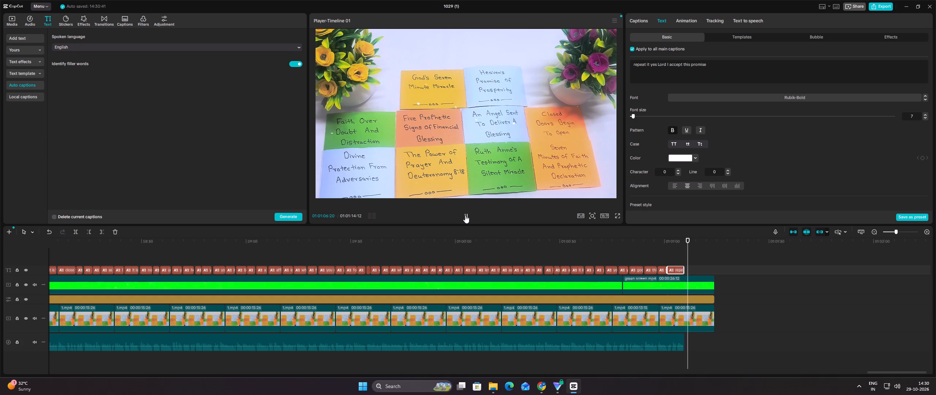
left_click(465, 215)
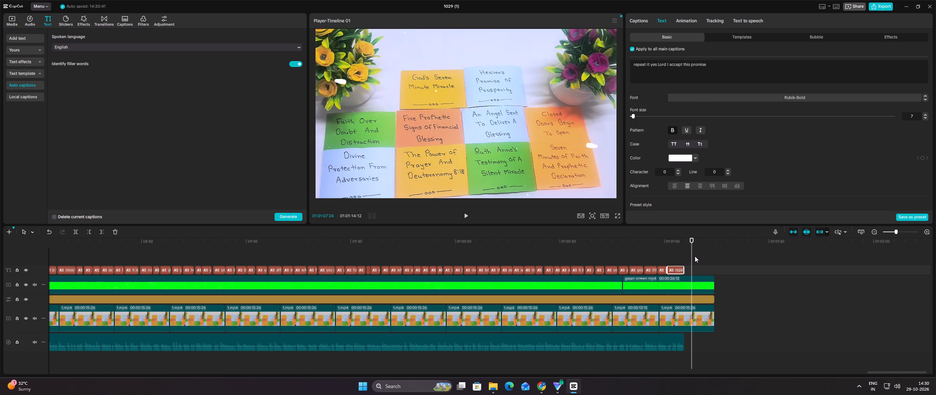
left_click_drag(695, 256, 720, 328)
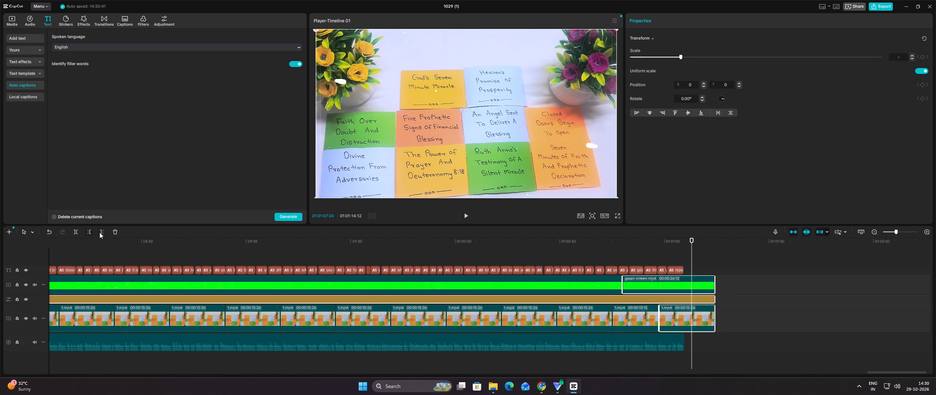
left_click(101, 232)
Return the playhead to the start of the timeline with the whole project in view.
left_click(509, 251)
scroll(509, 251, "down", 16, "ctrl")
scroll(509, 252, "down", 15, "ctrl")
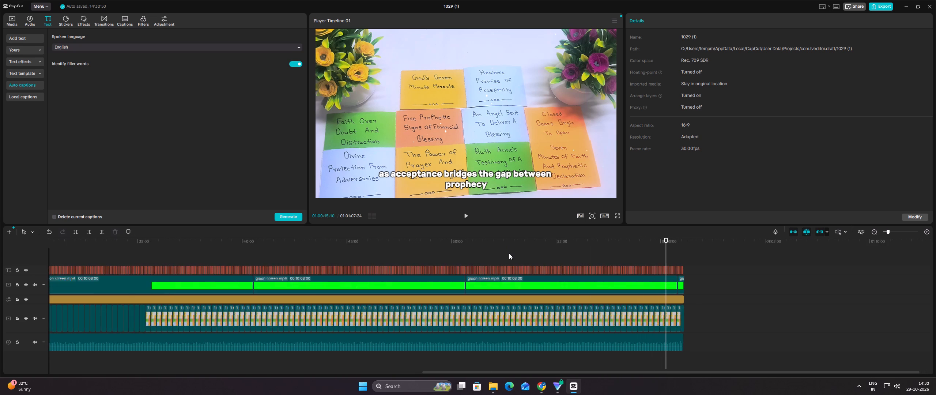
scroll(514, 255, "down", 8, "ctrl")
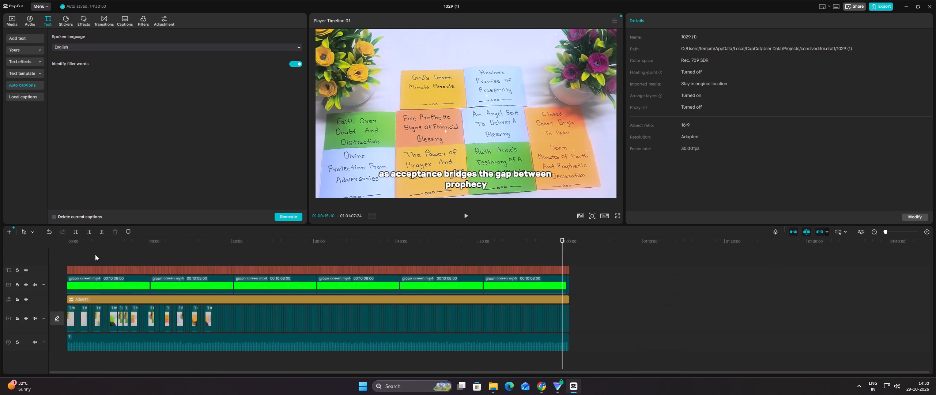
left_click(95, 255)
left_click_drag(95, 255, 67, 252)
Select every caption on the text track and search the caption animations for "Fade in".
left_click_drag(60, 257, 522, 259)
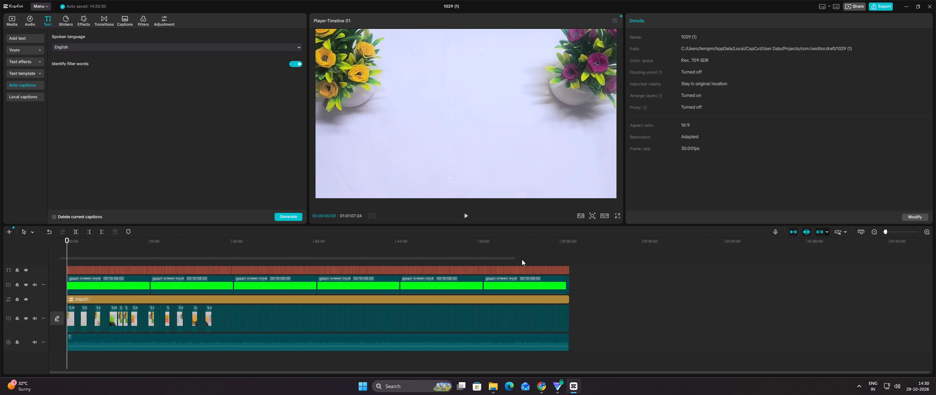
left_click_drag(522, 259, 573, 269)
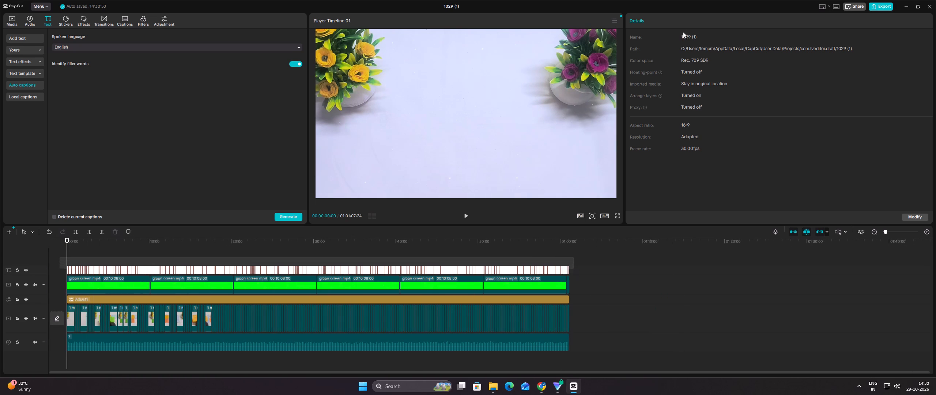
left_click(685, 22)
left_click(888, 41)
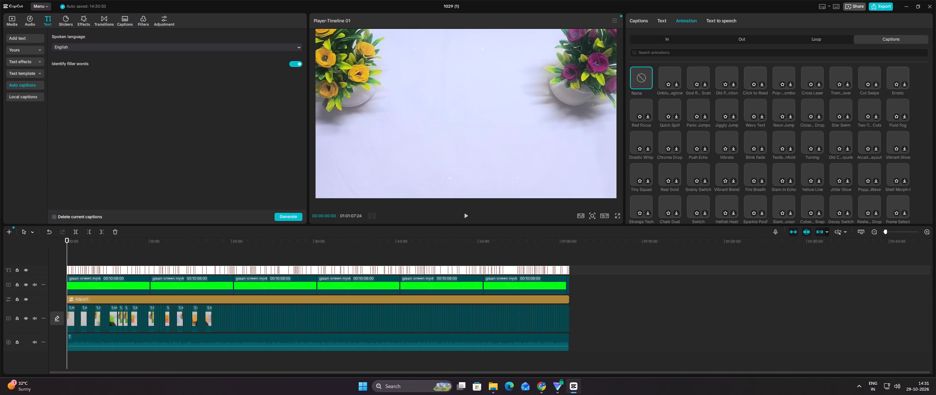
left_click(749, 51)
left_click(718, 73)
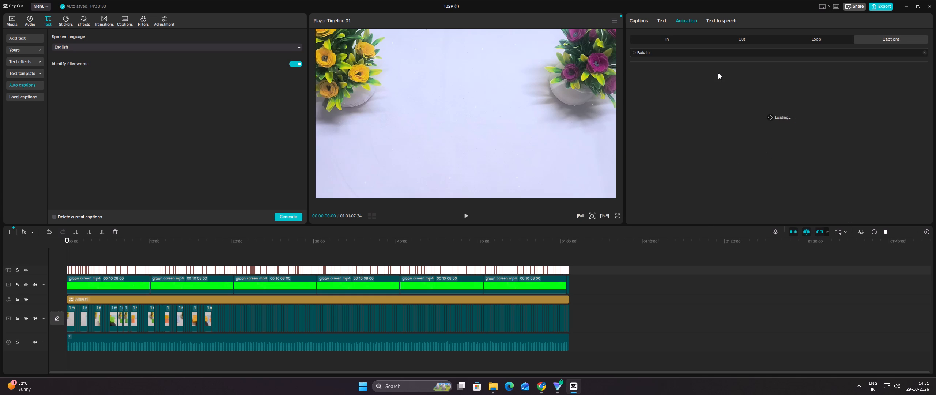
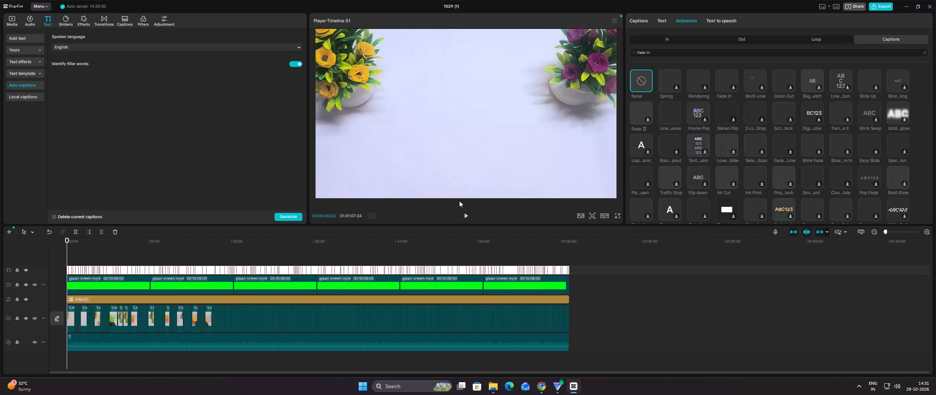
Apply the "Fade In" caption animation to all selected captions and preview it from the start of the timeline.
left_click(467, 214)
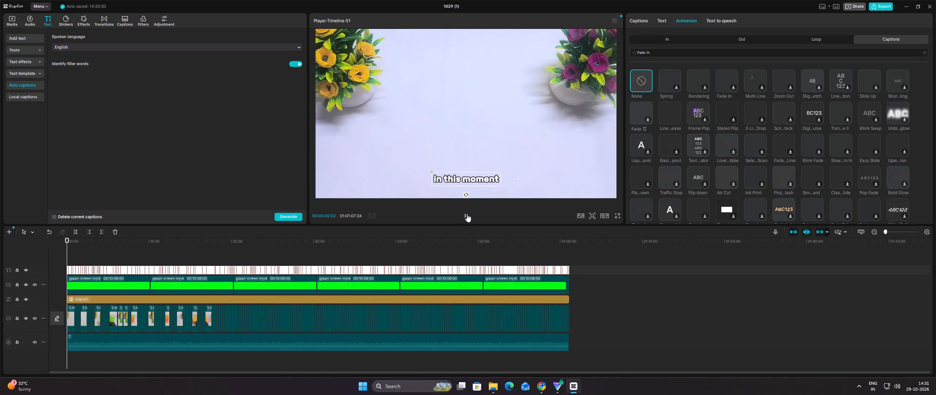
left_click(467, 214)
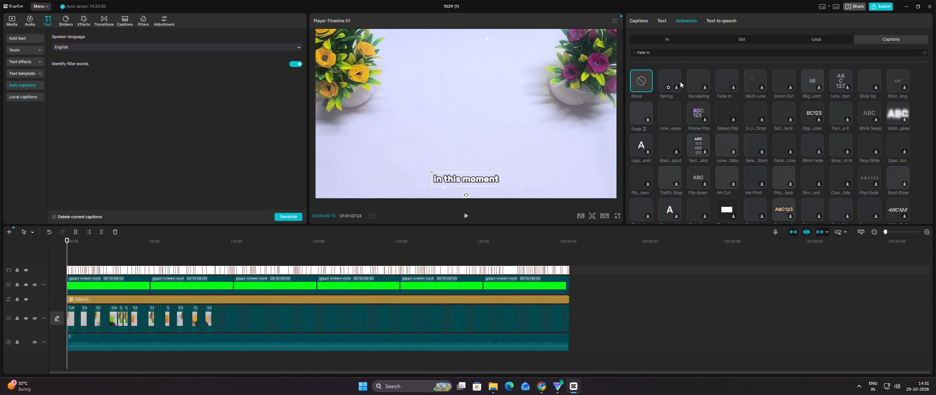
left_click(686, 53)
key("BackSpace")
key("BackSpace")
key("BackSpace")
key("BackSpace")
key("BackSpace")
key("BackSpace")
key("BackSpace")
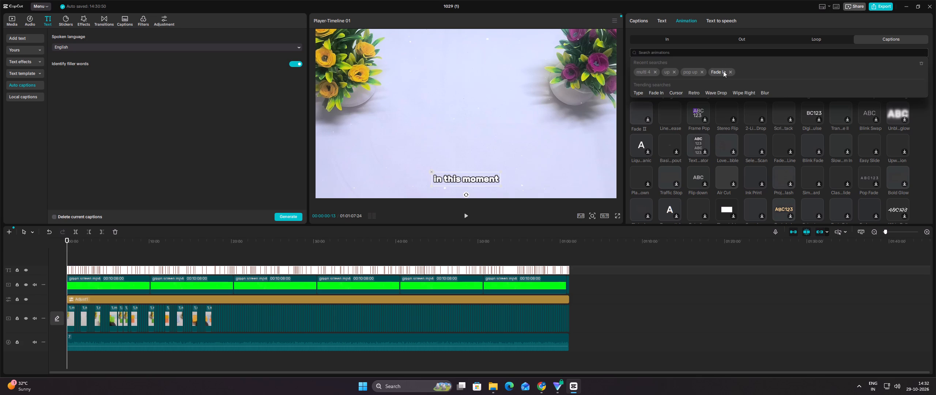
left_click(723, 71)
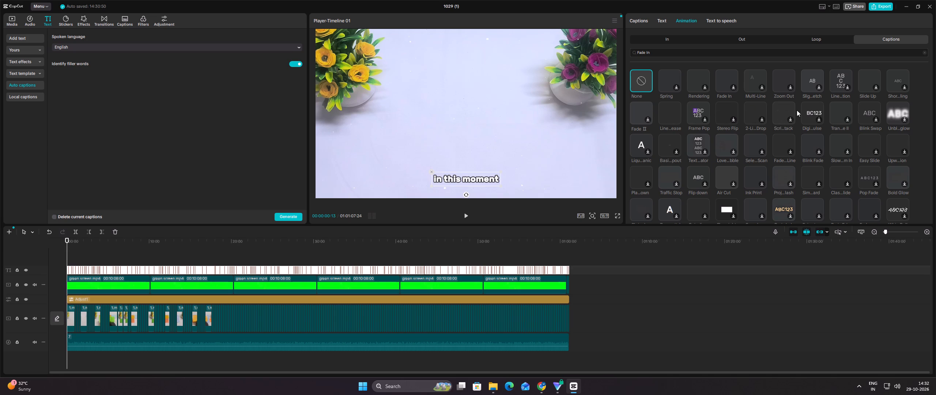
left_click(726, 78)
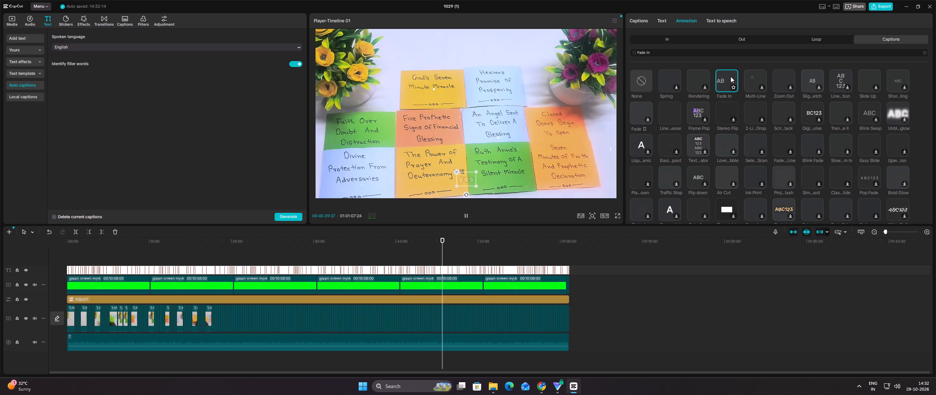
left_click(94, 250)
left_click_drag(93, 250, 42, 253)
left_click(467, 212)
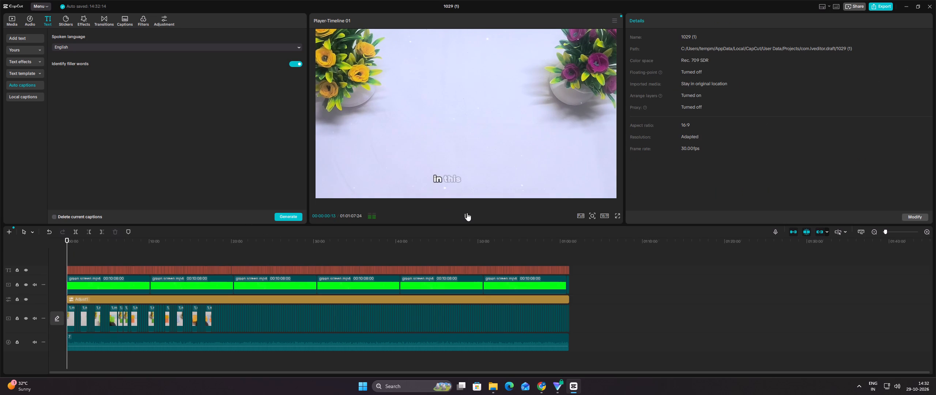
double_click(467, 213)
Give all main captions a black background at 17% opacity with slightly rounded corners, and play the result.
double_click(484, 179)
scroll(744, 163, "down", 3)
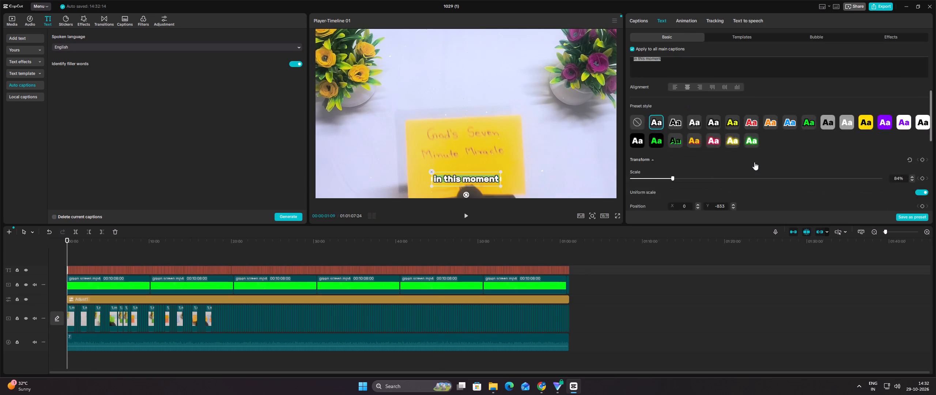
scroll(754, 162, "down", 8)
left_click(633, 140)
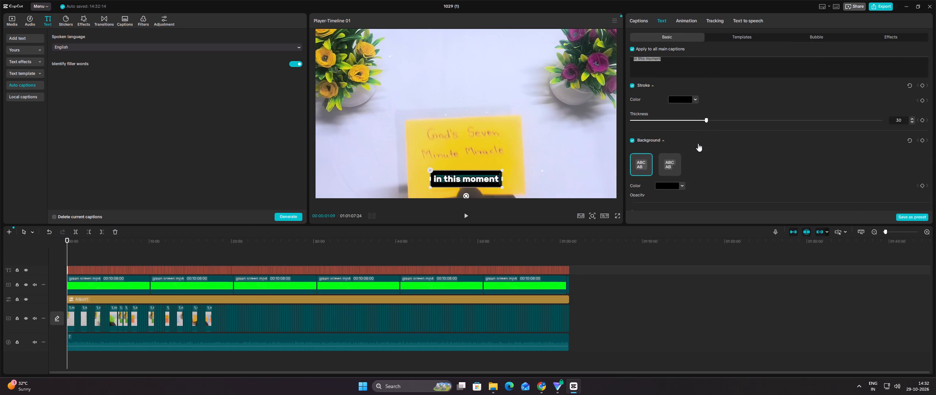
scroll(710, 142, "down", 2)
left_click_drag(693, 135, 684, 135)
double_click(684, 135)
left_click_drag(683, 135, 677, 135)
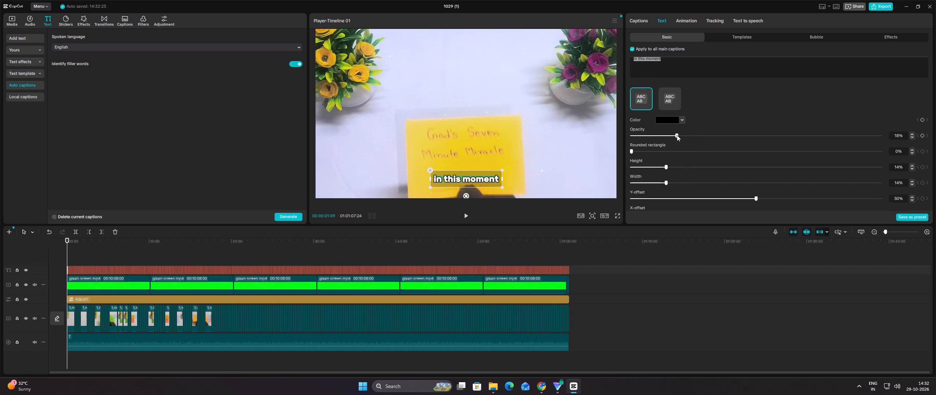
left_click_drag(676, 135, 672, 135)
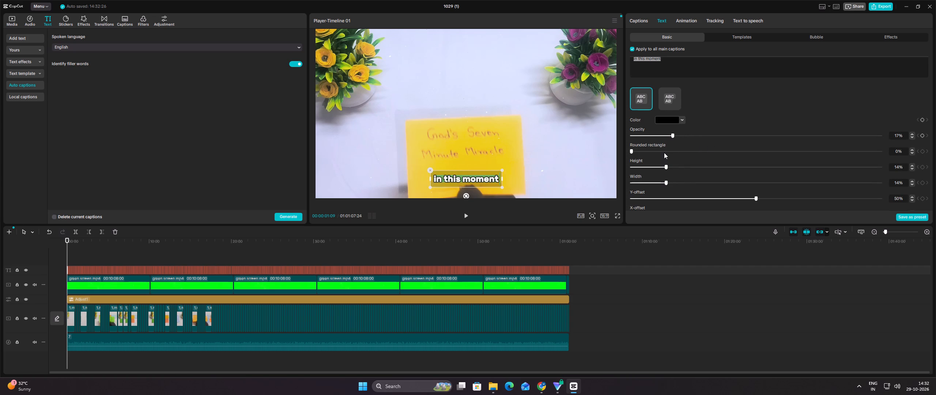
left_click(665, 152)
left_click(463, 213)
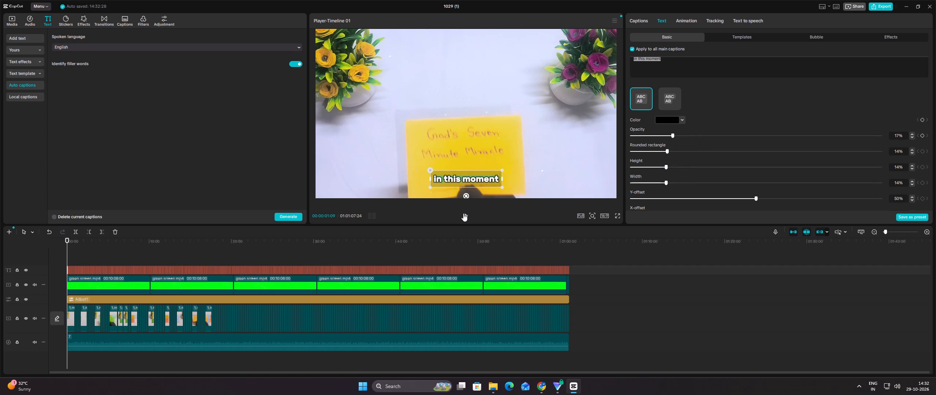
Play the captioned video from the start of the timeline and check the picture around the eight-minute mark.
left_click(88, 255)
left_click_drag(88, 255, 63, 253)
left_click(465, 215)
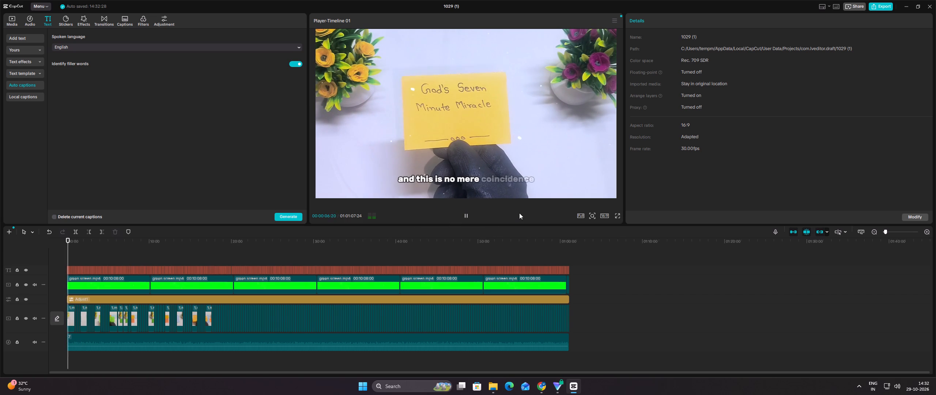
left_click(124, 252)
scroll(124, 252, "up", 5)
scroll(124, 252, "up", 4, "ctrl")
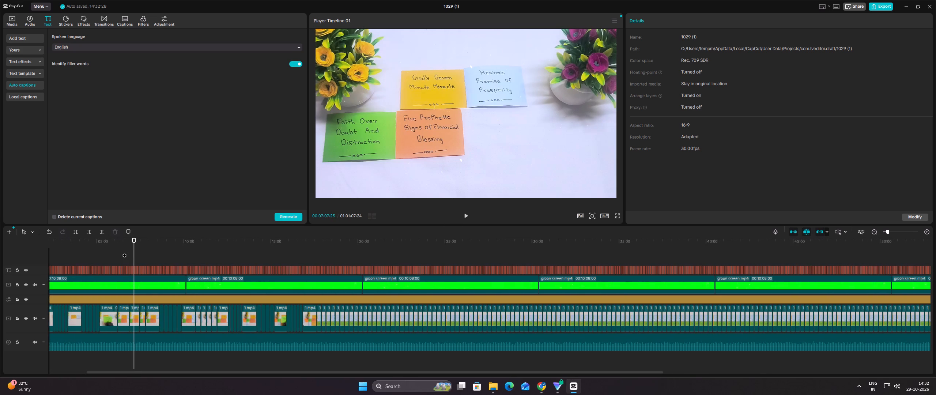
left_click(151, 249)
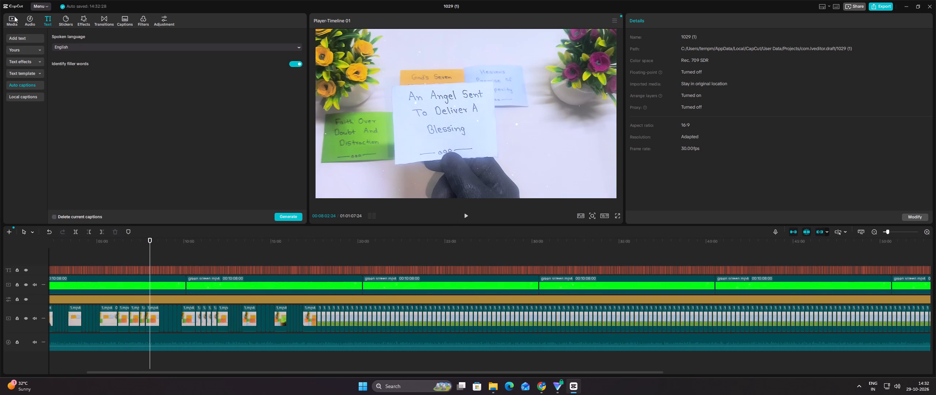
Import the "WhatsApp Video 2025-06-14 at 9.20.01 PM" clip from the "god says 1111 channel no 7" folder on drive D.
left_click(14, 16)
double_click(62, 32)
double_click(66, 37)
left_click(63, 38)
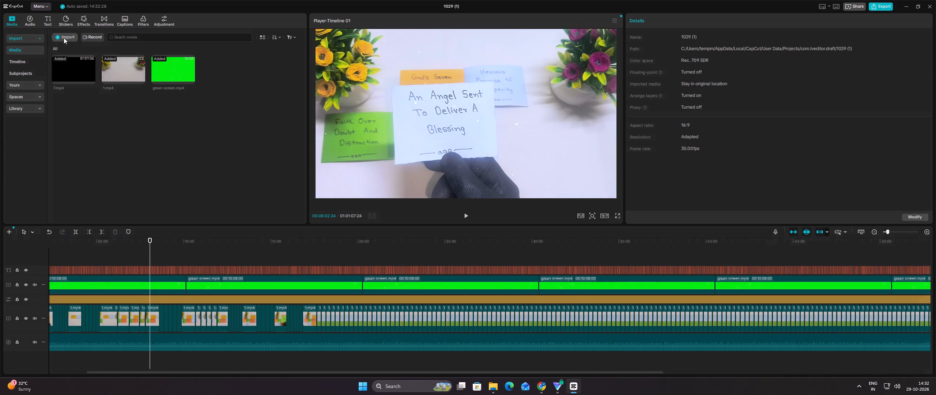
left_click(85, 52)
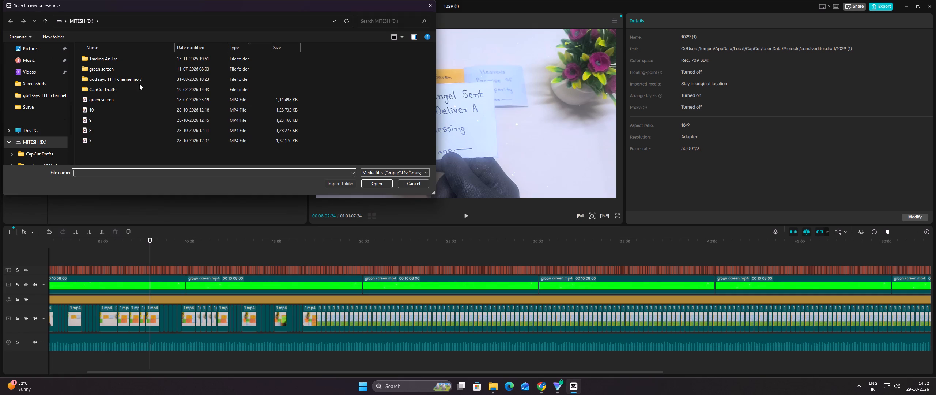
double_click(144, 78)
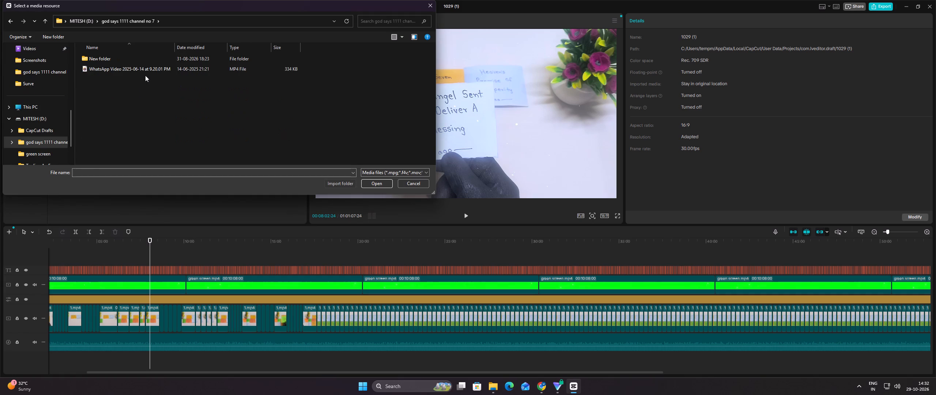
double_click(147, 71)
left_click(155, 131)
Place the imported WhatsApp clip on a new track above the captions at 00:10:08:00, and put the playhead at its start.
left_click_drag(213, 71, 194, 227)
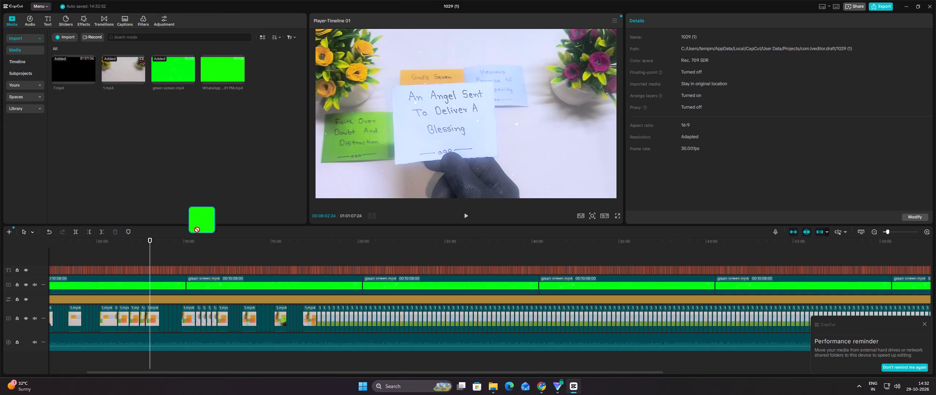
left_click_drag(194, 227, 187, 249)
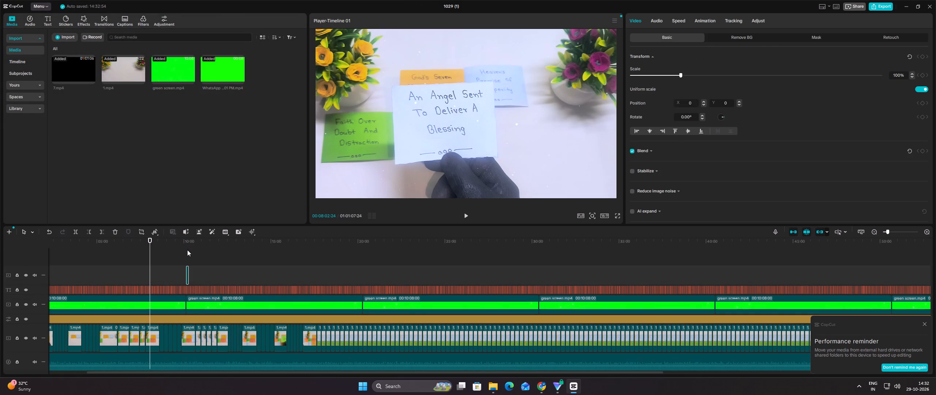
left_click(187, 250)
scroll(217, 247, "up", 5, "ctrl")
scroll(217, 247, "down", 1, "ctrl")
scroll(220, 249, "up", 5, "ctrl")
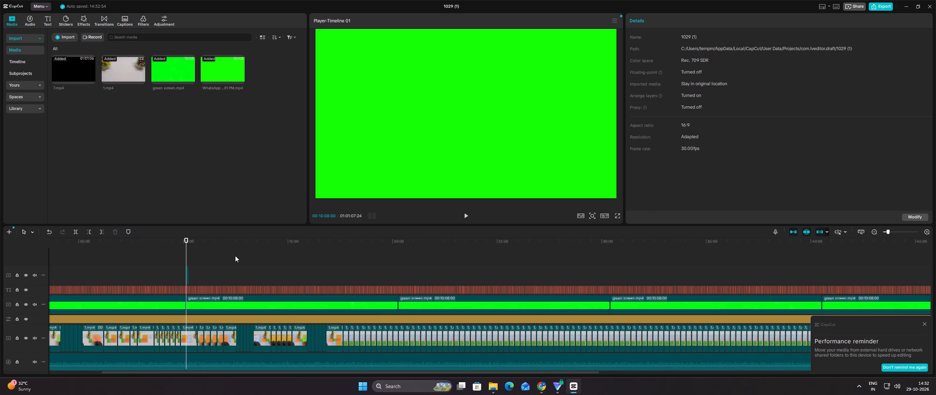
scroll(235, 256, "up", 6, "ctrl")
scroll(235, 256, "down", 1, "ctrl")
scroll(235, 256, "up", 3, "ctrl")
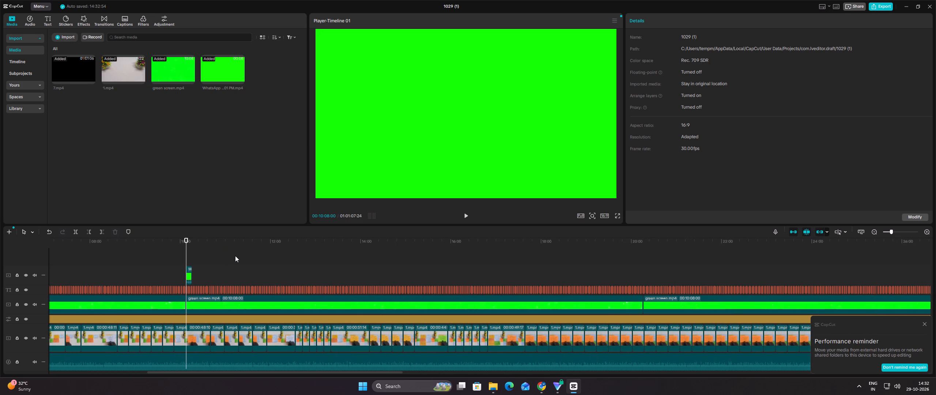
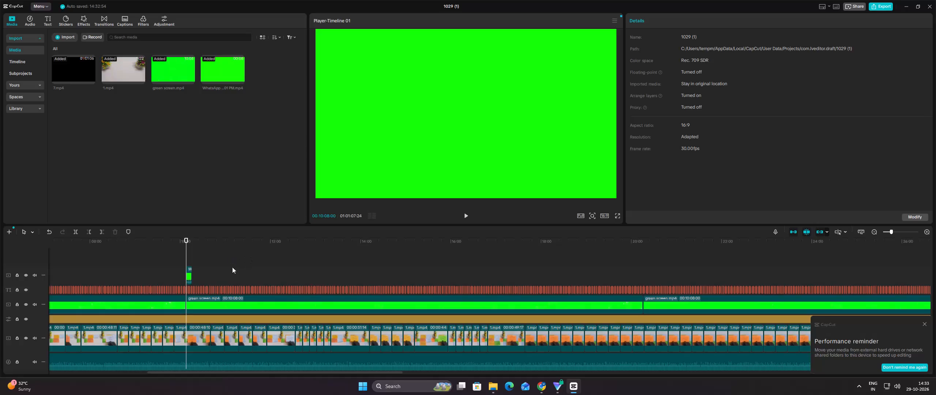
Scale the Subscribe green screen overlay to 19% and move it beside the orange card, at X 667, Y 128.
left_click(190, 257)
left_click(190, 259)
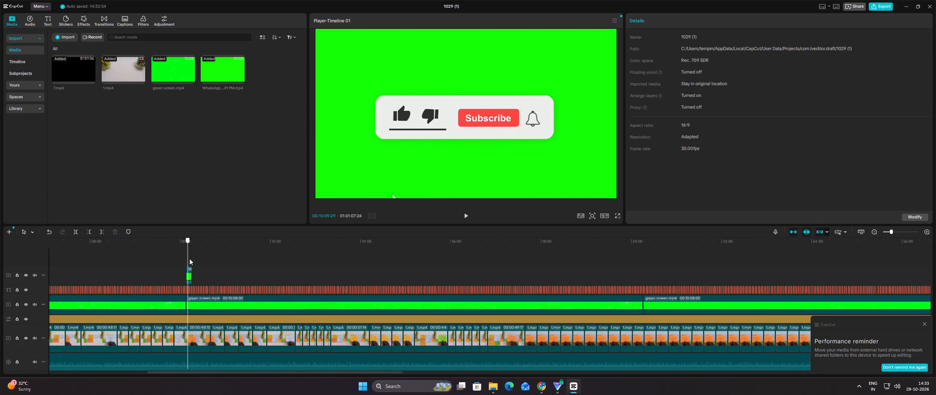
left_click(525, 175)
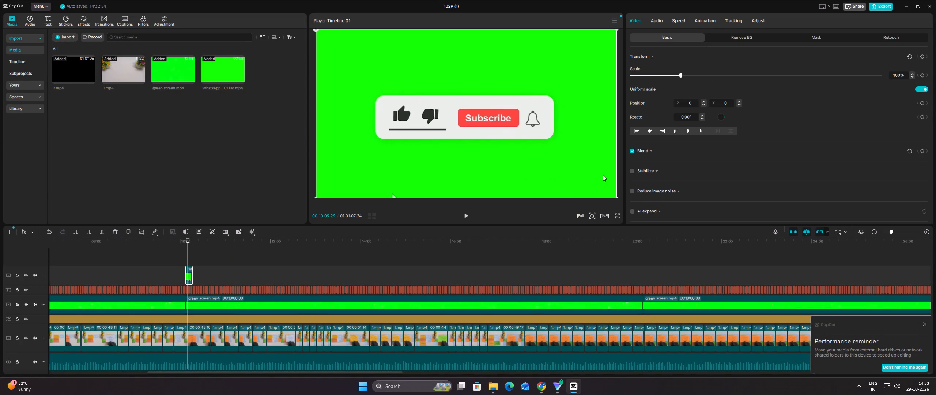
left_click_drag(617, 198, 590, 189)
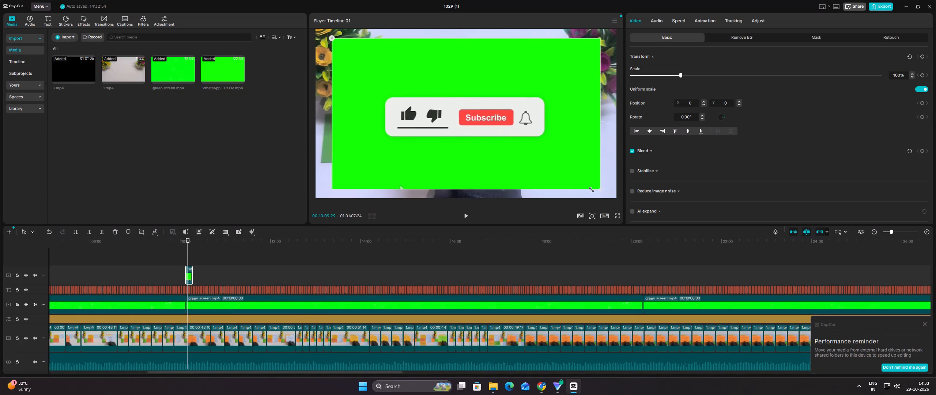
left_click_drag(590, 189, 471, 142)
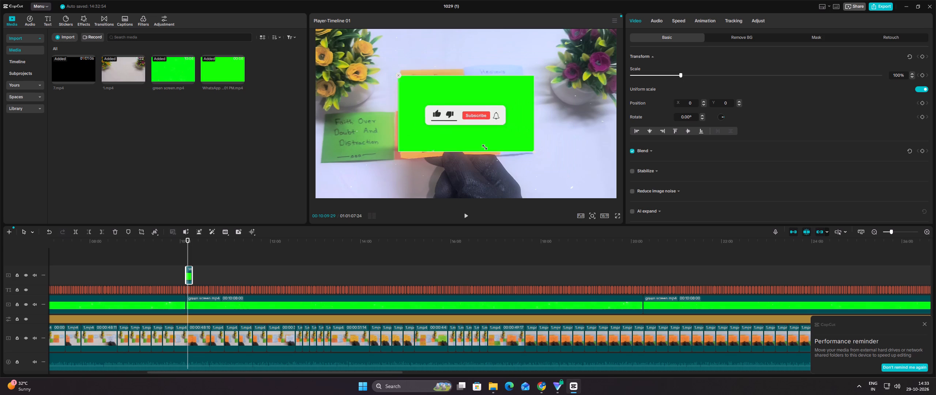
left_click_drag(471, 142, 425, 129)
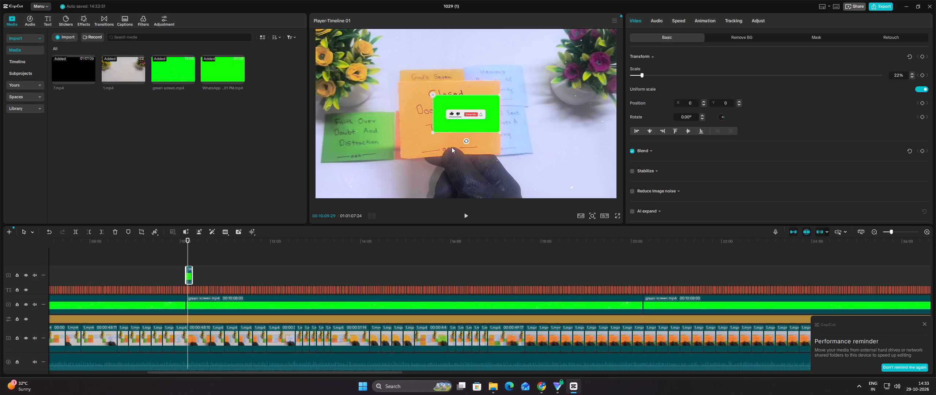
left_click_drag(498, 131, 491, 128)
left_click_drag(474, 119, 508, 111)
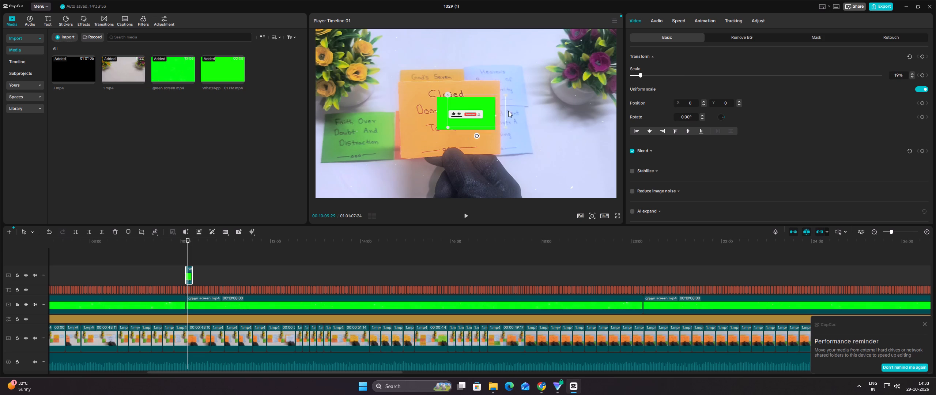
left_click_drag(508, 111, 526, 109)
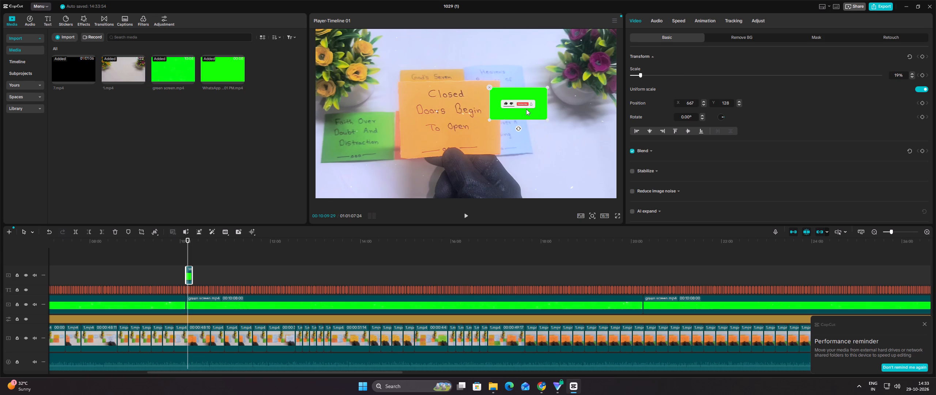
Mute the Subscribe overlay by lowering its volume to minimum.
left_click(656, 21)
left_click_drag(661, 72, 635, 75)
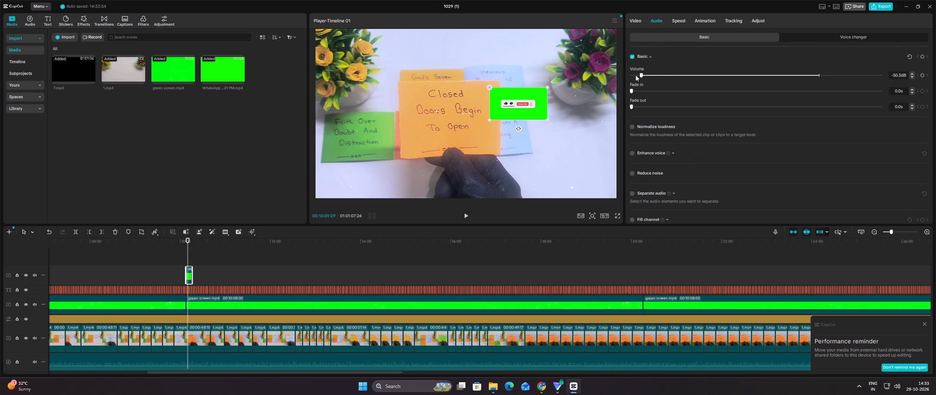
left_click_drag(635, 75, 628, 75)
Remove the Subscribe overlay's green background with Chroma key, picking its green and setting the intensity to 62.
double_click(639, 23)
left_click(731, 39)
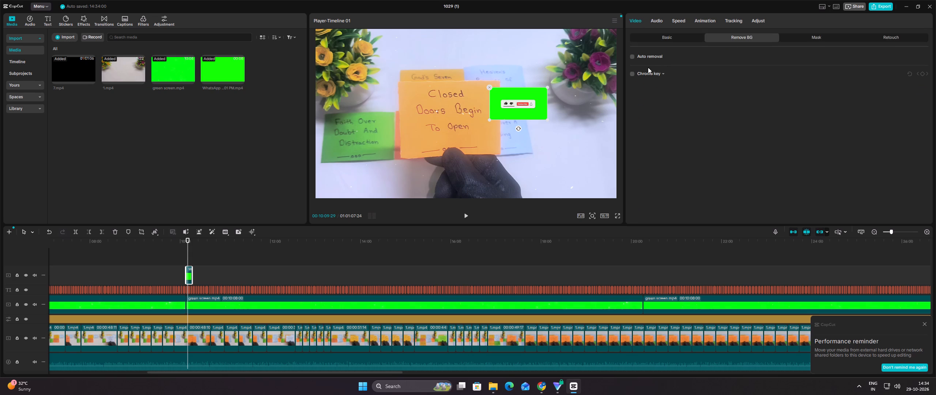
left_click(633, 75)
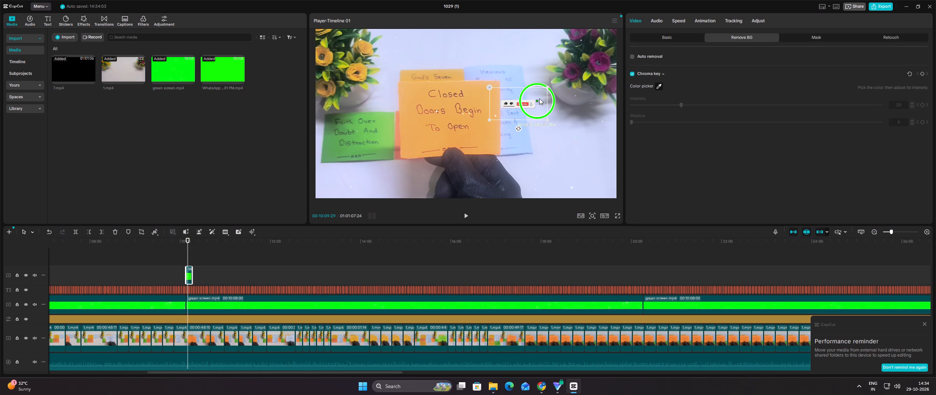
left_click(539, 98)
left_click_drag(683, 104, 720, 102)
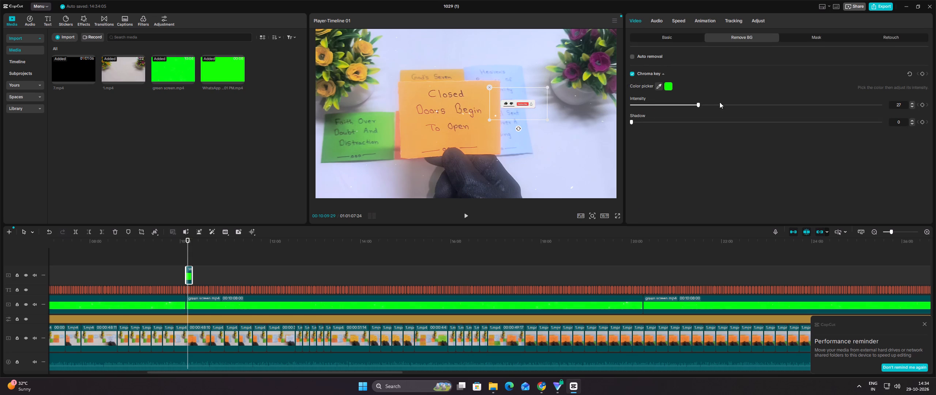
left_click_drag(720, 102, 791, 114)
left_click_drag(791, 114, 786, 114)
Shrink the Subscribe overlay slightly, move it to the video frame's upper-right corner, and preview it.
left_click_drag(546, 121, 543, 120)
left_click_drag(525, 110, 535, 103)
left_click_drag(536, 101, 547, 88)
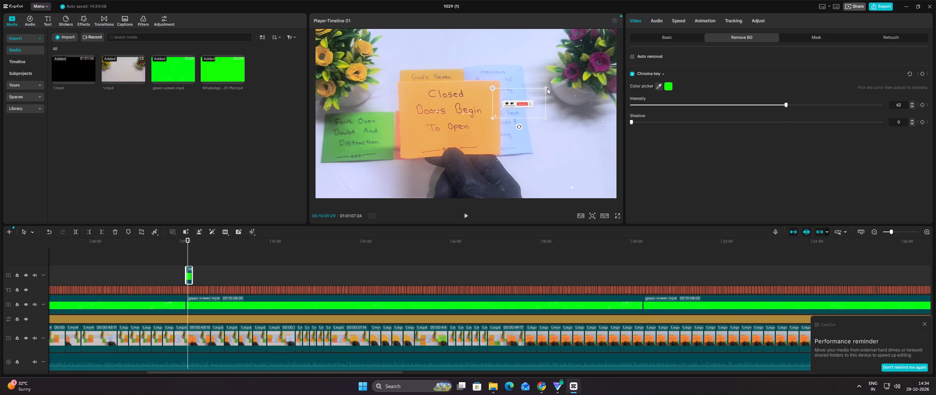
left_click_drag(547, 88, 600, 44)
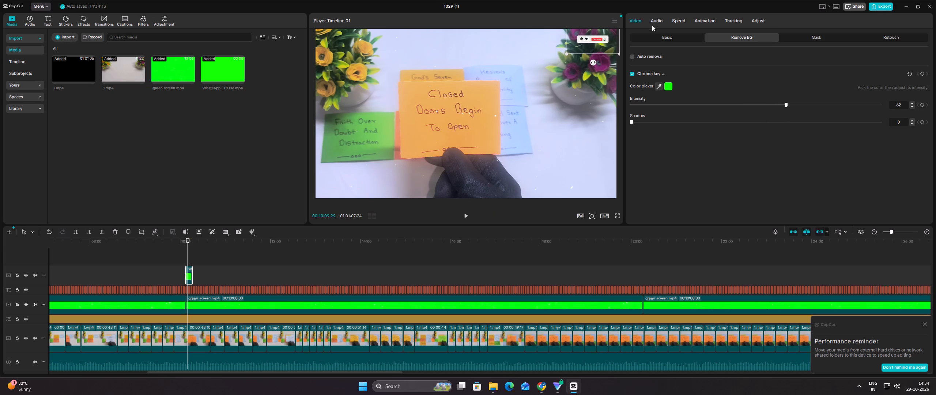
left_click(654, 23)
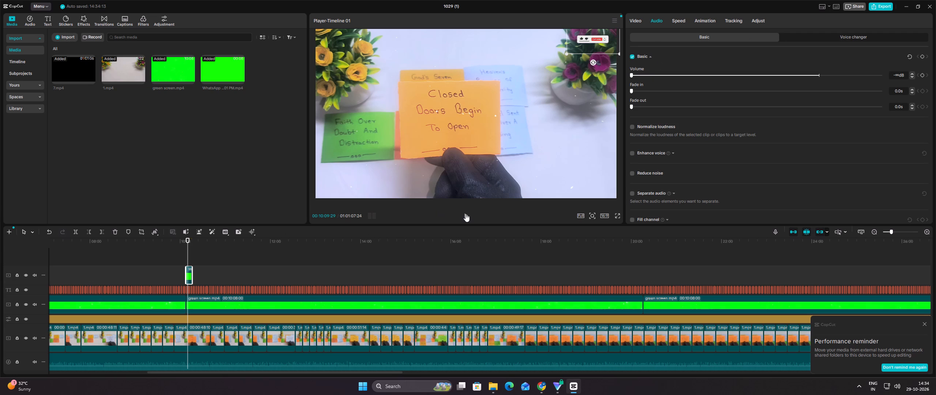
left_click(465, 214)
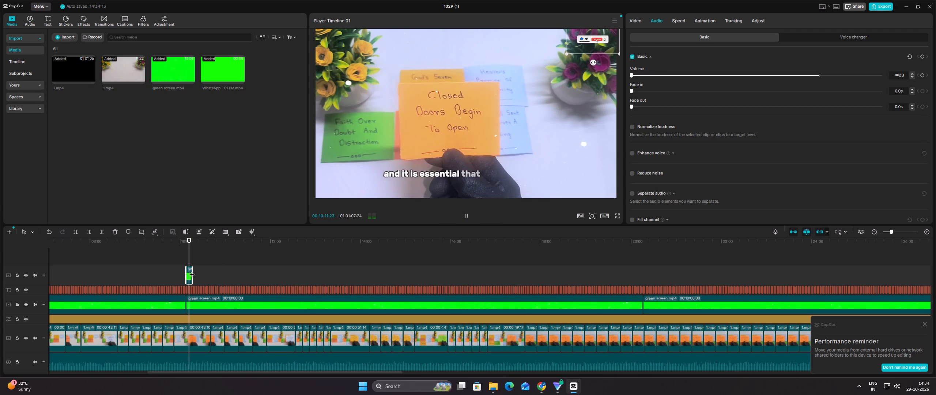
Copy the Subscribe overlay clip and paste it on the same track at about 31:30 and 1:00:10.
right_click(188, 273)
right_click(188, 273)
right_click(188, 273)
right_click(188, 273)
left_click(226, 109)
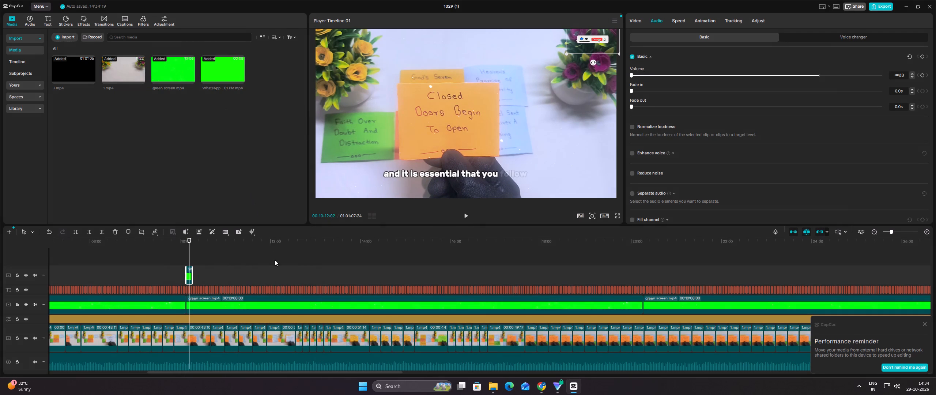
scroll(275, 260, "down", 10, "ctrl")
scroll(275, 260, "up", 1, "ctrl")
scroll(275, 260, "down", 6, "ctrl")
scroll(275, 260, "up", 1, "ctrl")
scroll(275, 260, "down", 5, "ctrl")
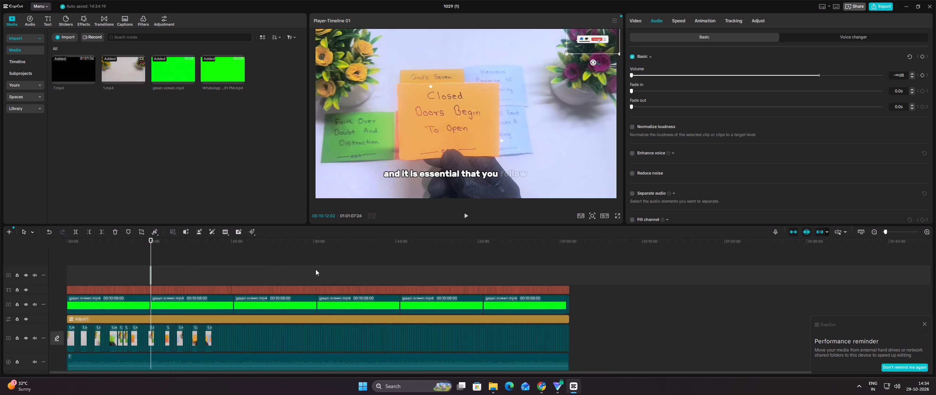
left_click(328, 269)
right_click(328, 269)
left_click(343, 306)
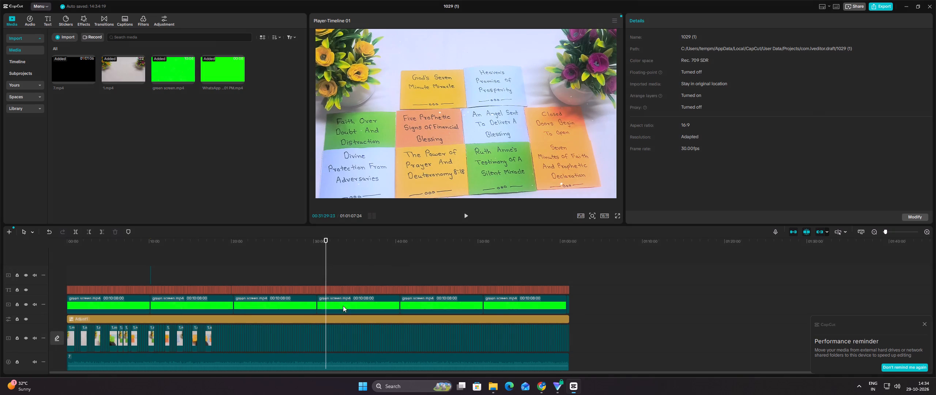
left_click(559, 274)
right_click(559, 274)
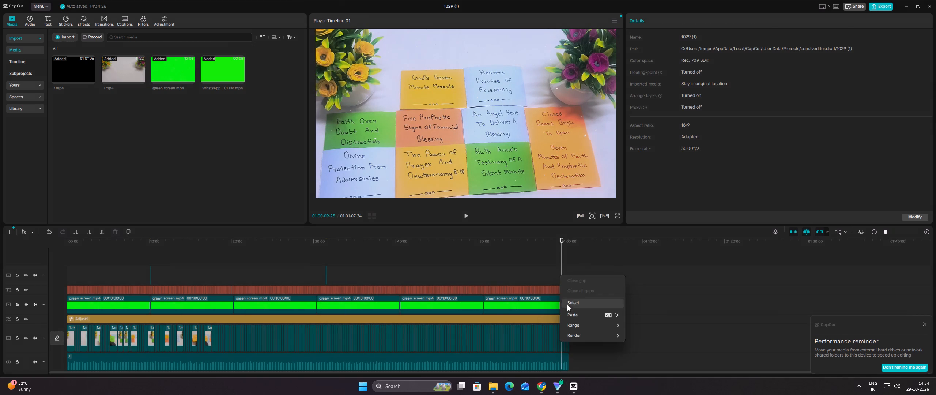
left_click(569, 311)
Examine the end of the timeline around the last Subscribe overlay and play the closing seconds.
left_click(661, 264)
scroll(662, 268, "up", 8, "ctrl")
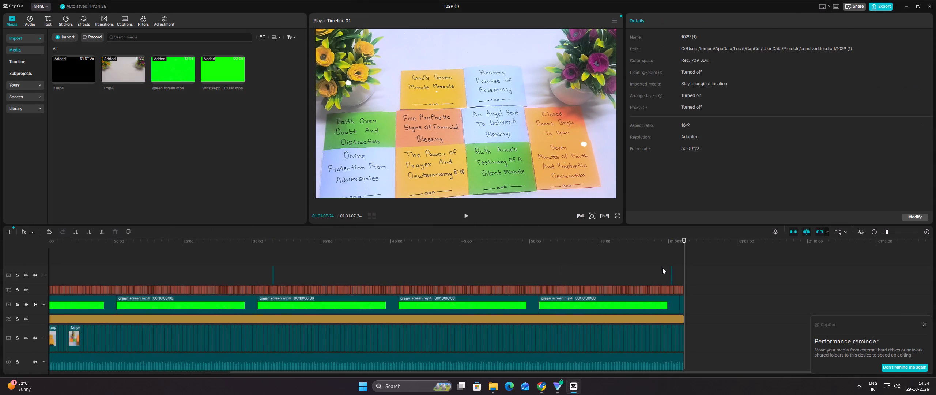
scroll(700, 264, "down", 1, "ctrl")
scroll(700, 264, "up", 11, "ctrl")
scroll(700, 264, "down", 1, "ctrl")
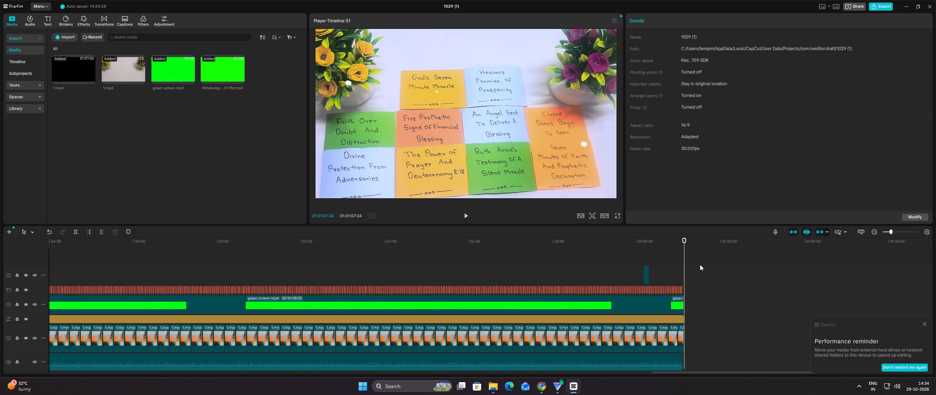
scroll(700, 264, "up", 14, "ctrl")
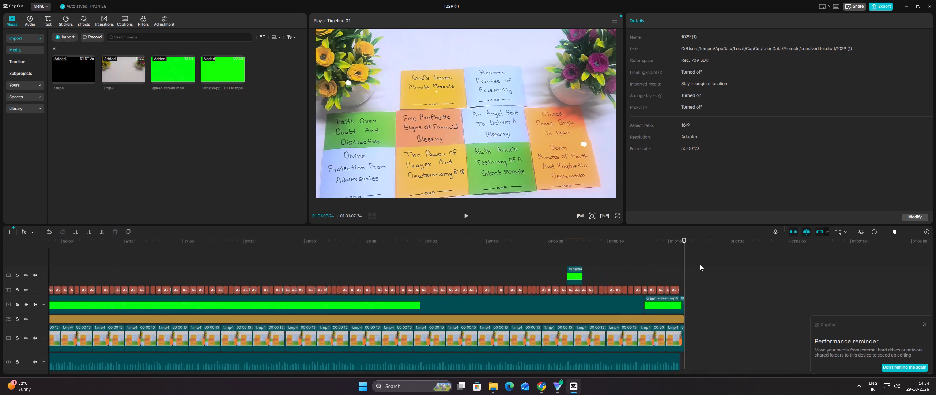
left_click(669, 265)
double_click(466, 222)
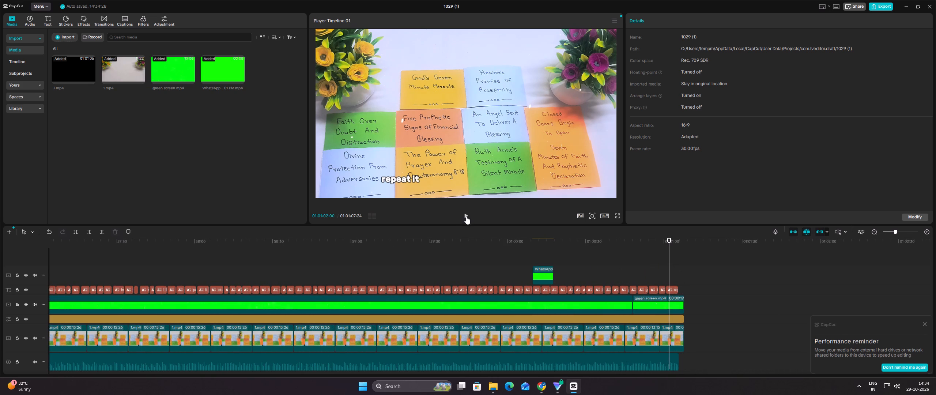
left_click(466, 215)
left_click(466, 215)
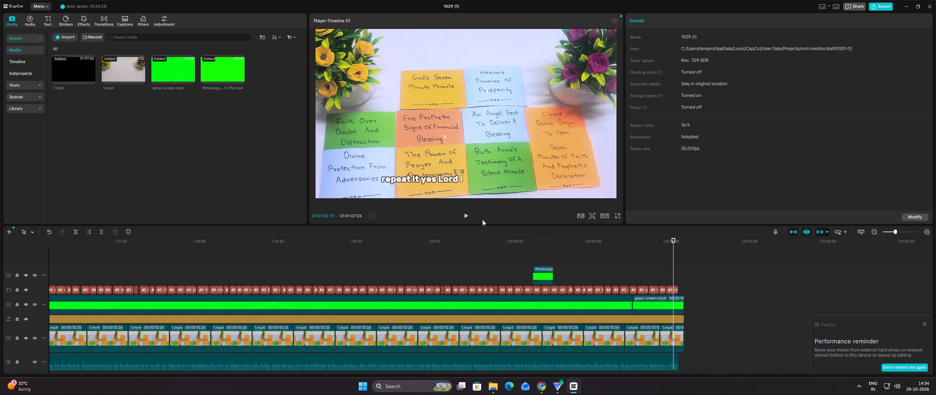
Dismiss the performance reminder and play the opening seconds from the start of the timeline to check the captions.
scroll(631, 251, "down", 4, "ctrl")
scroll(631, 251, "up", 1, "ctrl")
scroll(631, 251, "down", 4, "ctrl")
scroll(631, 251, "up", 1, "ctrl")
scroll(823, 277, "down", 3, "ctrl")
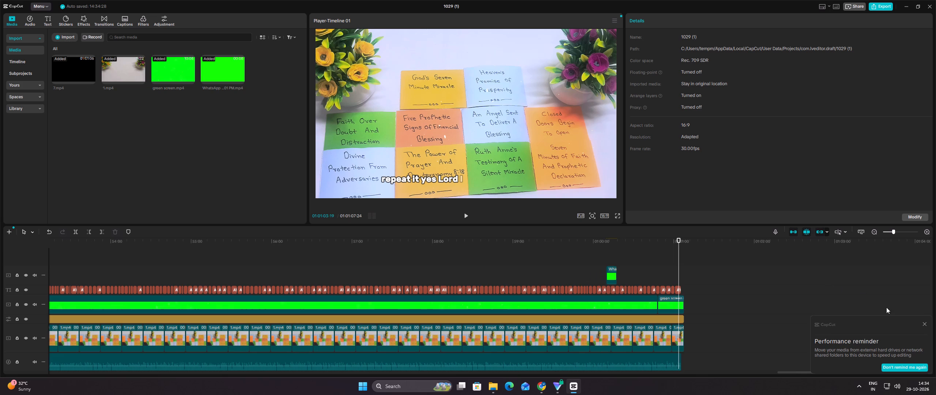
left_click(925, 326)
scroll(783, 290, "down", 5, "ctrl")
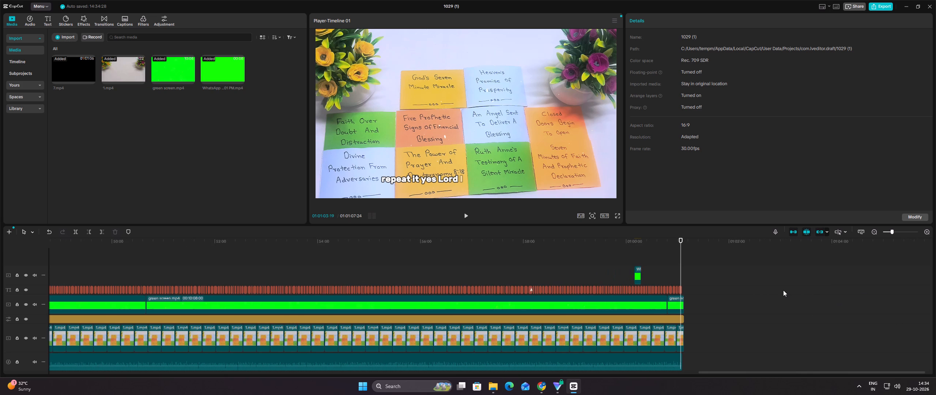
scroll(783, 290, "down", 5, "ctrl")
scroll(639, 284, "down", 6, "ctrl")
scroll(547, 271, "down", 5, "ctrl")
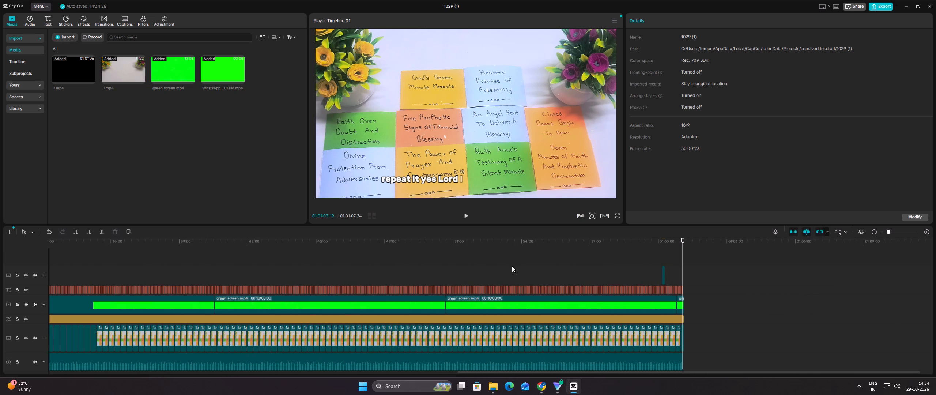
scroll(295, 257, "down", 4, "ctrl")
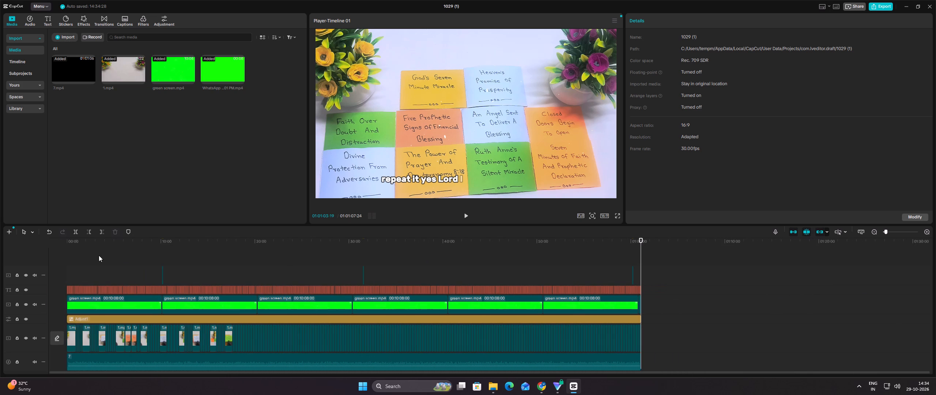
left_click(99, 255)
left_click_drag(99, 255, 63, 252)
left_click(467, 218)
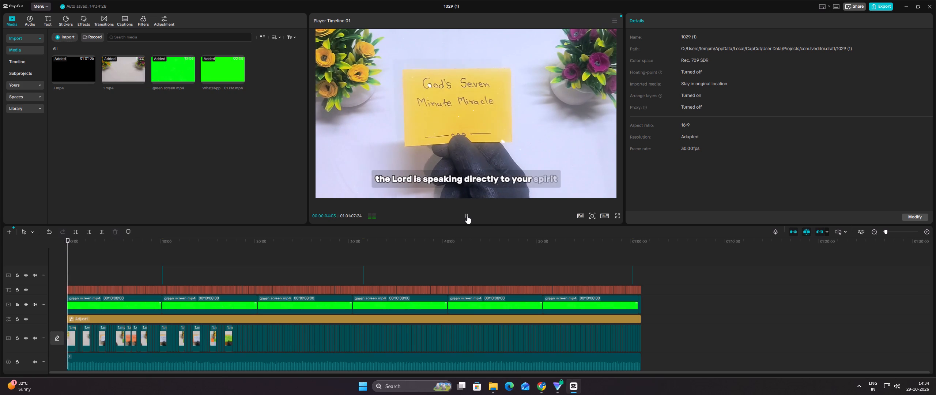
left_click(467, 216)
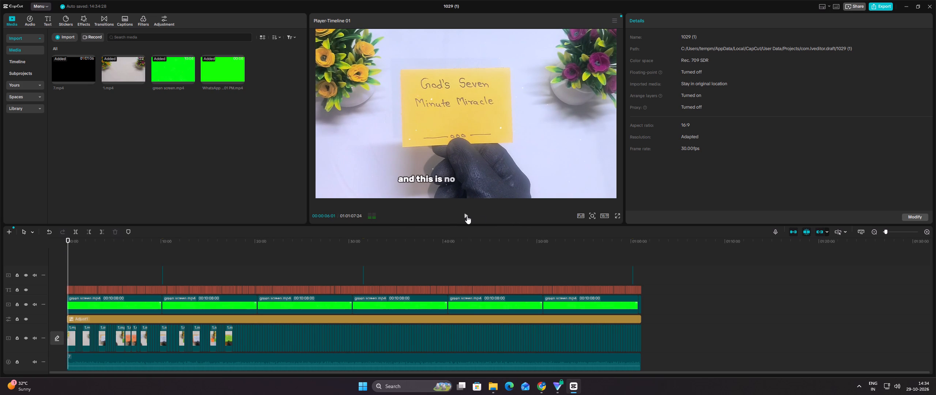
Export 1029 (1) to drive D as a 1080P HEVC mp4 at 30fps with the recommended bit rate.
left_click(884, 6)
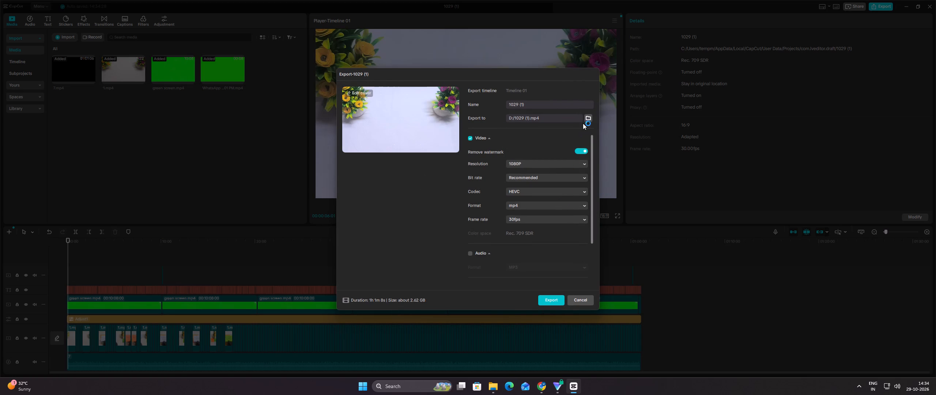
left_click(585, 117)
left_click(384, 211)
left_click(705, 255)
left_click(547, 306)
left_click(547, 301)
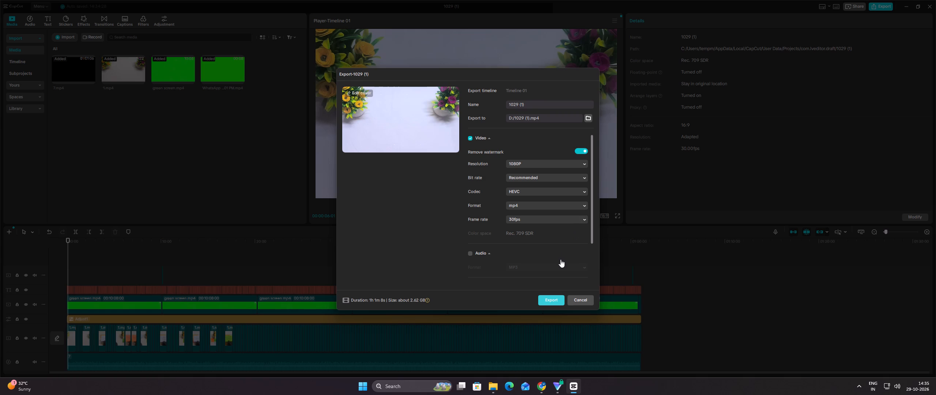
Start exporting 1029 (1) to drive D as a 1080P HEVC mp4 and leave it running in the background.
left_click(556, 300)
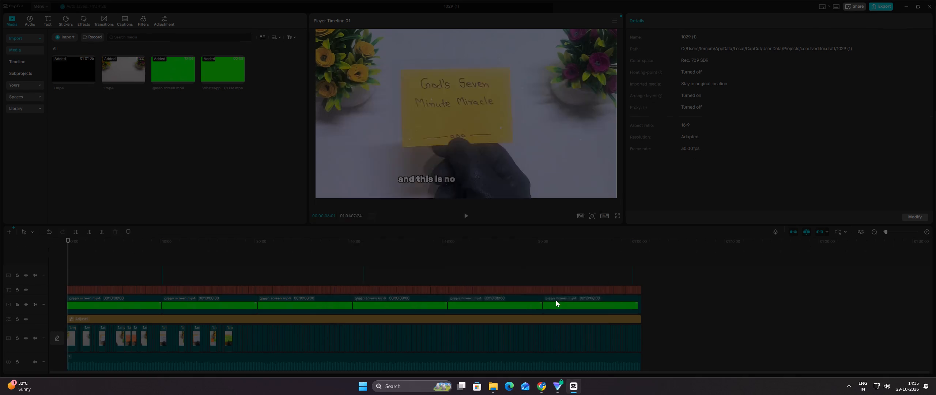
left_click(546, 266)
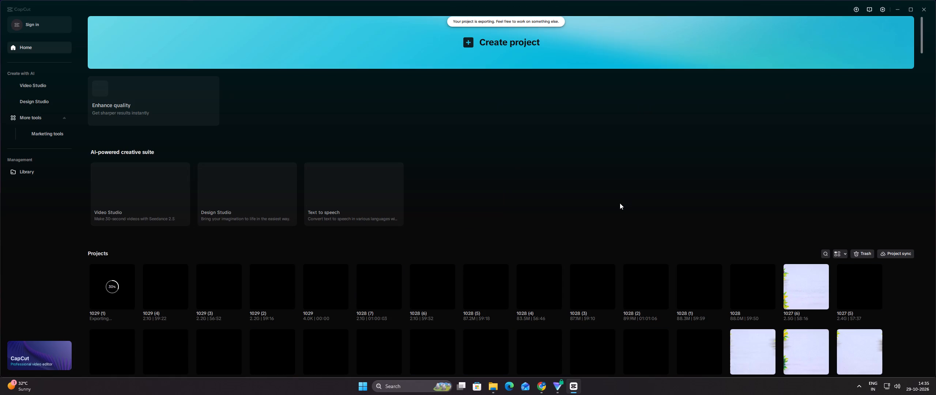
Open the 1029 (2) project from the project list.
left_click(271, 285)
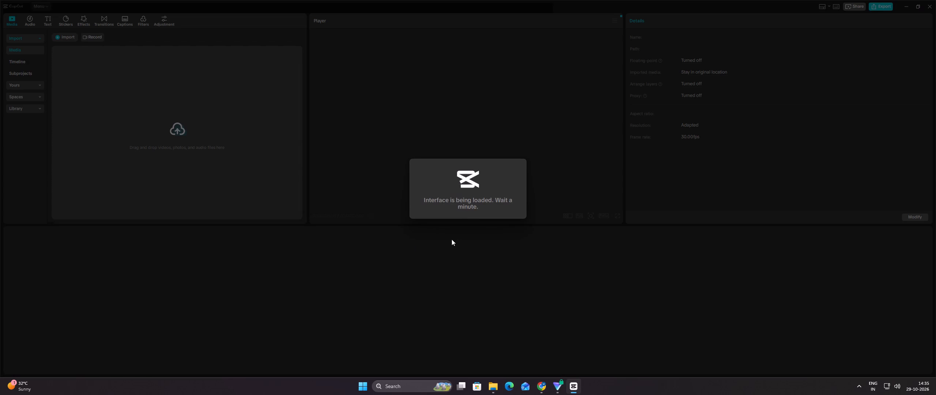
left_click(862, 394)
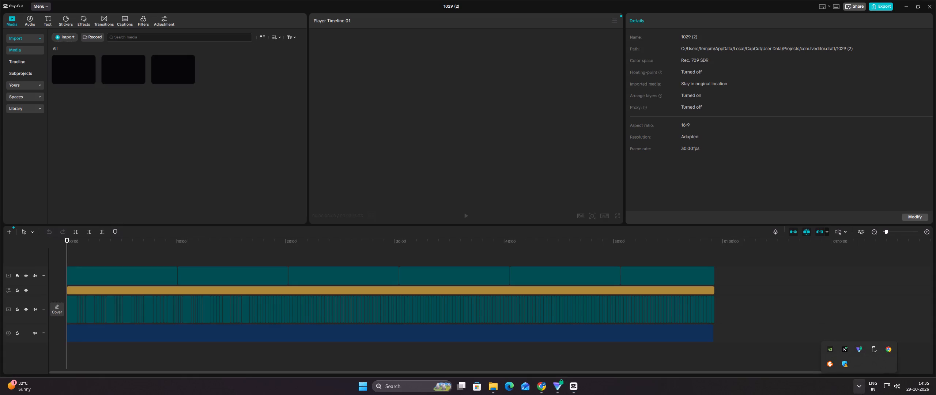
left_click(863, 393)
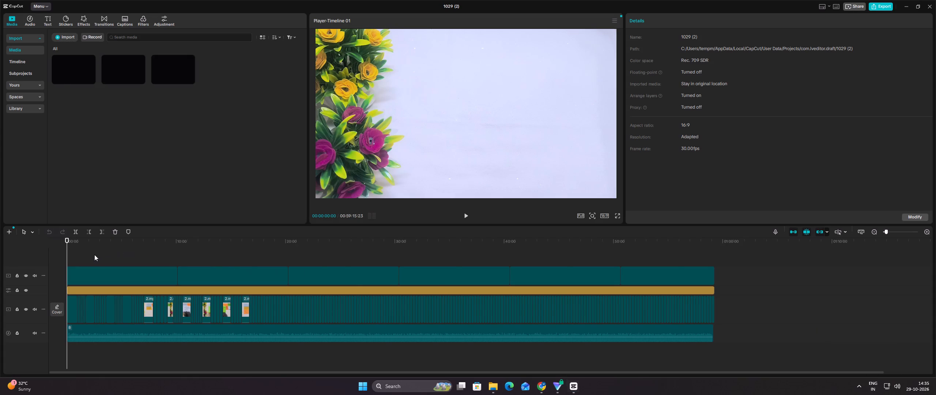
Check the opening note cards in 1029 (2), return the playhead to the start, and generate English auto captions.
left_click(94, 255)
left_click(81, 256)
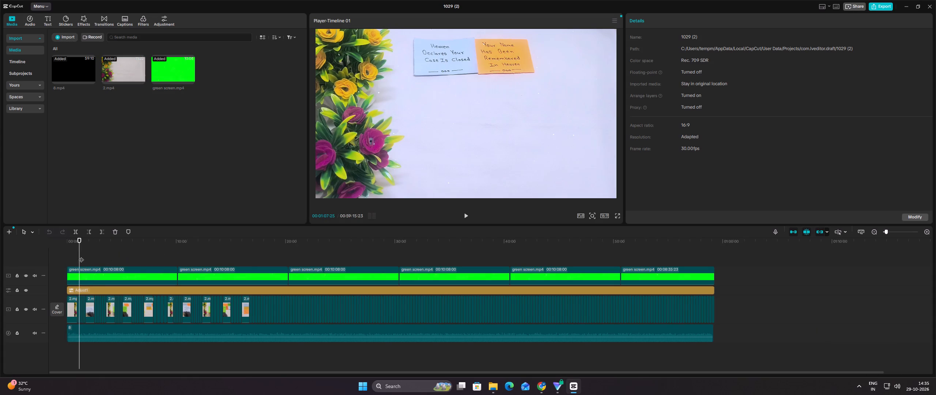
left_click_drag(81, 256, 72, 255)
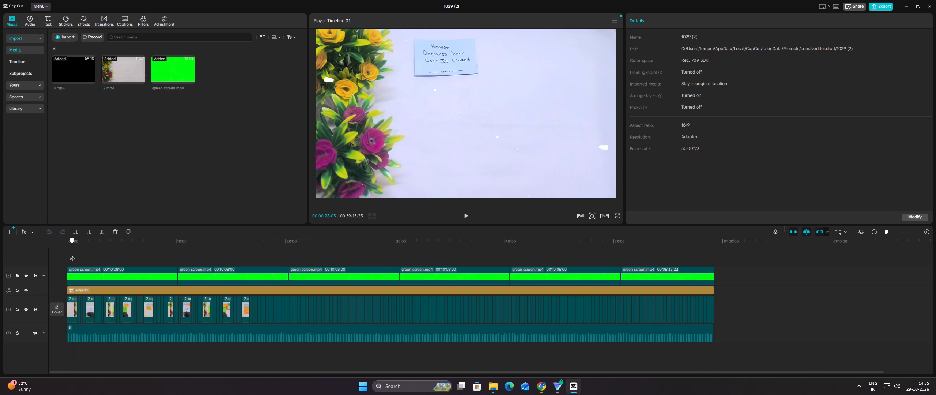
left_click_drag(72, 255, 71, 255)
left_click_drag(71, 255, 72, 255)
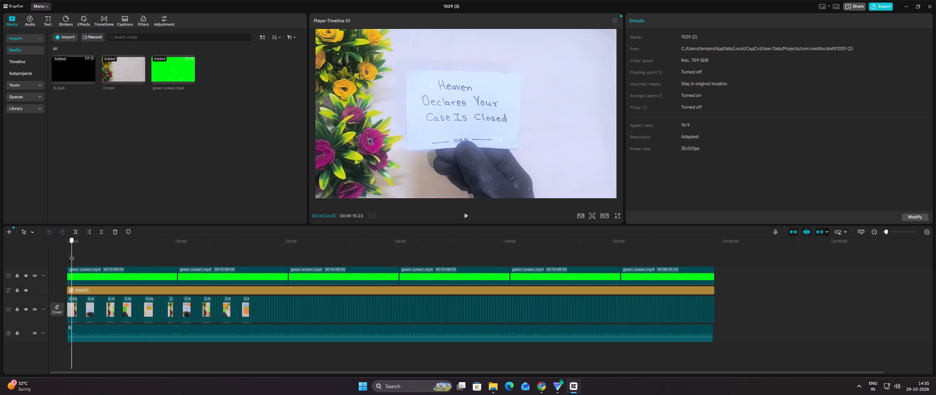
left_click_drag(72, 255, 61, 255)
left_click(48, 20)
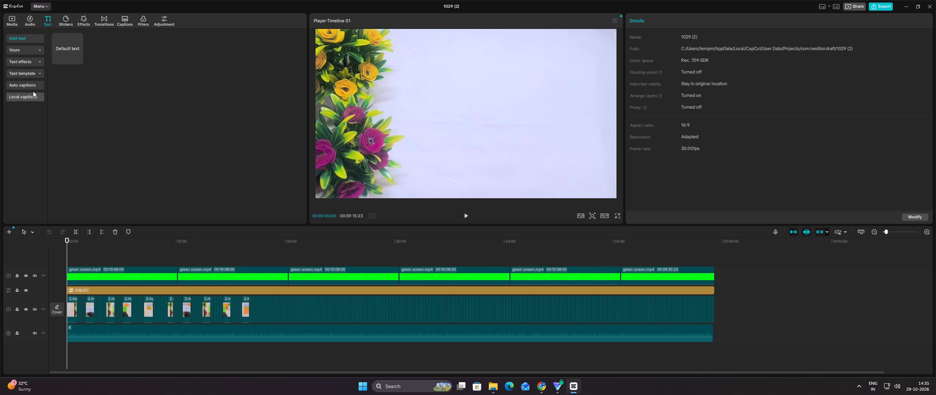
left_click(33, 88)
left_click(279, 216)
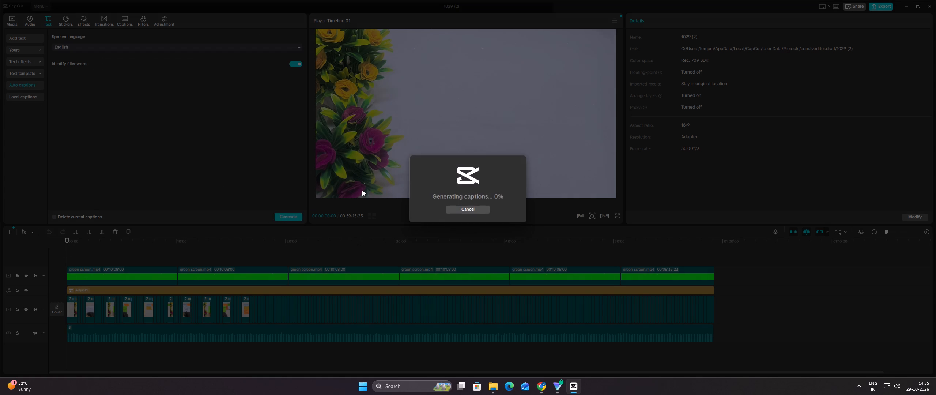
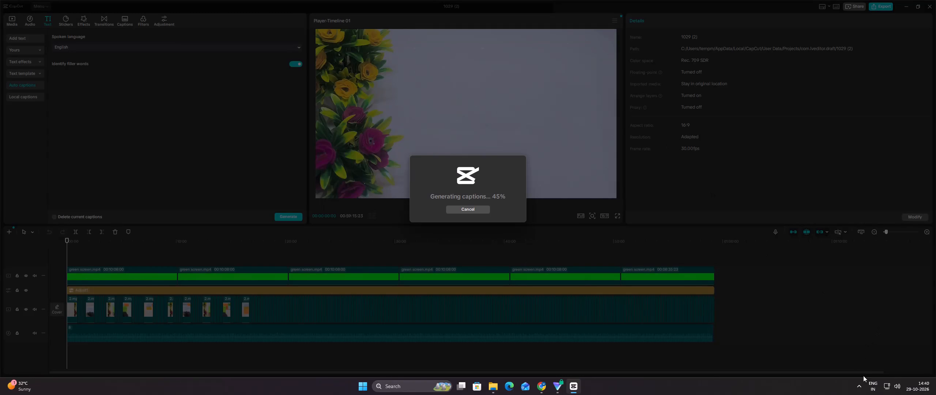
Show the hidden background app icons in the system tray.
left_click(861, 390)
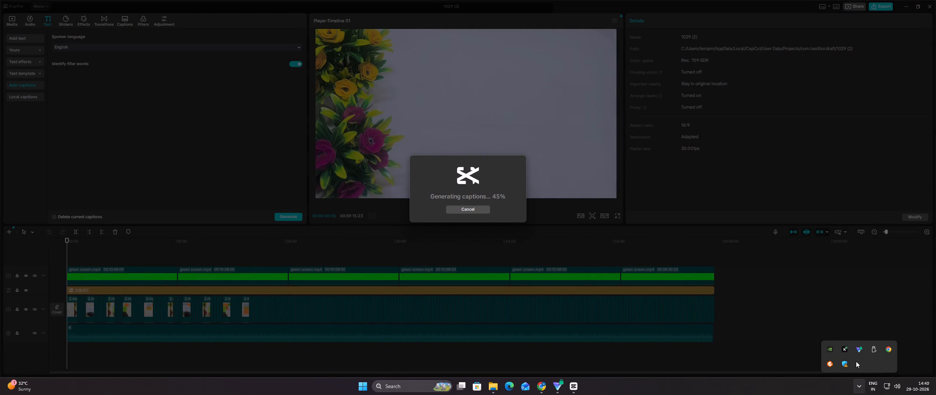
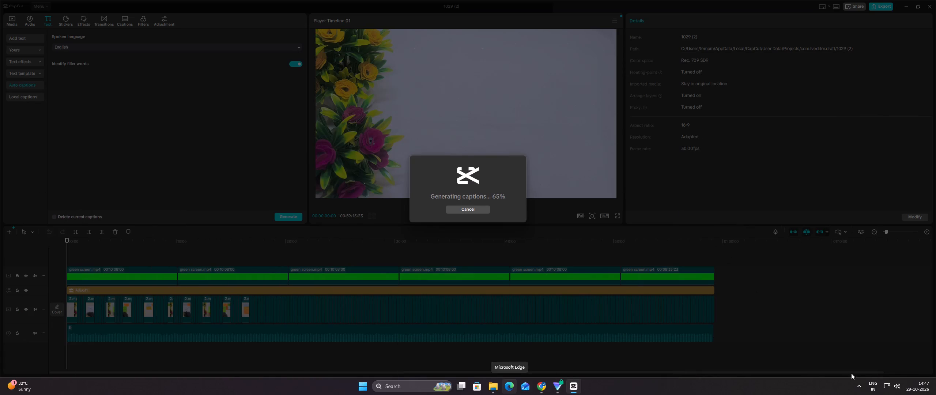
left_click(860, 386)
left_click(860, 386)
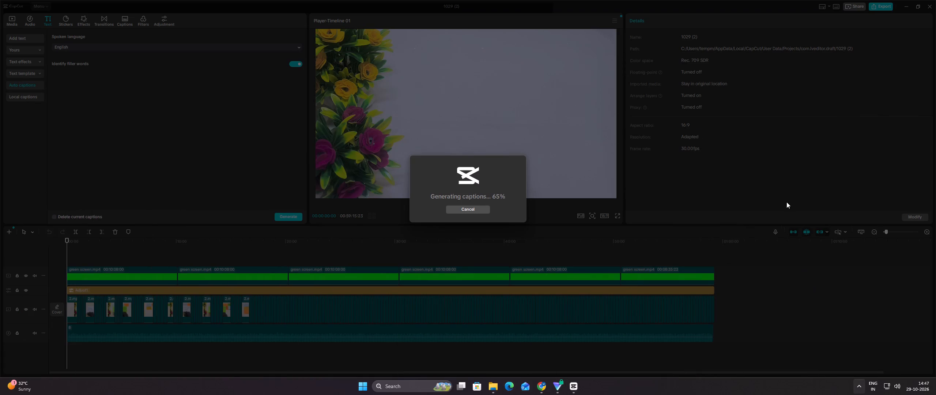
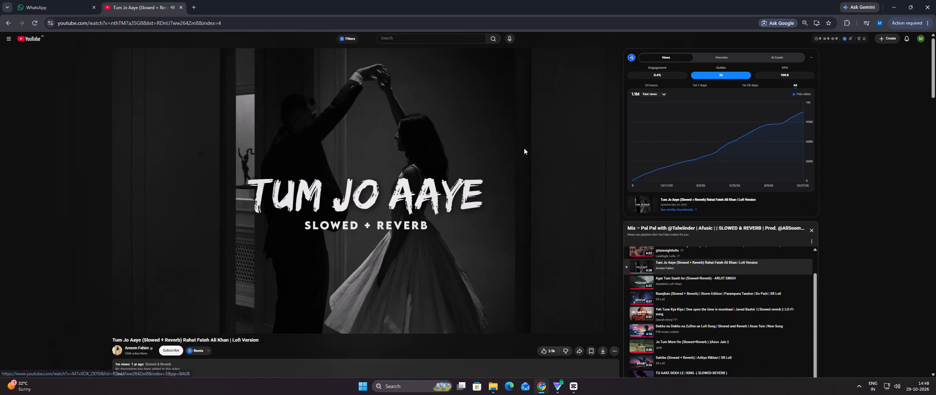
Switch to the CapCut 1029 (2) project, shrink the opening caption on the preview and move it slightly lower.
left_click(575, 394)
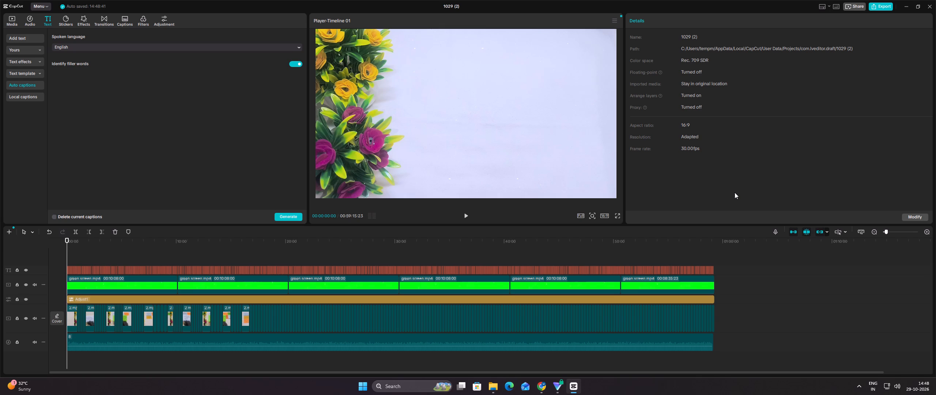
left_click(468, 214)
left_click(468, 214)
left_click(482, 182)
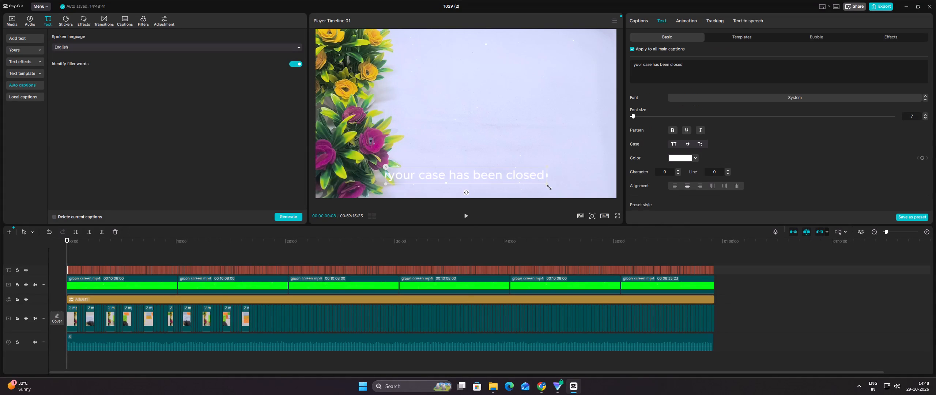
left_click_drag(547, 186, 511, 181)
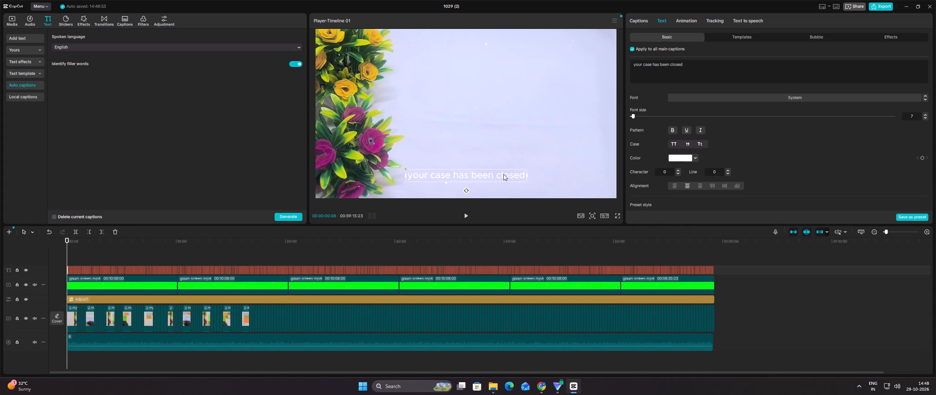
left_click_drag(503, 174, 502, 179)
Style all captions in bold Rubik-Bold with the white-text, black-outline preset style.
left_click(701, 93)
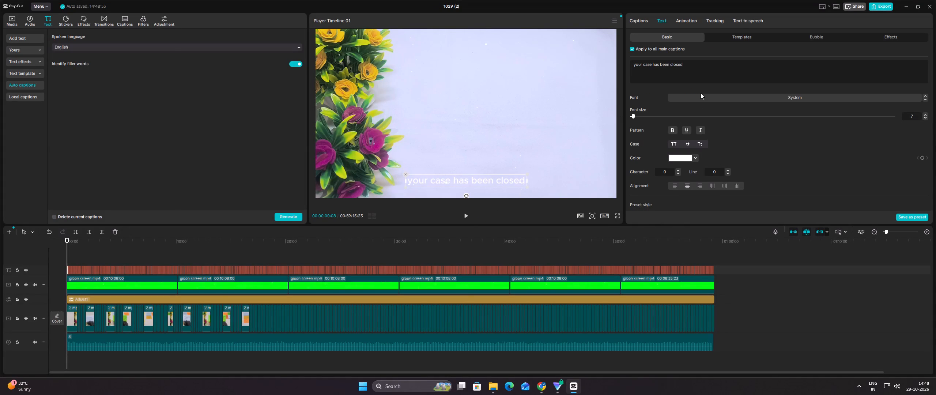
left_click(732, 102)
left_click(735, 98)
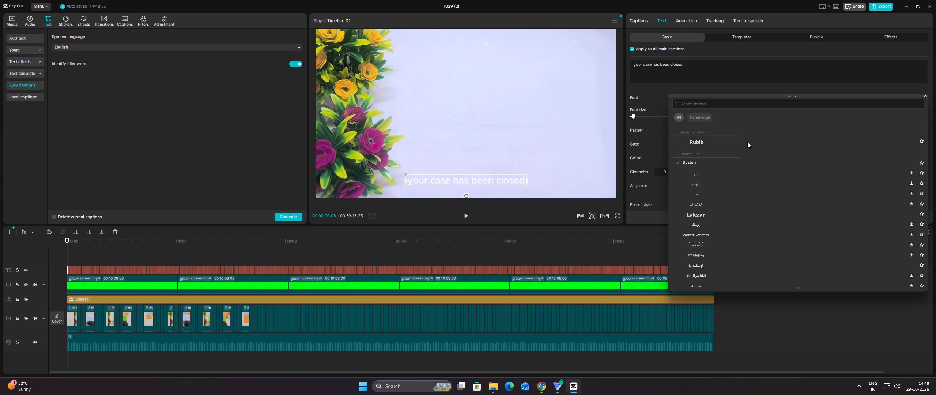
left_click(731, 139)
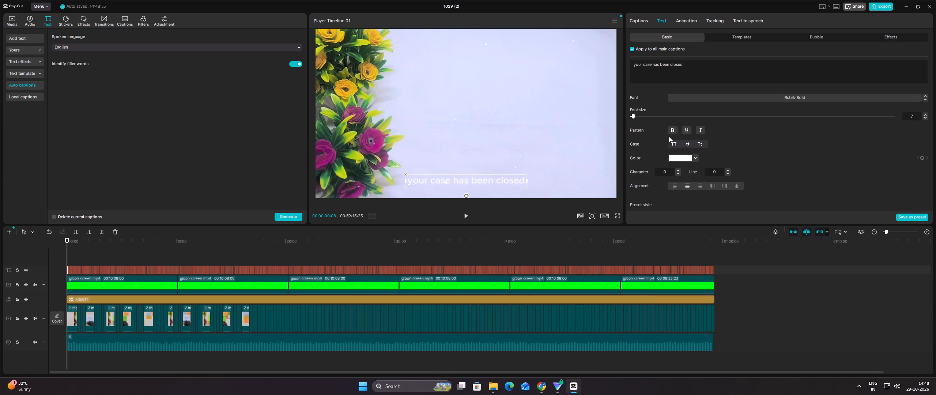
left_click(673, 132)
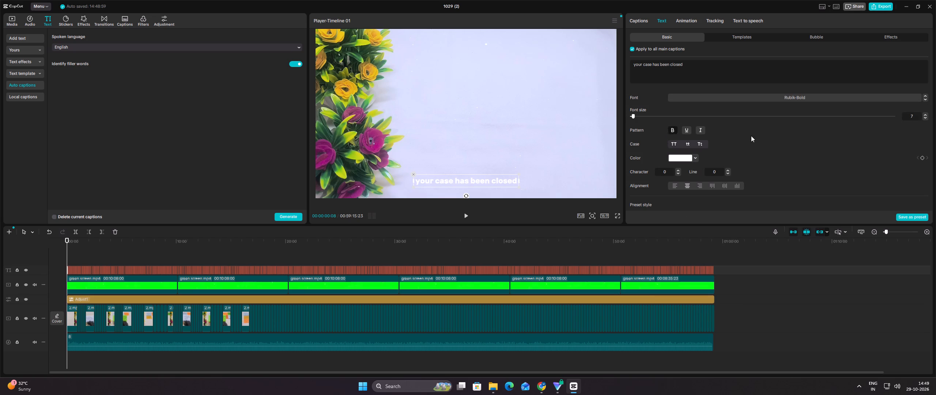
scroll(751, 136, "down", 2)
left_click(658, 154)
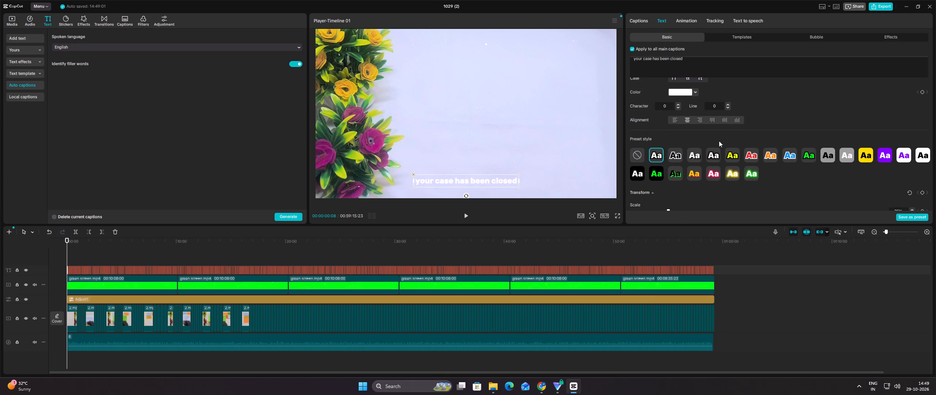
Trim the ends of the green screen, adjustment and note-card clips at about 00:09:11, just past the audio's end.
left_click(712, 255)
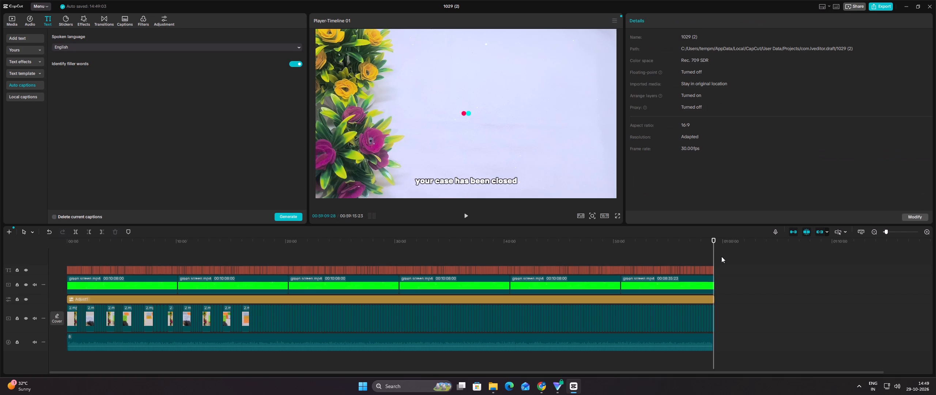
scroll(721, 256, "up", 4, "ctrl")
scroll(721, 256, "down", 1, "ctrl")
scroll(721, 256, "up", 6, "ctrl")
scroll(736, 257, "down", 1, "ctrl")
scroll(736, 257, "up", 4, "ctrl")
scroll(742, 259, "down", 1, "ctrl")
scroll(742, 259, "up", 4, "ctrl")
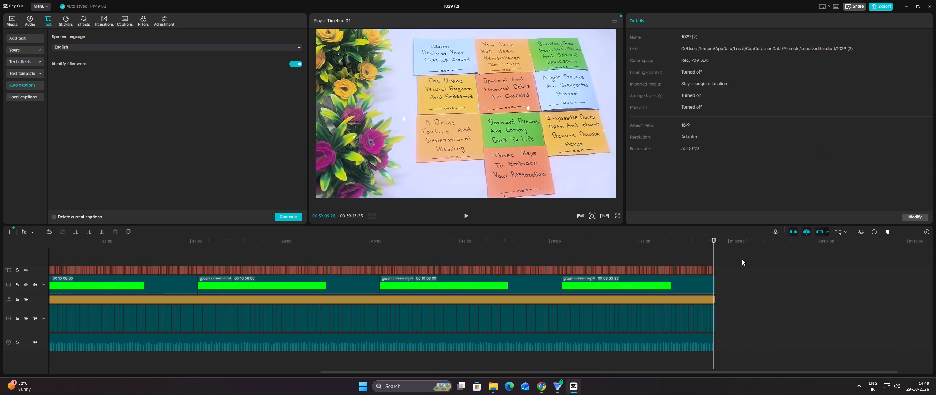
scroll(742, 259, "up", 3, "ctrl")
scroll(742, 259, "down", 1, "ctrl")
scroll(742, 259, "up", 8, "ctrl")
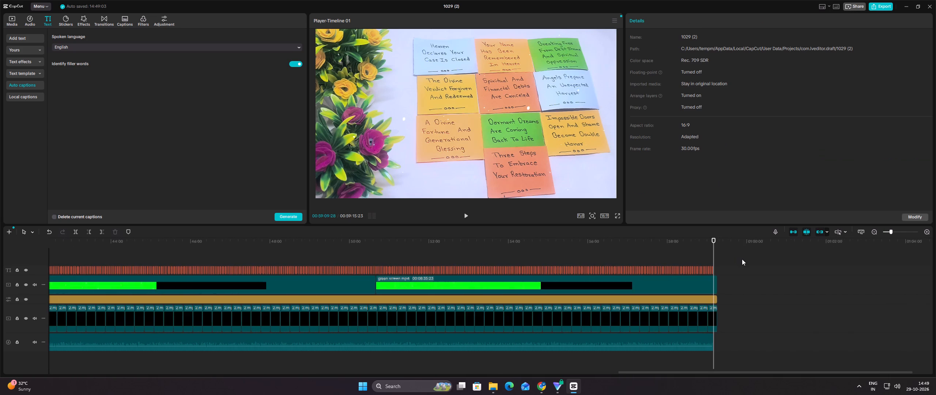
scroll(742, 259, "up", 10, "ctrl")
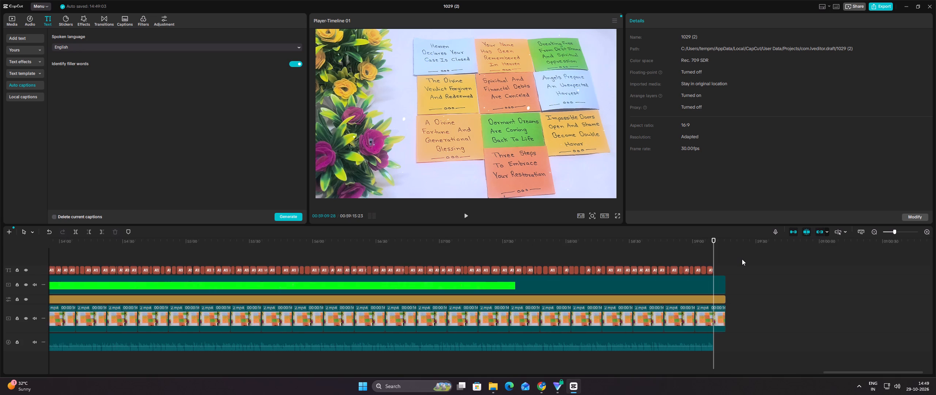
scroll(742, 259, "up", 3, "ctrl")
left_click(720, 259)
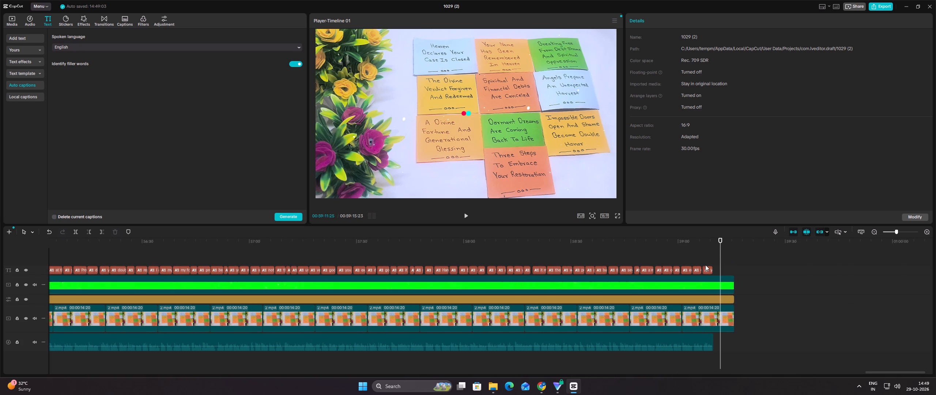
left_click_drag(725, 253, 736, 279)
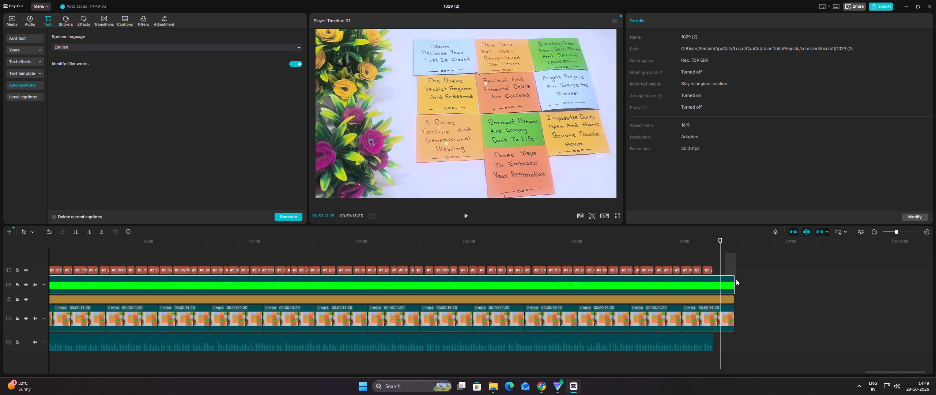
left_click_drag(736, 279, 737, 327)
left_click(100, 234)
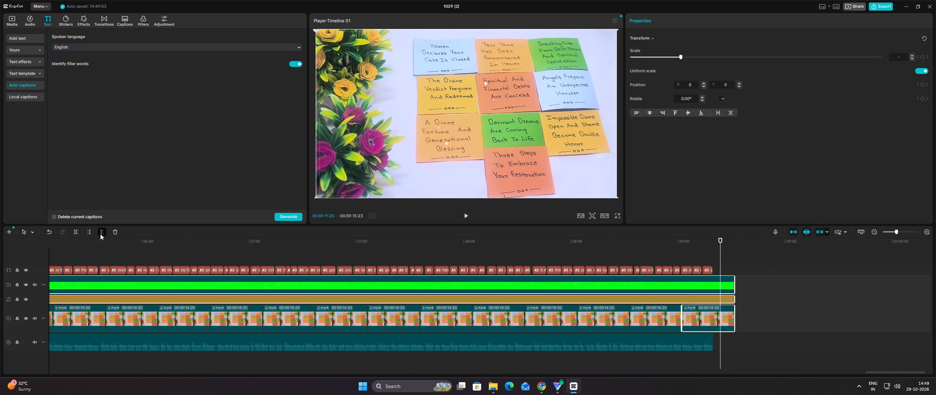
Select all the captions on the timeline, search the caption animations for "Fade In" and apply Fade In.
left_click(648, 257)
scroll(648, 257, "down", 4, "ctrl")
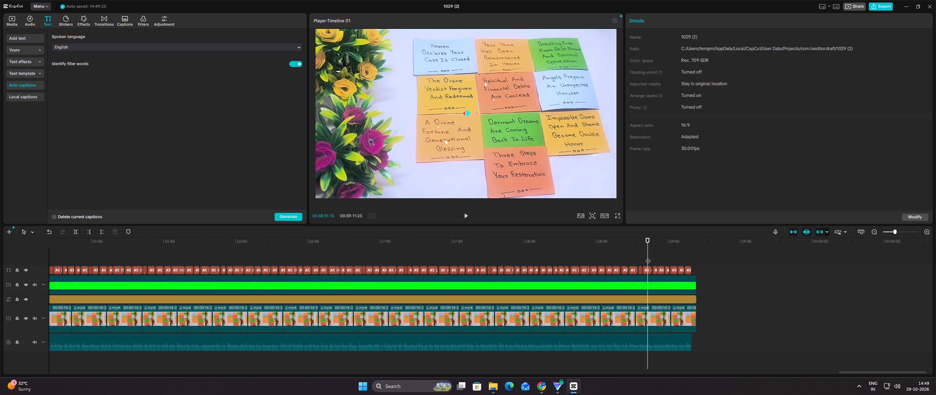
scroll(648, 257, "down", 5, "ctrl")
scroll(648, 257, "up", 1, "ctrl")
scroll(648, 257, "down", 1, "ctrl")
scroll(648, 257, "up", 1, "ctrl")
scroll(650, 257, "down", 2, "ctrl")
scroll(667, 257, "up", 1, "ctrl")
scroll(677, 254, "down", 1, "ctrl")
scroll(739, 255, "down", 10, "ctrl")
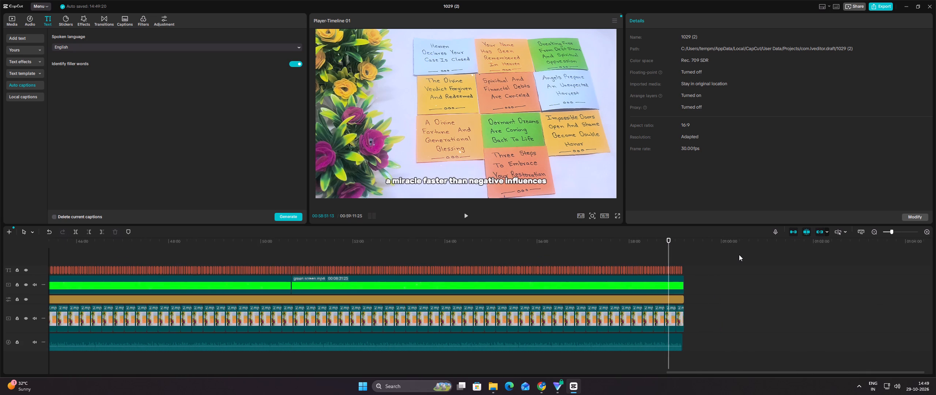
scroll(739, 255, "down", 9, "ctrl")
scroll(731, 257, "up", 1, "ctrl")
scroll(731, 257, "down", 6, "ctrl")
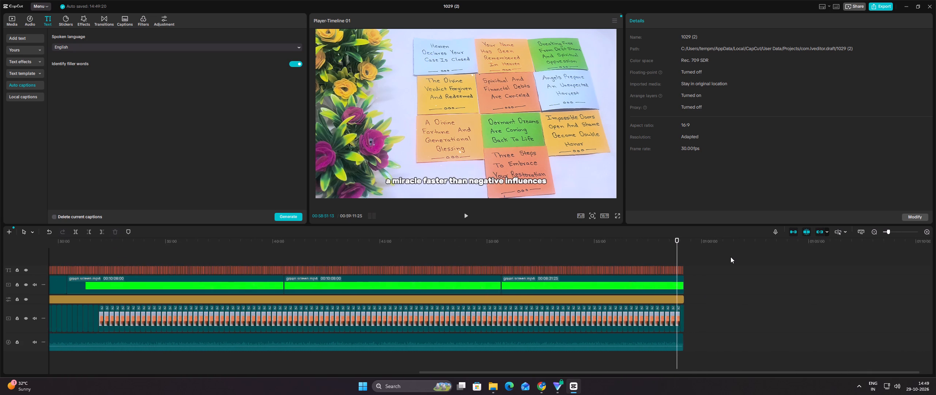
scroll(731, 257, "down", 10, "ctrl")
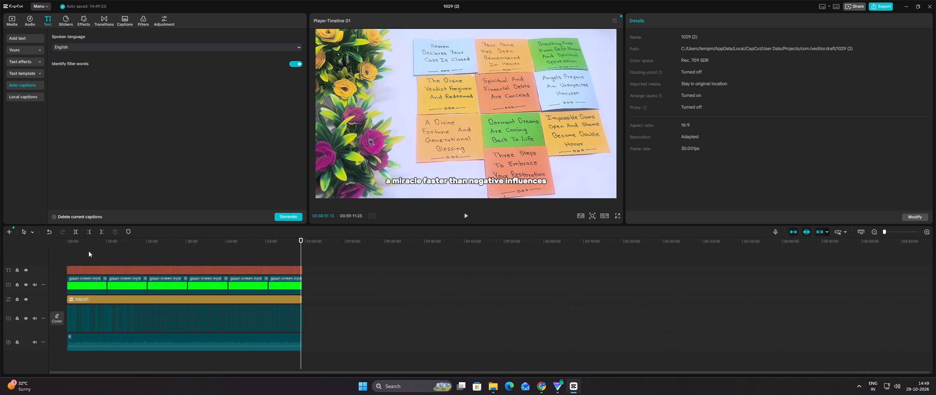
left_click(86, 252)
left_click_drag(86, 252, 64, 254)
left_click(64, 254)
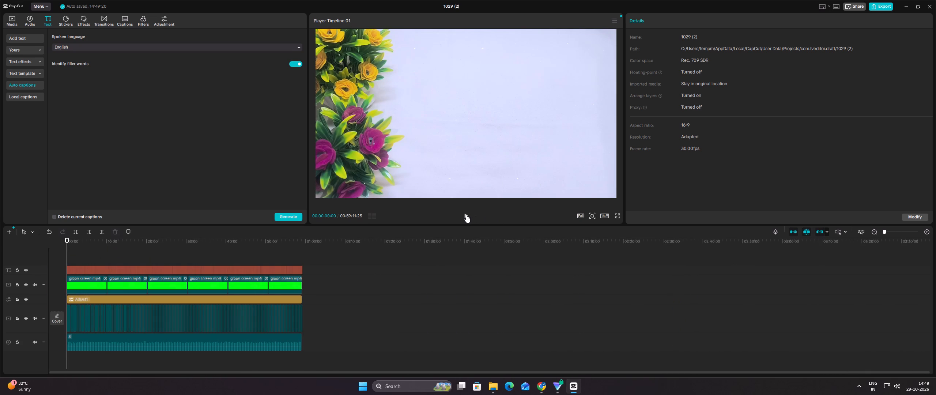
left_click(466, 215)
left_click(466, 215)
left_click(486, 183)
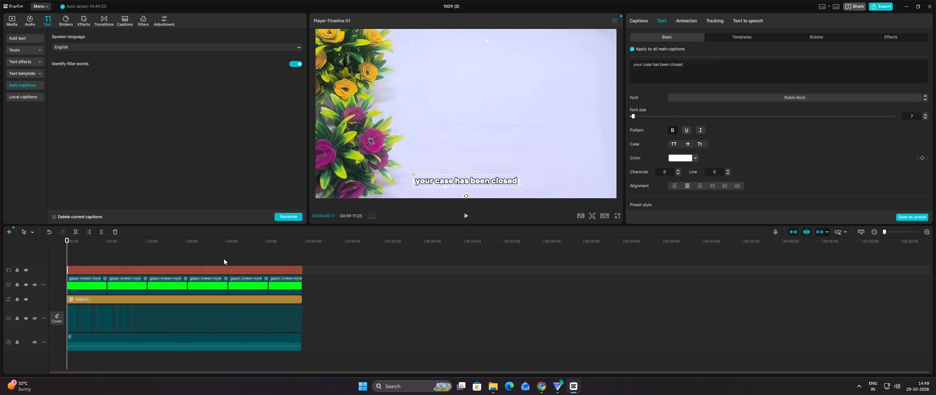
left_click(53, 259)
left_click_drag(53, 256, 278, 256)
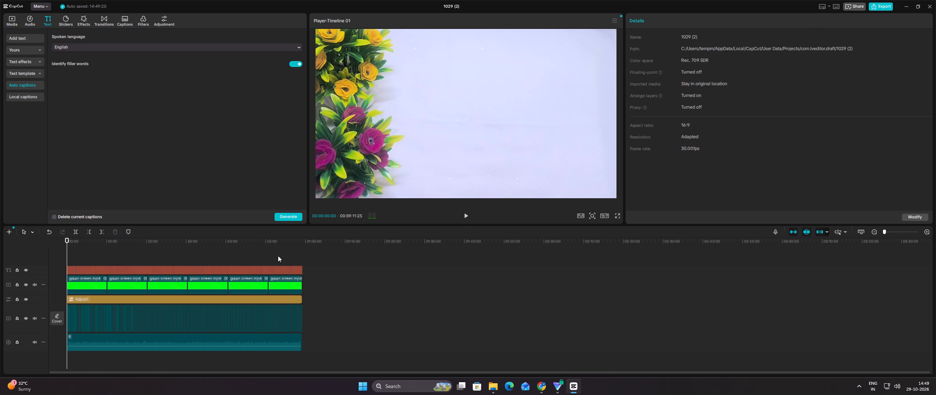
left_click_drag(278, 256, 311, 268)
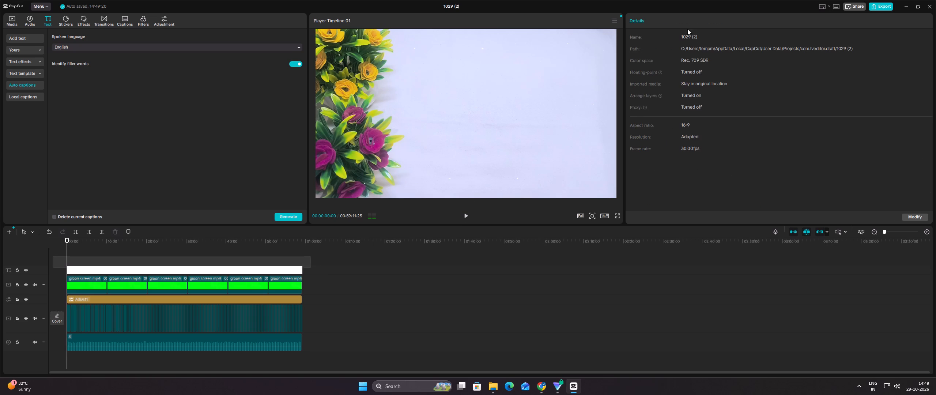
left_click(691, 22)
left_click(878, 41)
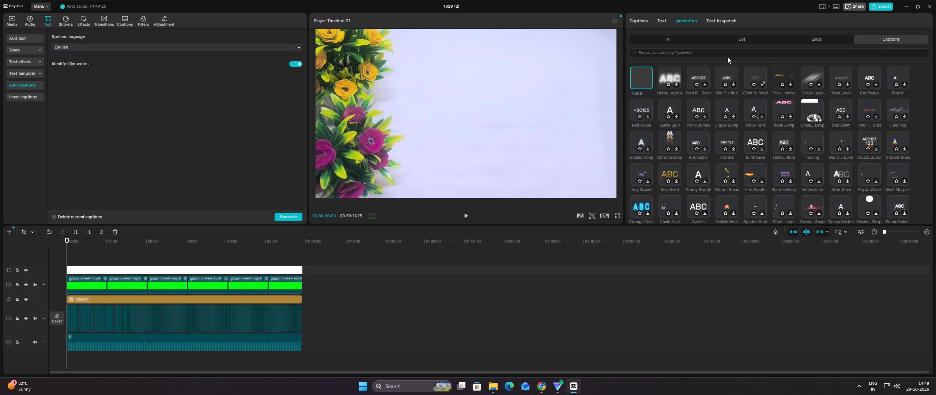
left_click(725, 56)
left_click(721, 71)
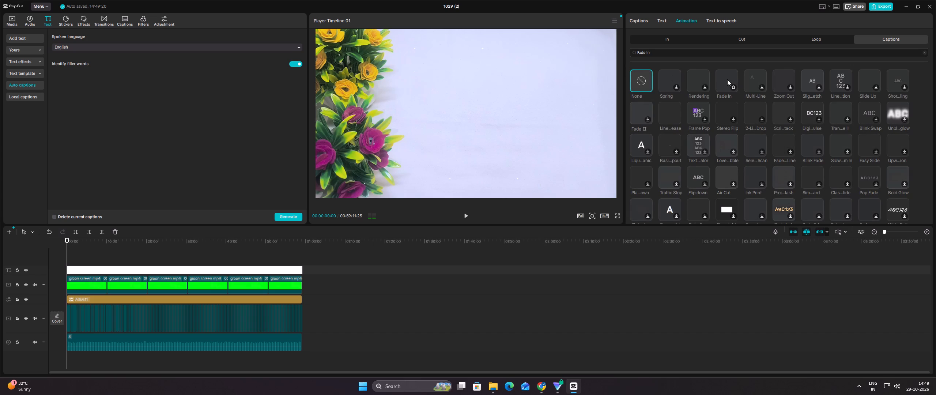
left_click(727, 79)
Check the opening caption's animation and give all captions a black background with 17% opacity and 14% rounded corners.
left_click(79, 251)
left_click_drag(79, 251, 58, 252)
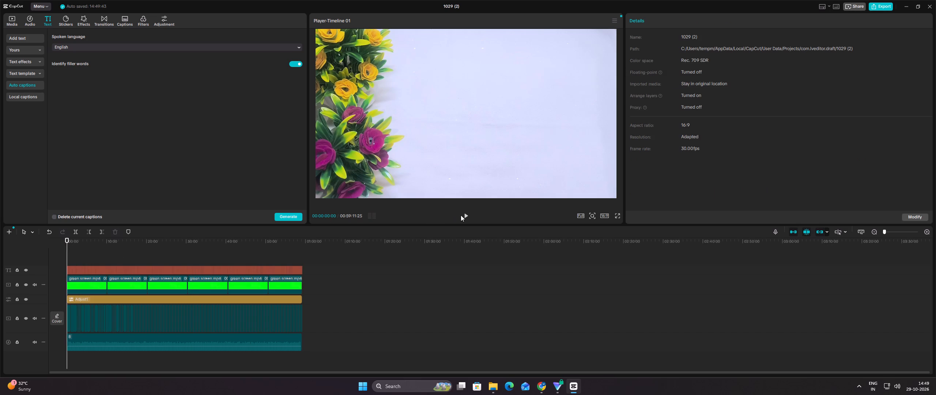
left_click(461, 215)
left_click(464, 215)
left_click(464, 215)
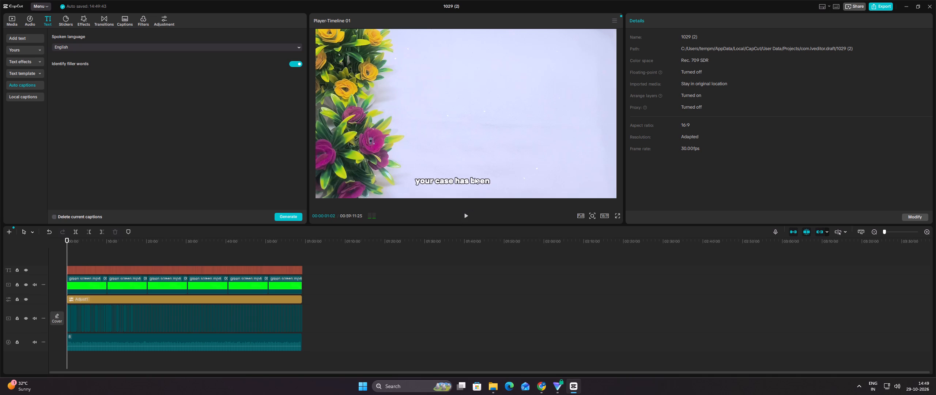
left_click(475, 178)
scroll(775, 153, "down", 6)
scroll(775, 153, "up", 1)
scroll(775, 153, "down", 1)
scroll(775, 153, "up", 1)
scroll(775, 153, "down", 1)
scroll(706, 164, "down", 1)
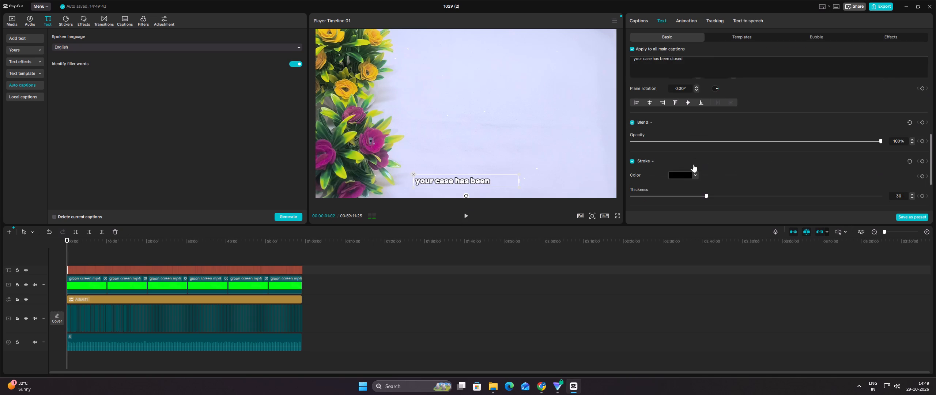
scroll(683, 166, "down", 4)
left_click(631, 141)
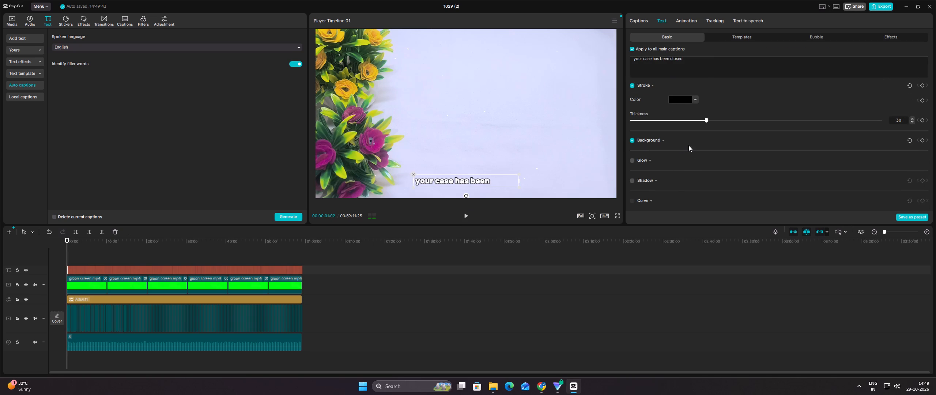
scroll(693, 145, "down", 2)
left_click(675, 138)
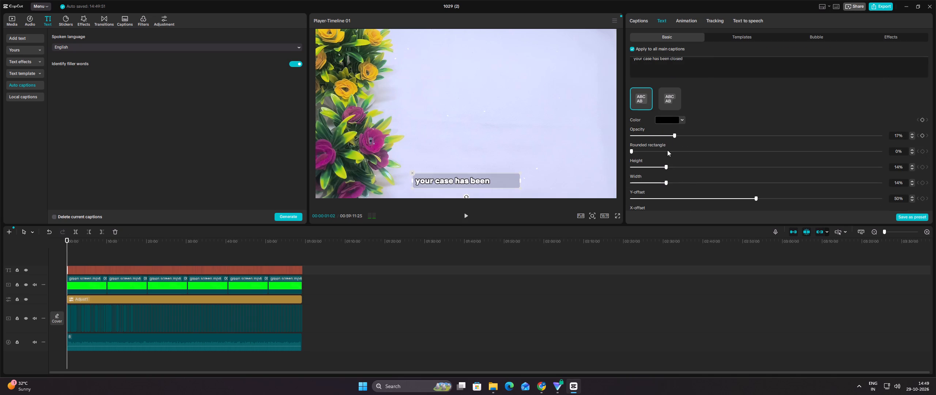
left_click(667, 150)
left_click(674, 136)
left_click(674, 136)
left_click(518, 187)
Play the opening of the video to check the captions with their background, then move the playhead further along.
left_click(467, 218)
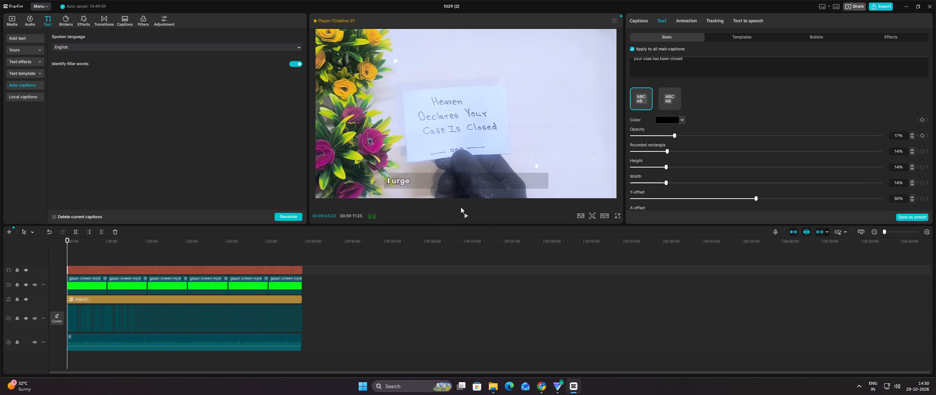
left_click(94, 254)
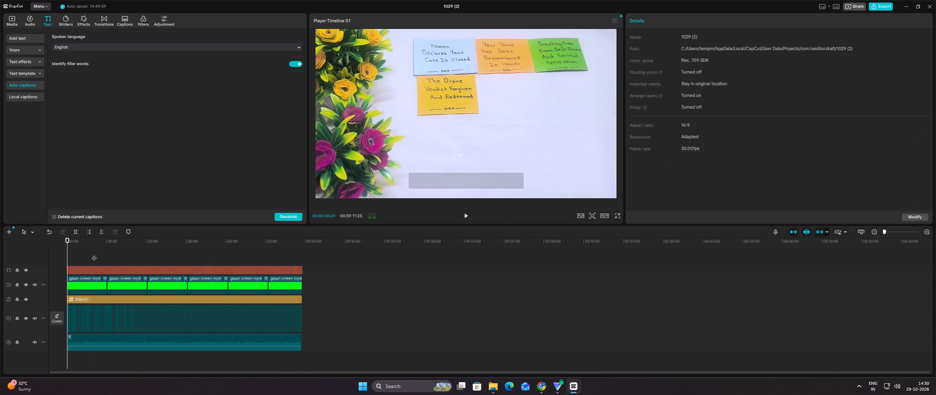
Skim the timeline between the opening and about 00:16:27 to find a spot for the Subscribe overlay.
scroll(94, 254, "up", 7, "ctrl")
scroll(94, 254, "down", 1, "ctrl")
scroll(94, 254, "up", 4, "ctrl")
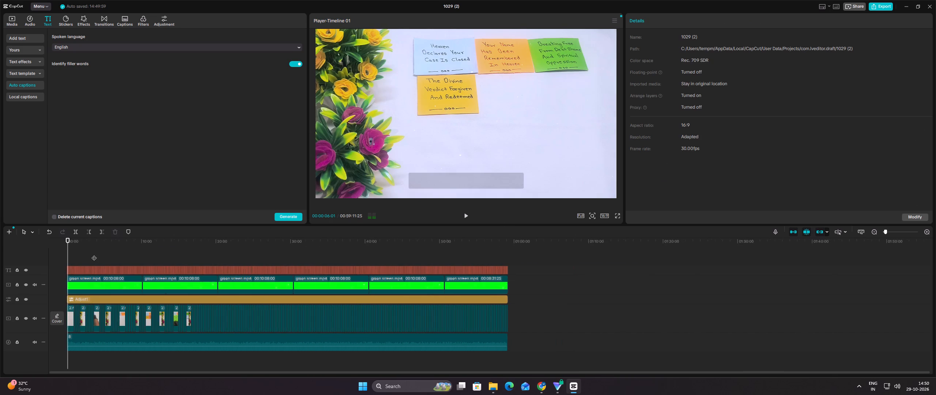
scroll(94, 254, "up", 1, "ctrl")
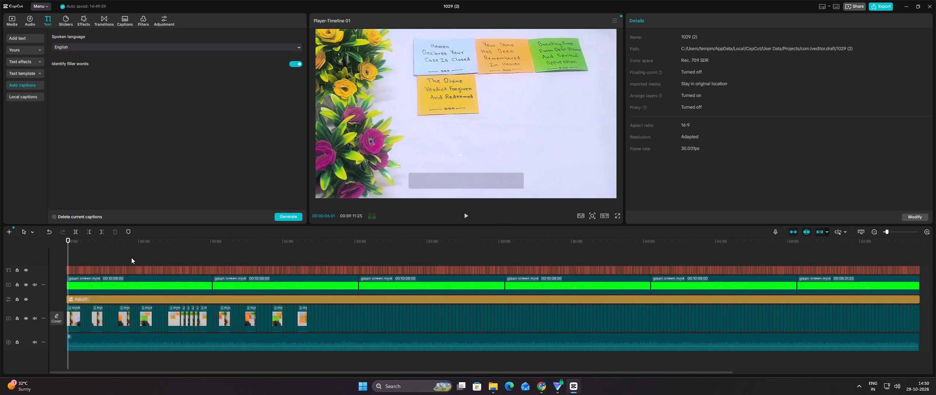
scroll(154, 253, "up", 2)
scroll(154, 253, "up", 2, "ctrl")
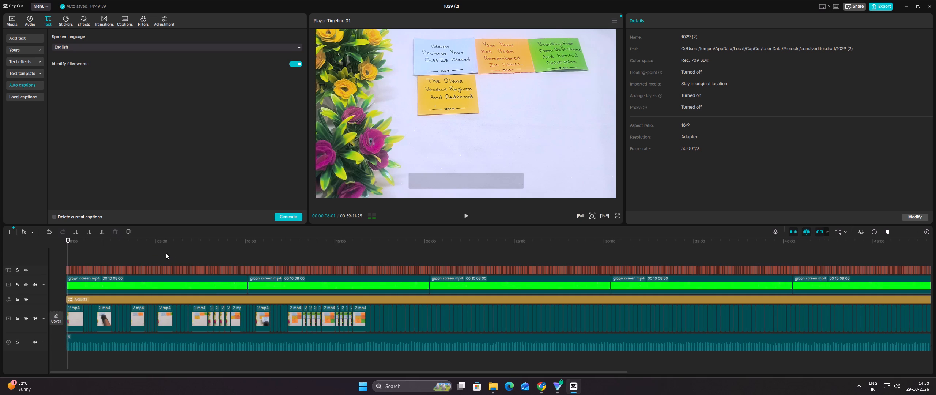
double_click(165, 253)
left_click(361, 254)
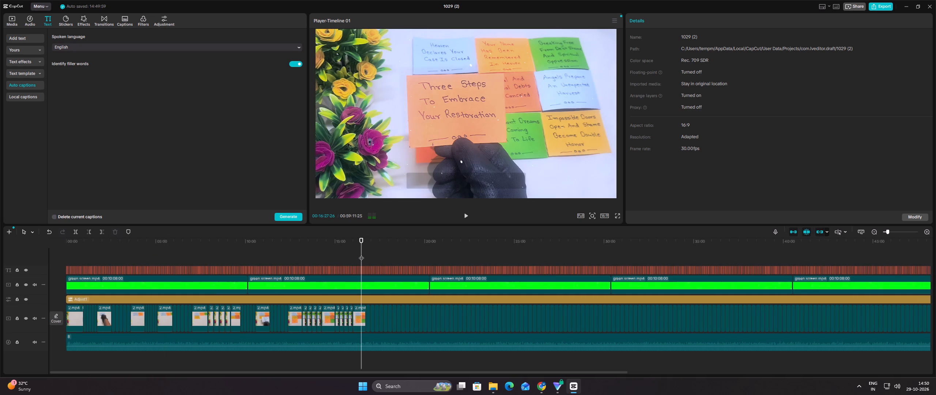
left_click_drag(361, 254, 153, 250)
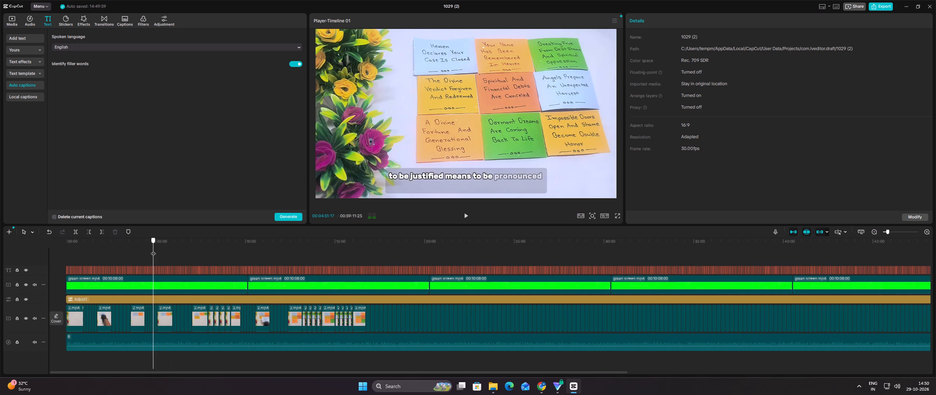
left_click_drag(153, 250, 167, 249)
left_click(167, 249)
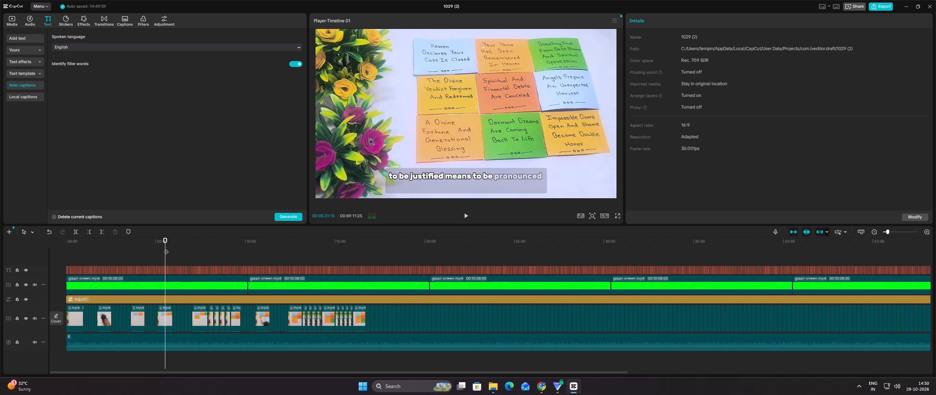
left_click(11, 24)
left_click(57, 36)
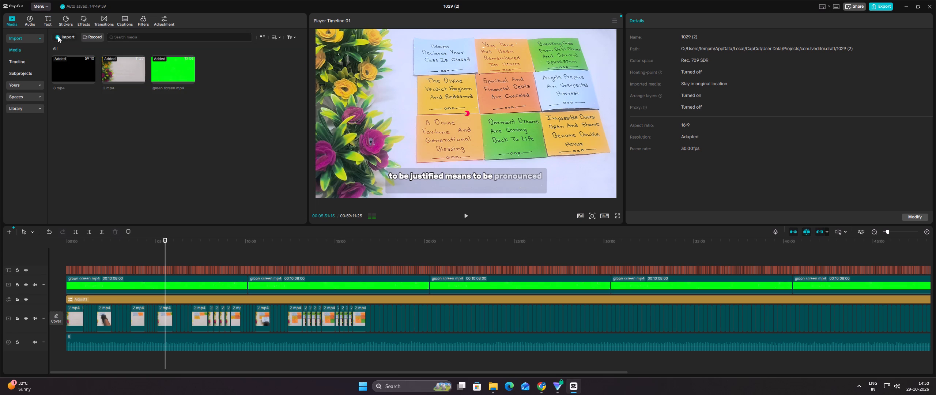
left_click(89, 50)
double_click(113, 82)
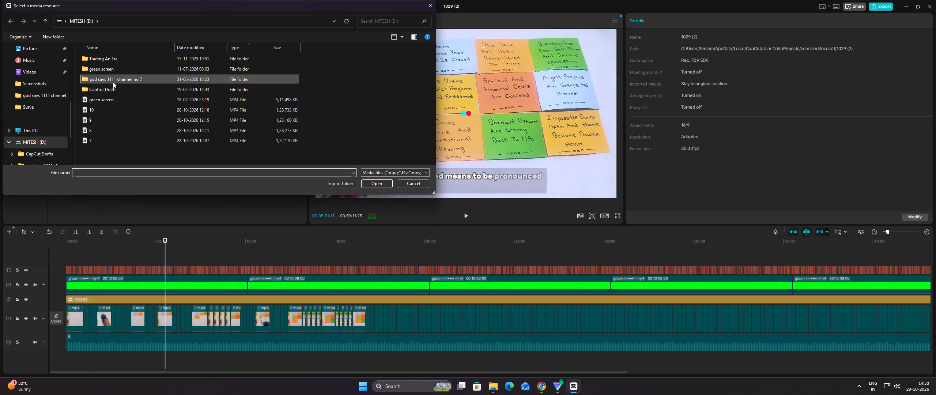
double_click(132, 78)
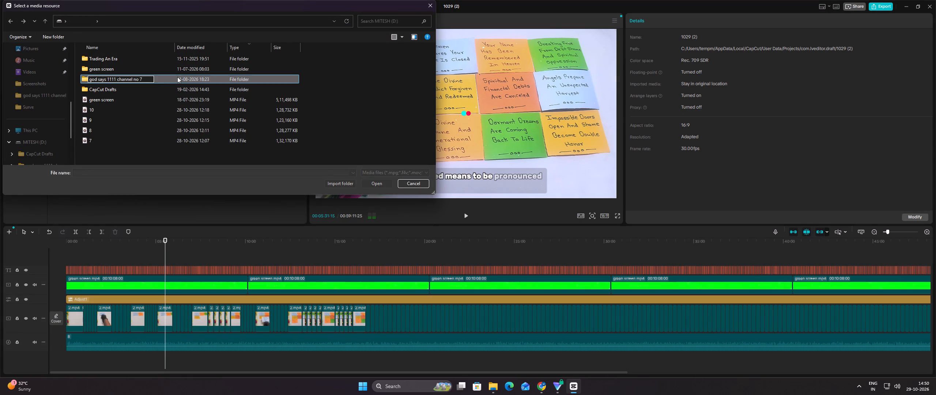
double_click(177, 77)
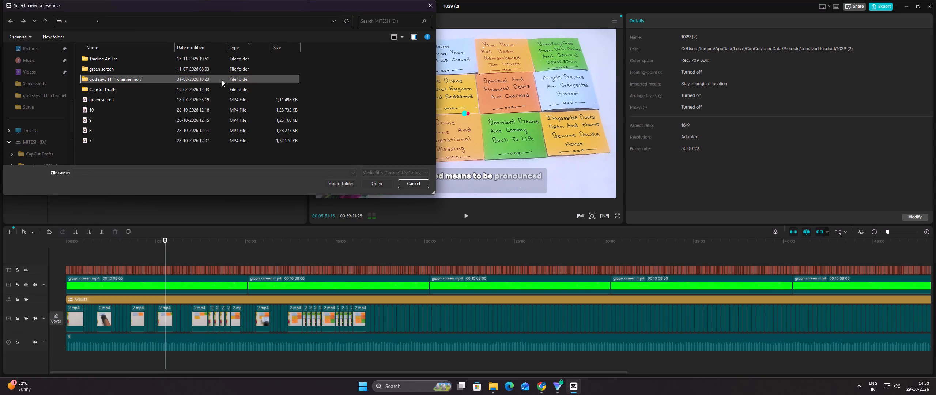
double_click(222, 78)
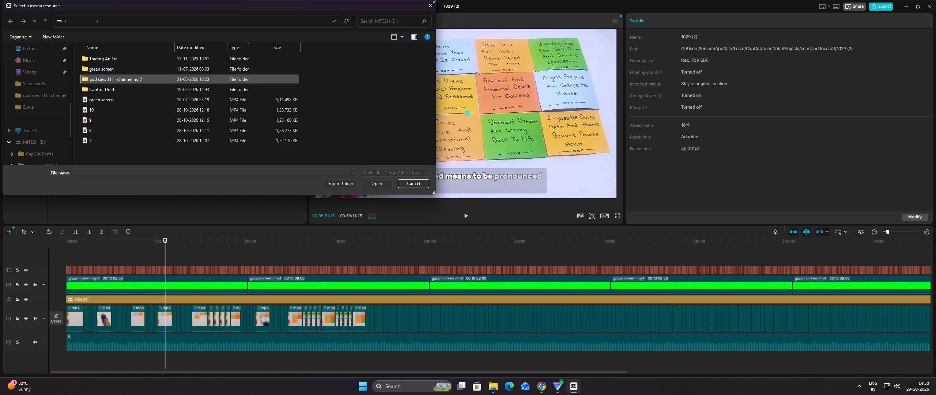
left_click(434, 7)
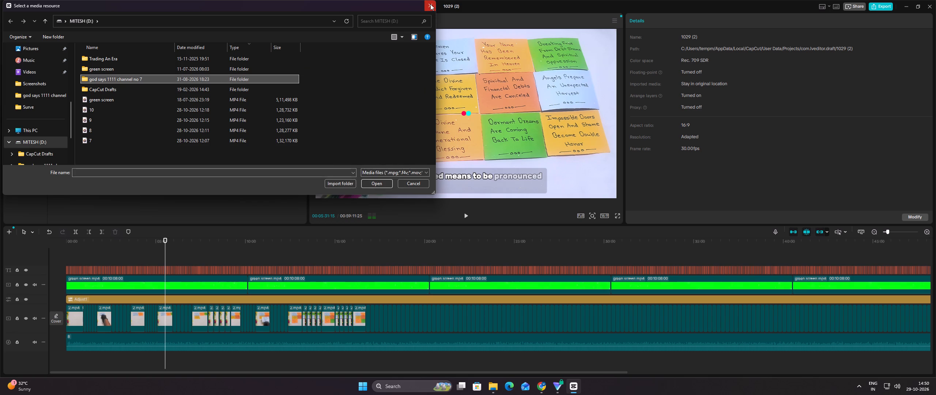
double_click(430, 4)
Import the WhatsApp Subscribe green-screen video from the "god says 1111 channel no 7" folder on drive D.
left_click(53, 36)
left_click(62, 38)
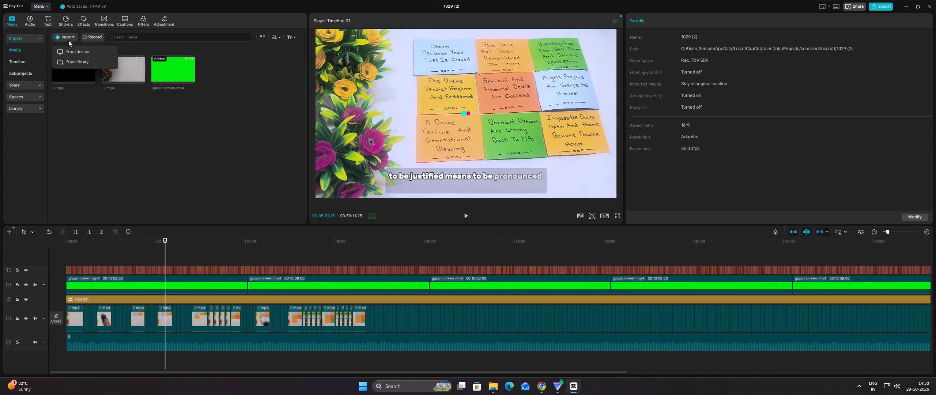
left_click(79, 51)
double_click(122, 80)
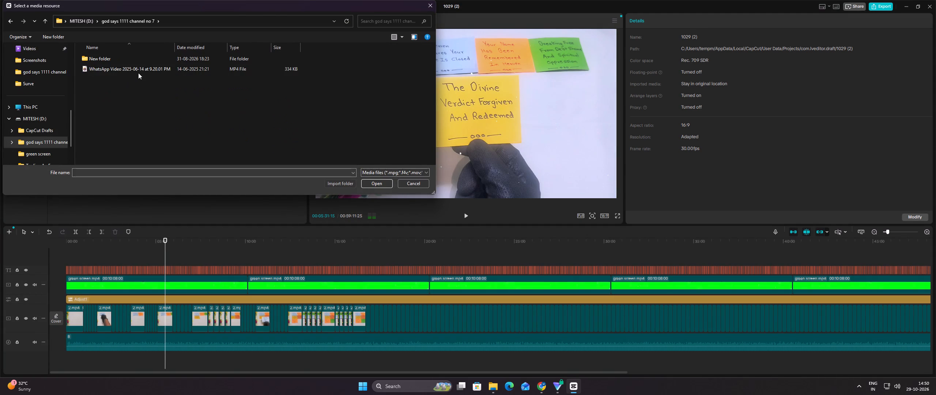
double_click(143, 69)
left_click(146, 112)
Place the imported Subscribe clip on a new track above the captions at about 00:07:32.
left_click(231, 68)
left_click_drag(232, 74, 254, 139)
left_click_drag(237, 201, 185, 233)
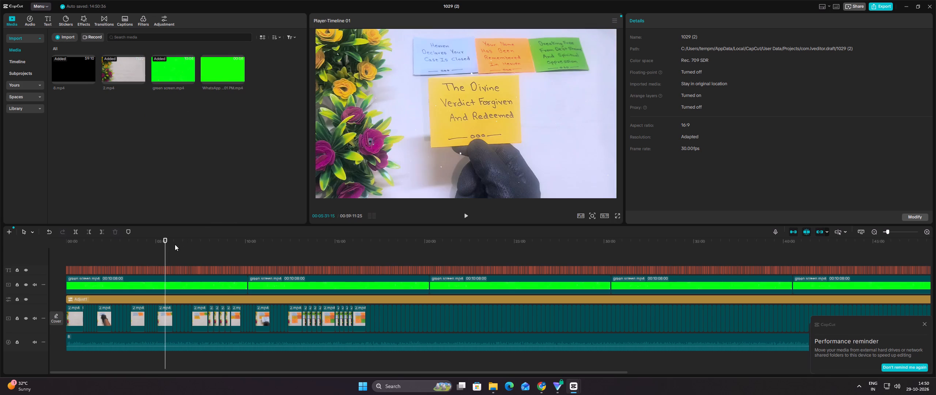
left_click_drag(174, 245, 183, 221)
left_click_drag(218, 72, 189, 253)
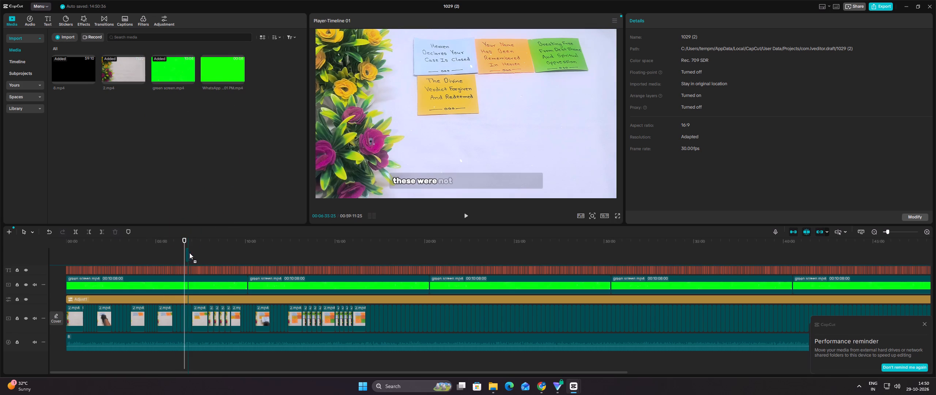
left_click_drag(189, 253, 198, 255)
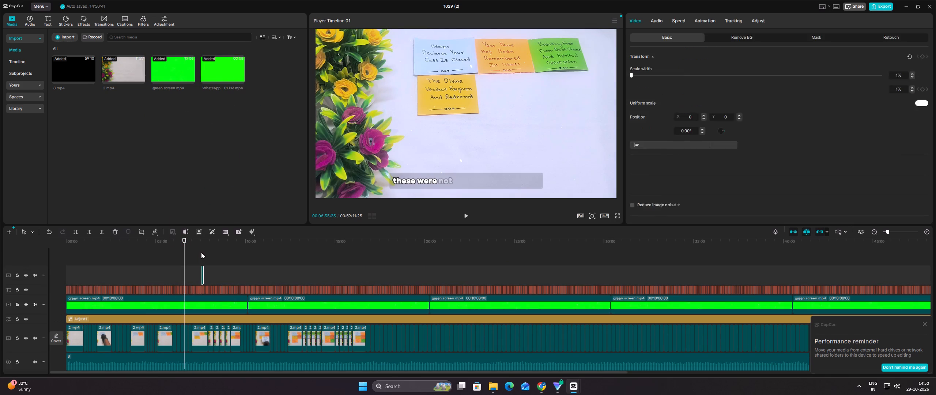
left_click(201, 252)
left_click(201, 252)
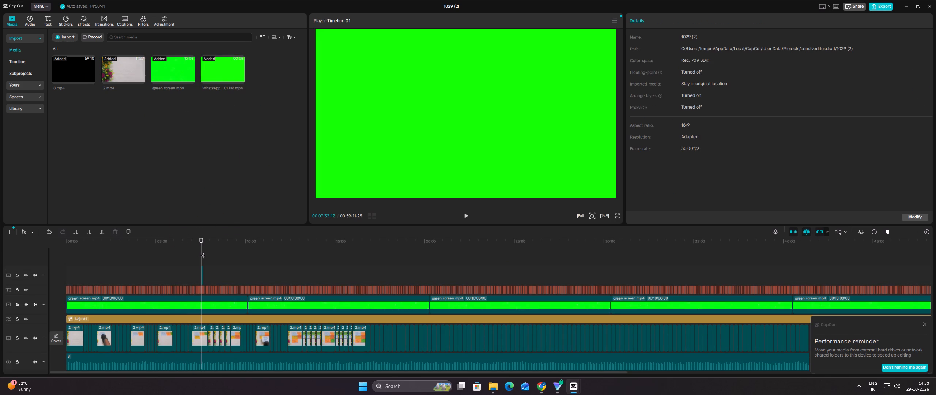
Scale the Subscribe clip down to about 17% and move it beside the orange note card.
scroll(201, 251, "up", 6, "ctrl")
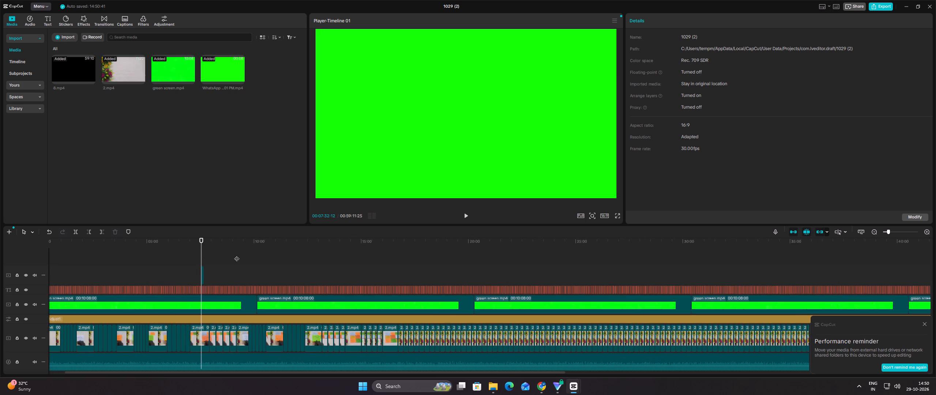
scroll(237, 255, "up", 10, "ctrl")
scroll(237, 255, "down", 1, "ctrl")
scroll(237, 255, "up", 1, "ctrl")
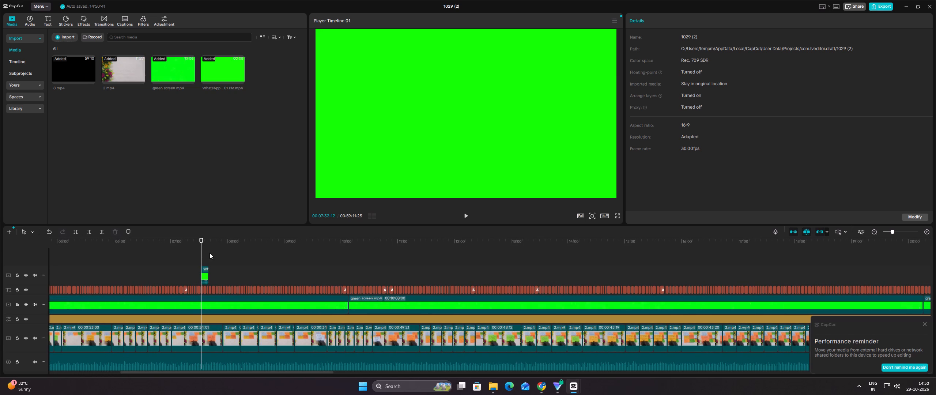
left_click(205, 255)
left_click(458, 173)
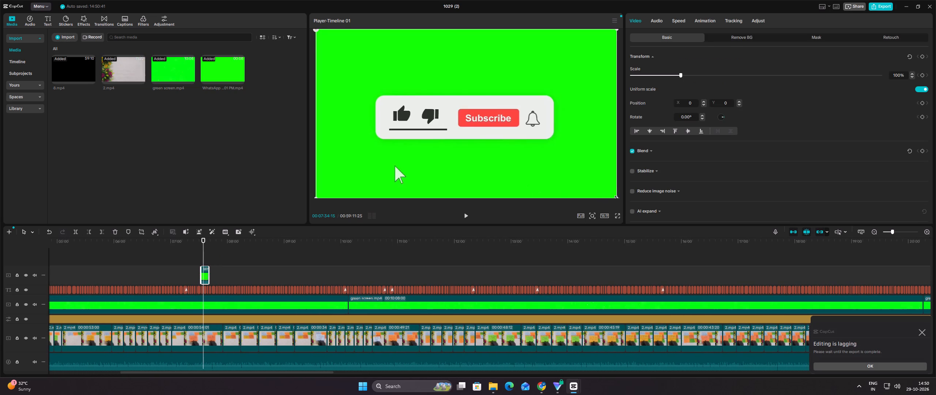
left_click_drag(615, 197, 439, 112)
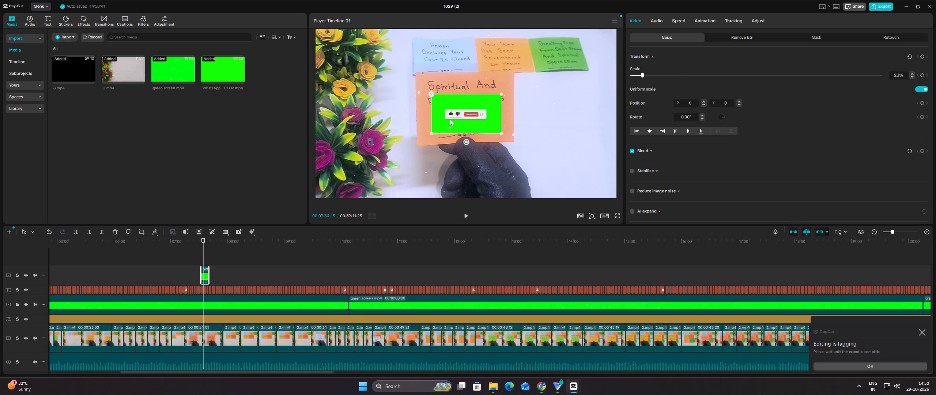
left_click_drag(501, 132, 488, 123)
left_click_drag(464, 109, 532, 82)
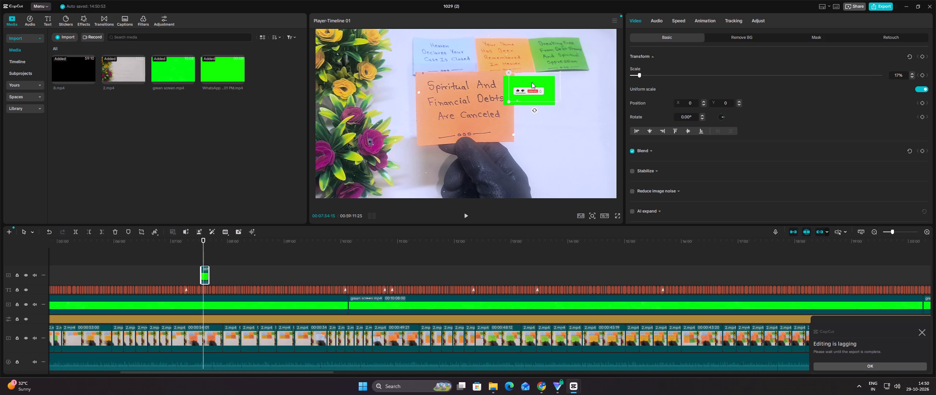
left_click_drag(532, 82, 532, 82)
Lower the Subscribe clip's audio volume to the minimum.
left_click(653, 21)
left_click_drag(649, 73, 628, 71)
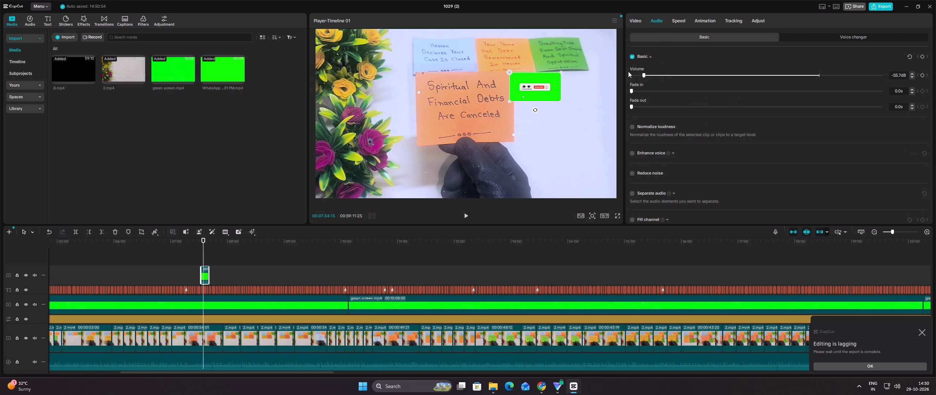
left_click_drag(628, 71, 624, 70)
Remove the Subscribe clip's green background with a chroma key on the picked green, with intensity 35.
left_click(639, 19)
left_click(736, 34)
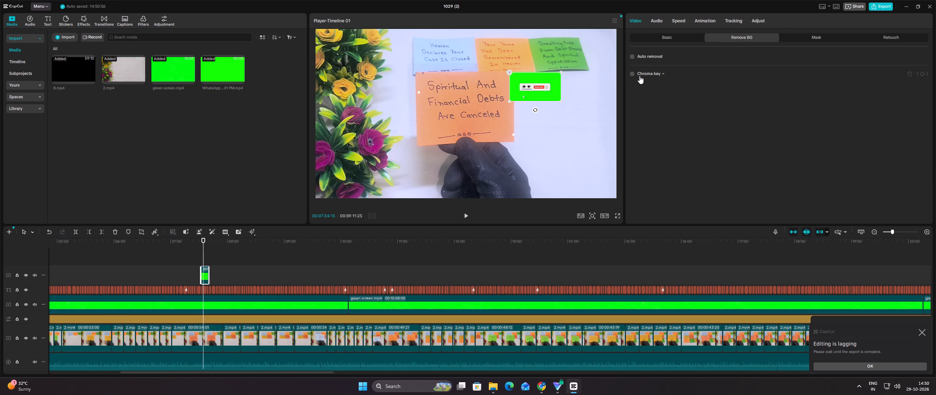
left_click(632, 72)
left_click(555, 80)
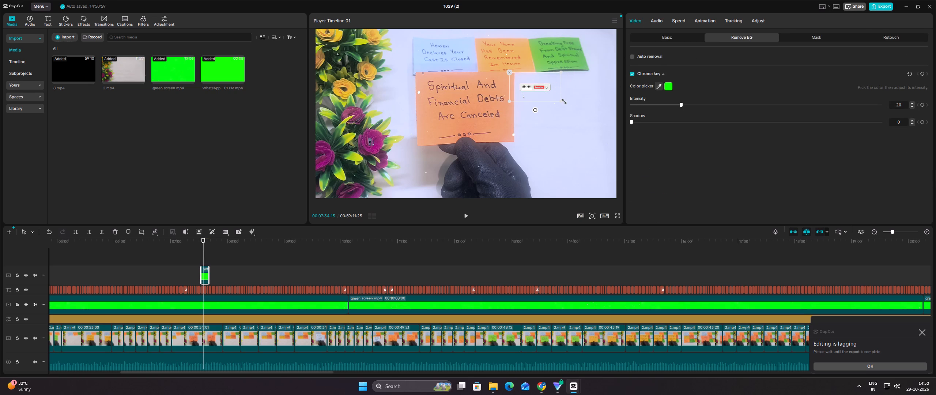
left_click_drag(562, 102, 558, 101)
left_click_drag(685, 108, 718, 109)
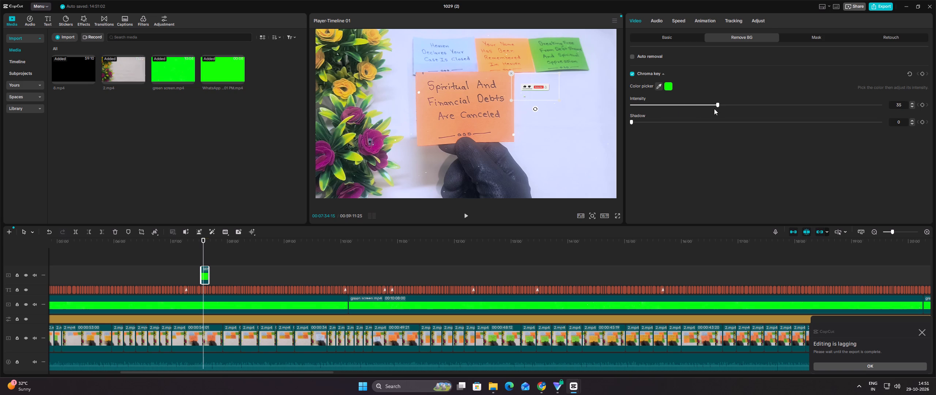
Slightly enlarge the keyed Subscribe overlay, move it to the video frame's upper-right corner and play it back.
left_click_drag(561, 100, 566, 102)
left_click_drag(544, 91, 604, 43)
left_click(464, 213)
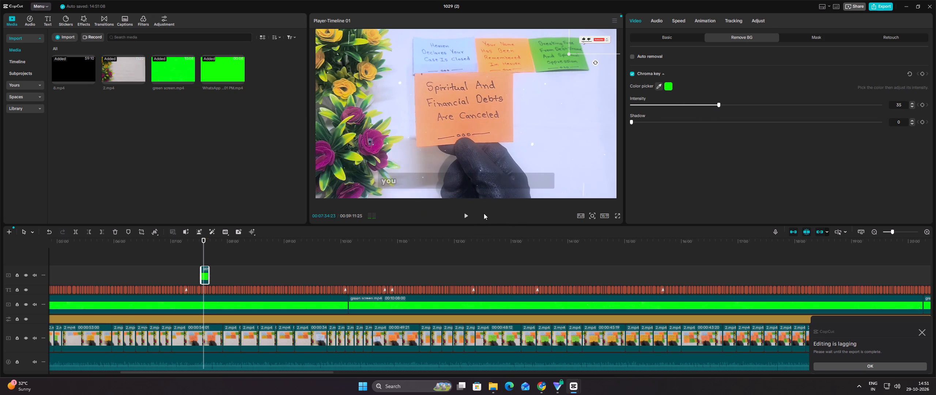
Copy the keyed Subscribe overlay and paste it on the same track at about 00:28:42.
right_click(206, 271)
right_click(206, 271)
right_click(206, 271)
right_click(206, 271)
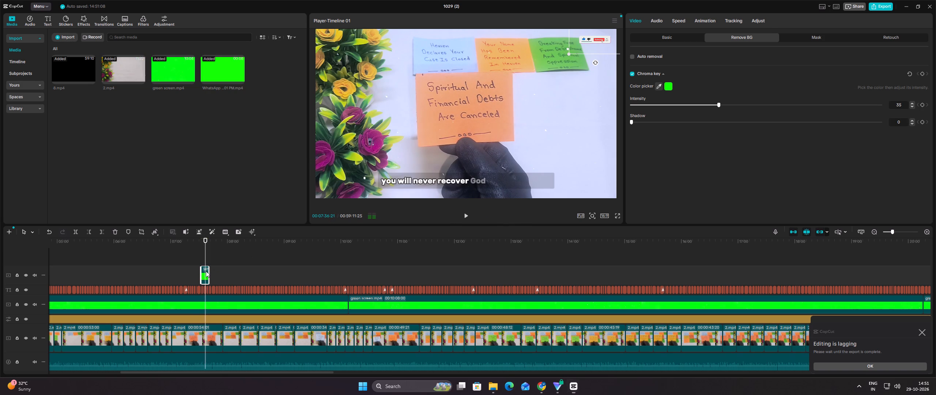
left_click(247, 109)
scroll(360, 254, "down", 20, "ctrl")
scroll(360, 254, "down", 1, "ctrl")
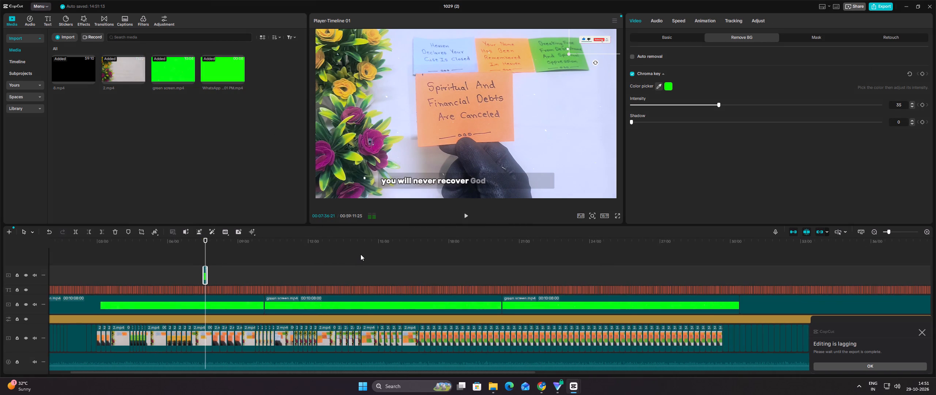
scroll(361, 254, "down", 2, "ctrl")
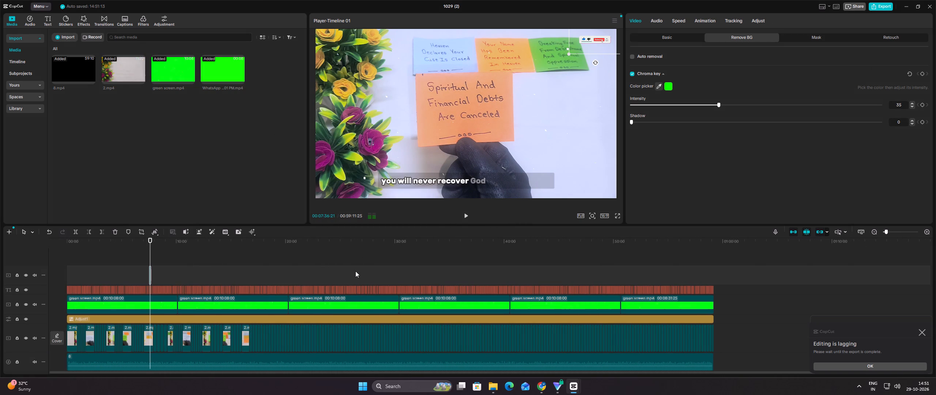
double_click(381, 274)
right_click(381, 274)
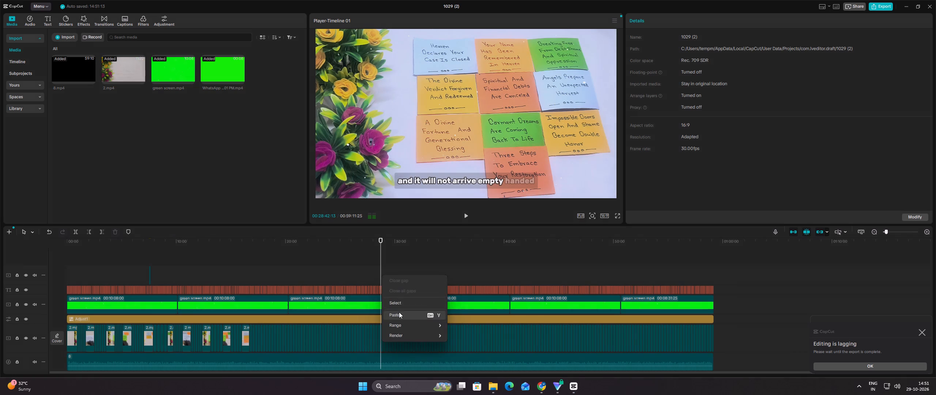
left_click(399, 312)
Paste another keyed Subscribe overlay on the same track near the video's end, at about 00:58:12, and play it back.
left_click(701, 274)
double_click(705, 275)
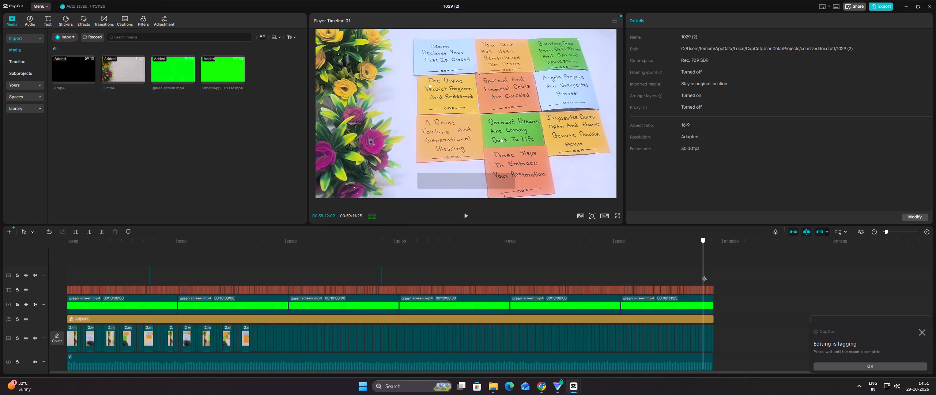
right_click(705, 275)
right_click(705, 275)
right_click(705, 275)
left_click(721, 312)
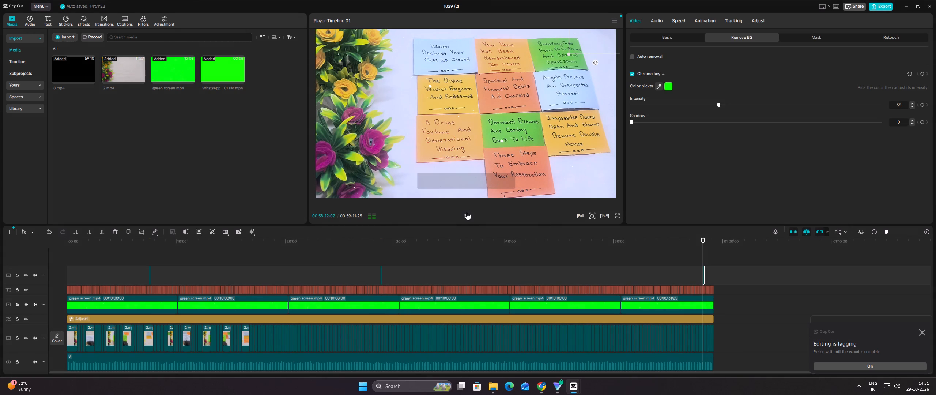
left_click(467, 212)
left_click(465, 216)
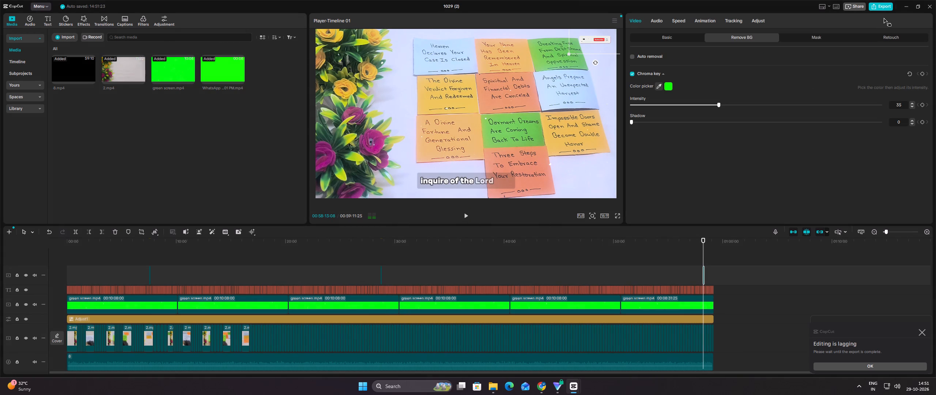
Export 1029 (2) to the root of the D: drive with the existing video settings and return to the project overview.
left_click(883, 3)
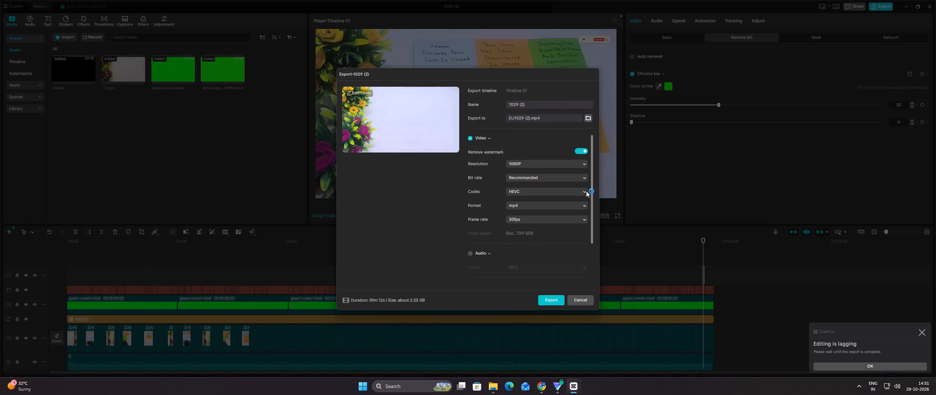
double_click(589, 120)
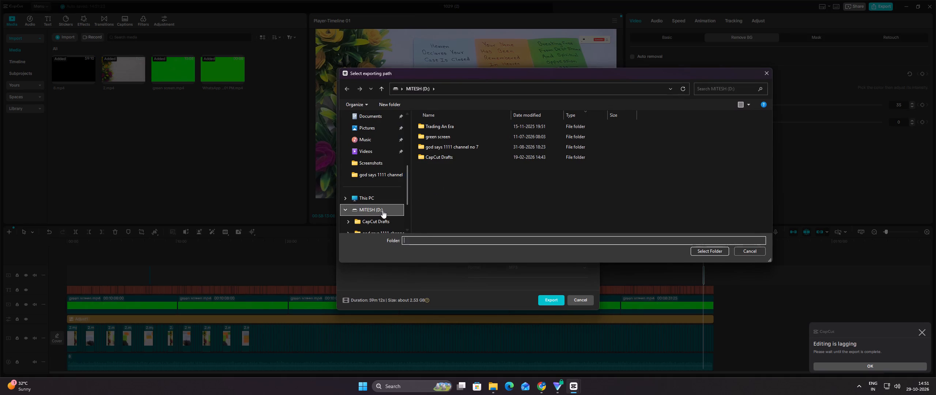
left_click(382, 211)
left_click(701, 251)
left_click(560, 298)
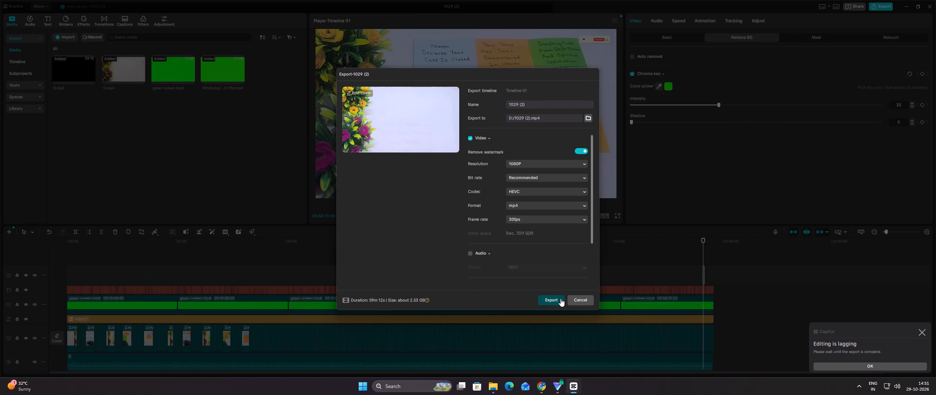
left_click(534, 388)
left_click(539, 390)
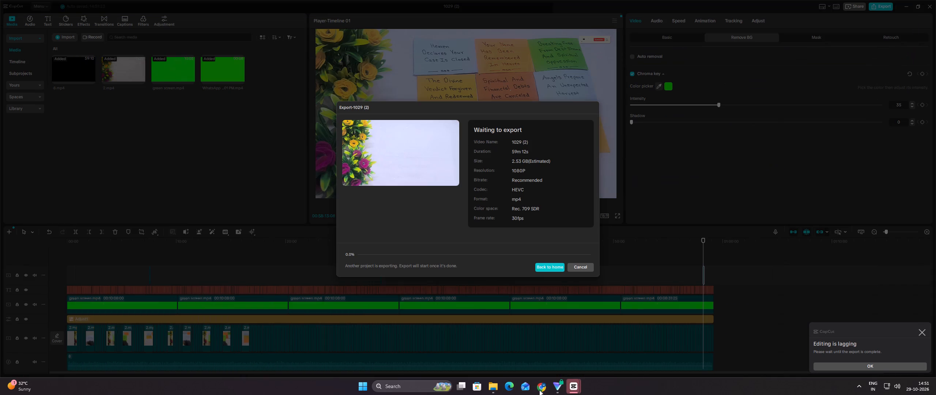
left_click(549, 270)
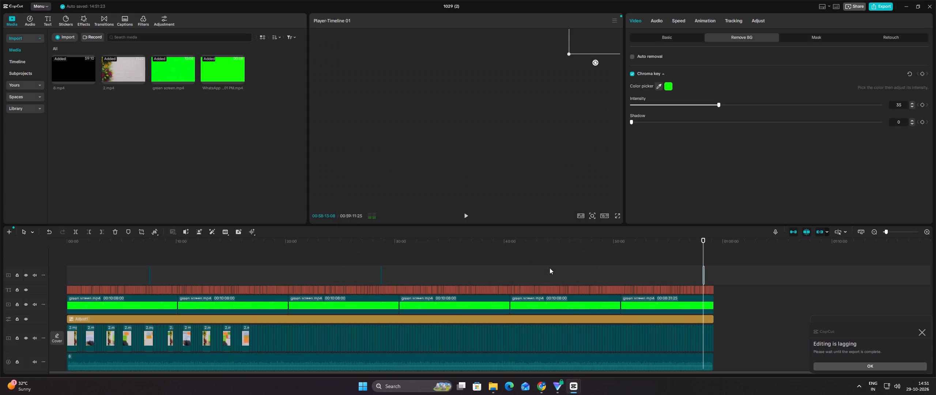
Dismiss the editing lag notice and open the project 1029 (3).
left_click(926, 335)
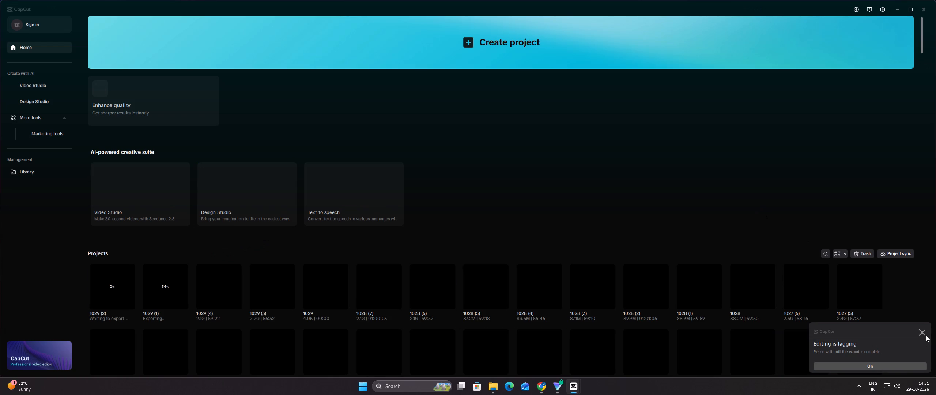
left_click(923, 333)
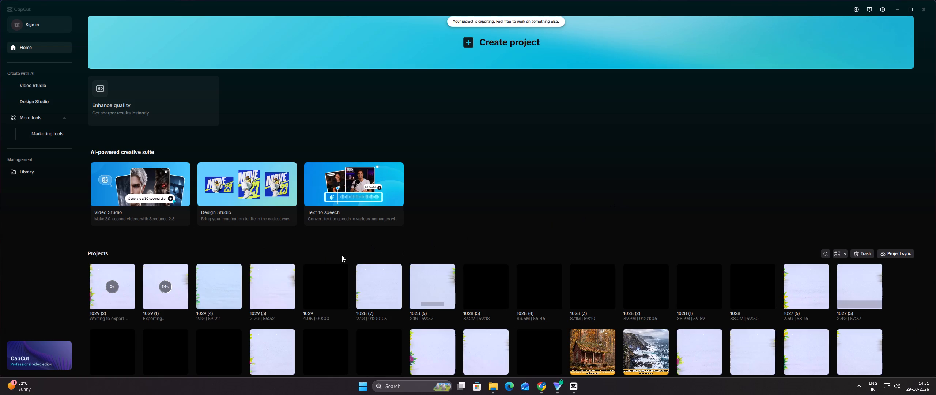
left_click(279, 284)
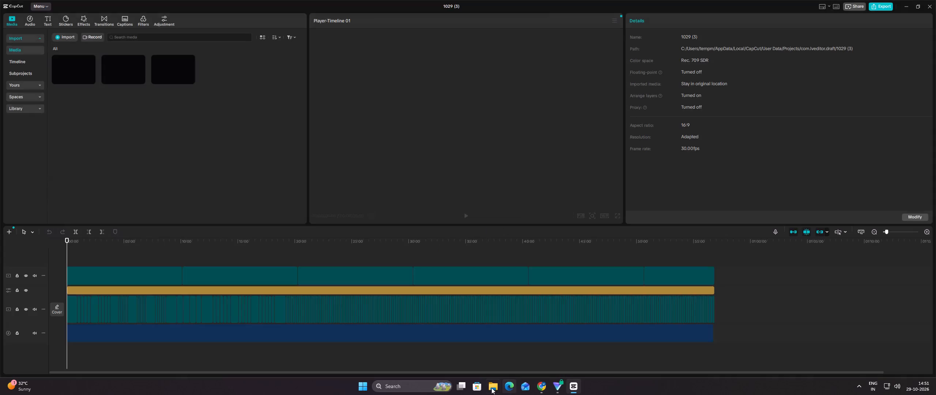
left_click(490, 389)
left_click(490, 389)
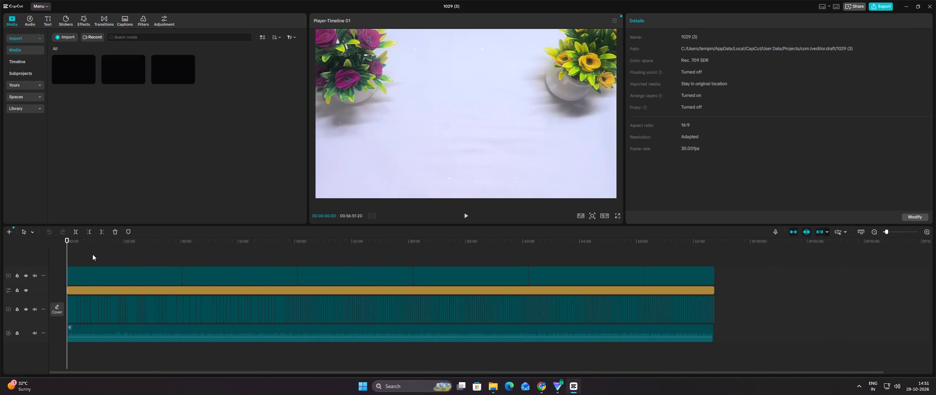
Skim through the 1029 (3) timeline, return to its start and generate auto captions with English as the spoken language.
left_click(93, 254)
left_click_drag(93, 254, 279, 258)
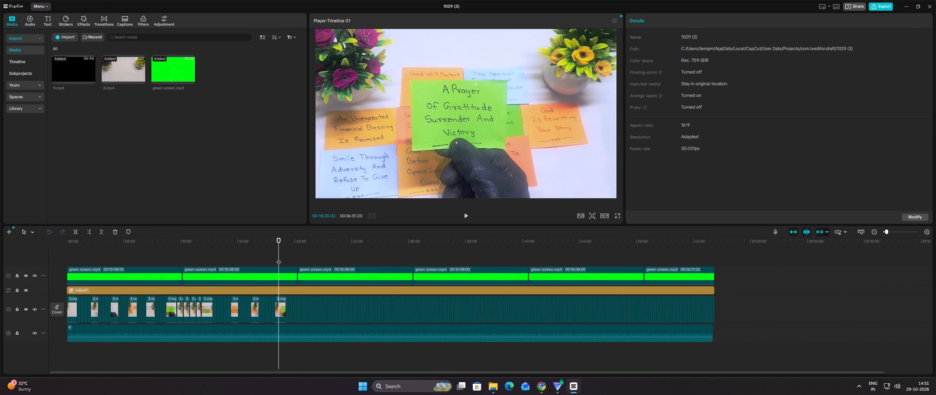
left_click_drag(279, 258, 661, 247)
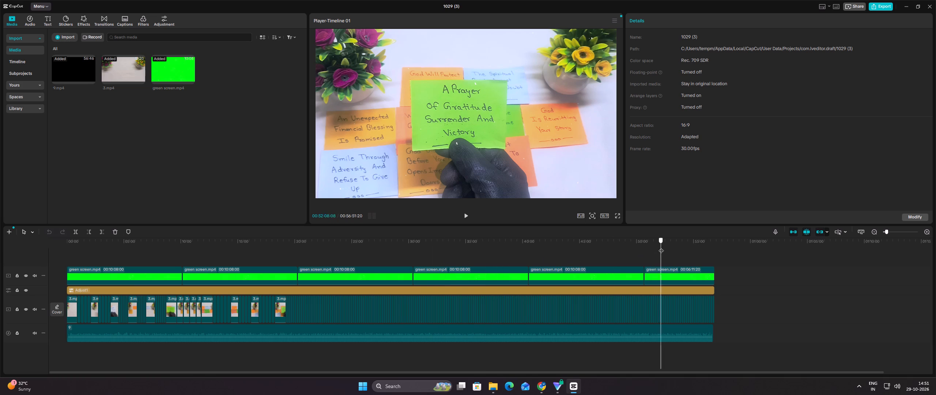
left_click_drag(661, 247, 39, 262)
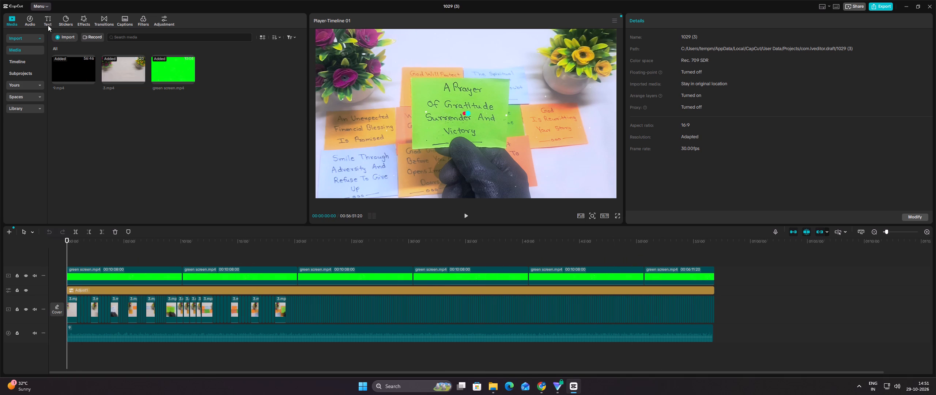
left_click(48, 25)
double_click(31, 90)
left_click(34, 86)
left_click(279, 212)
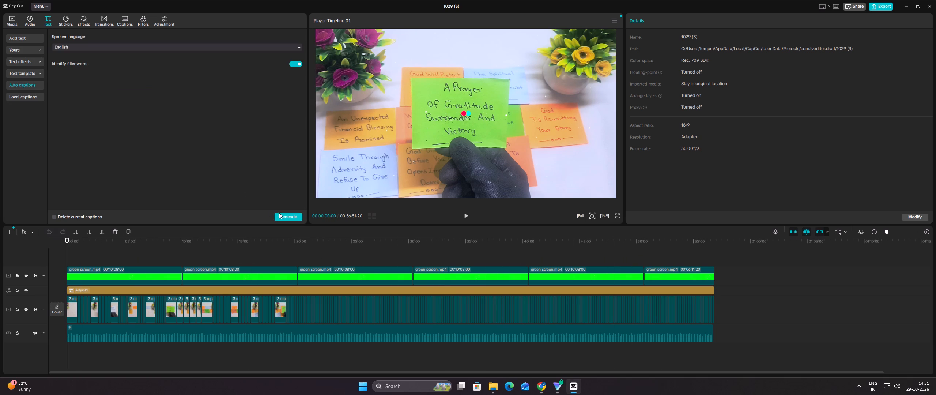
left_click(292, 219)
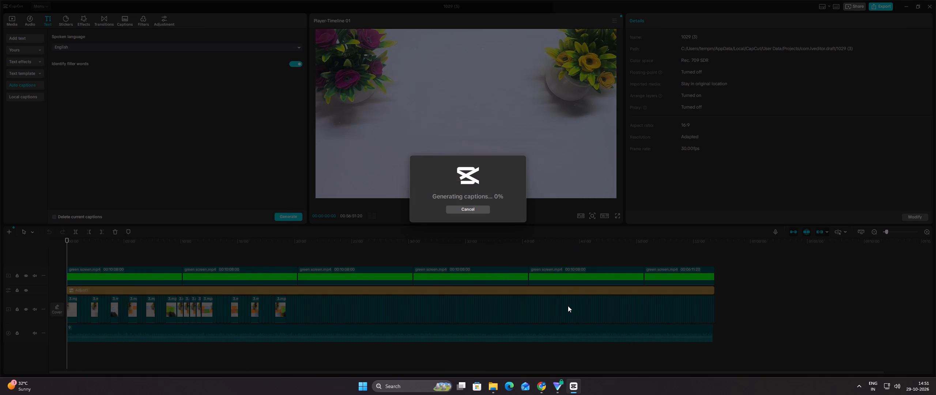
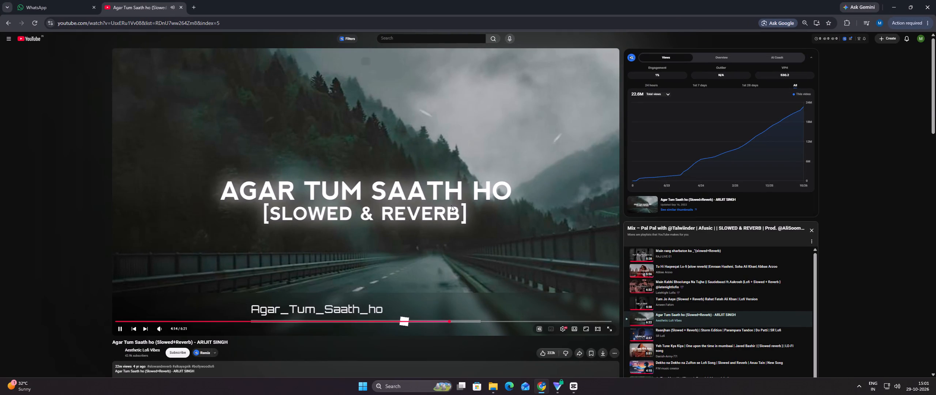
Switch to CapCut and scale all captions down, keeping them centred just above the frame's lower edge.
left_click(573, 386)
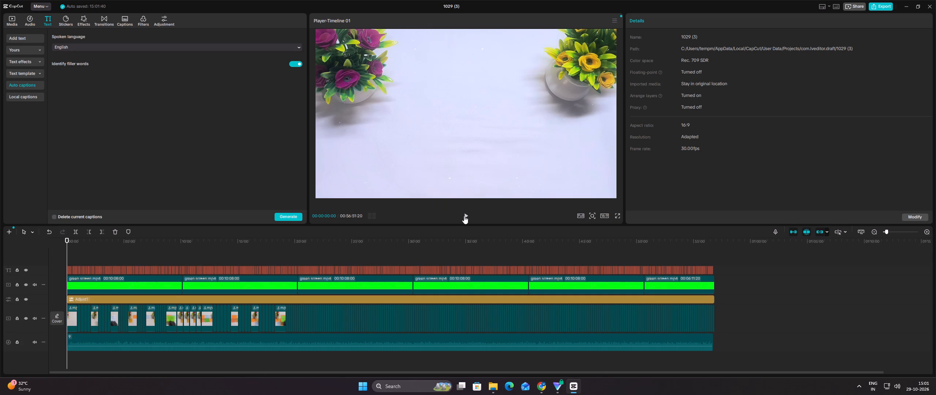
left_click(464, 216)
left_click(465, 216)
left_click(483, 167)
left_click_drag(585, 190, 581, 189)
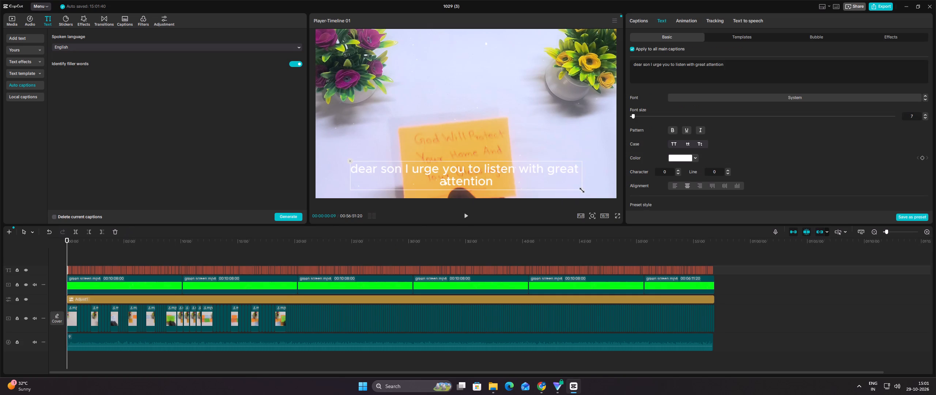
left_click_drag(581, 189, 546, 181)
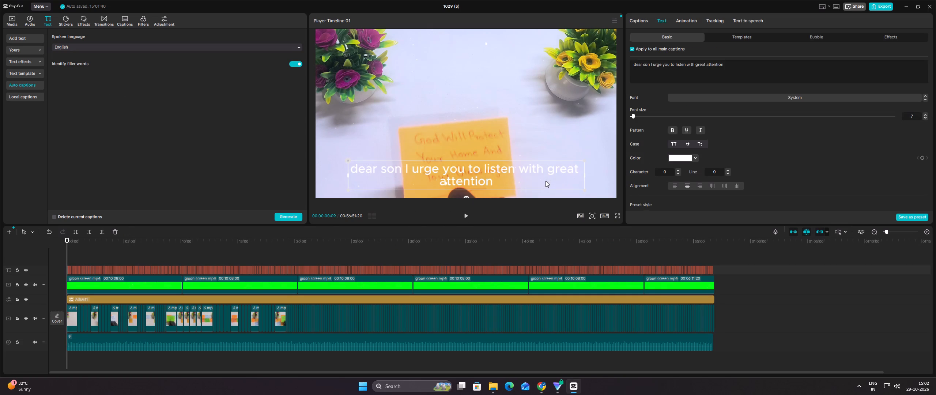
left_click_drag(586, 189, 586, 189)
left_click_drag(586, 189, 533, 165)
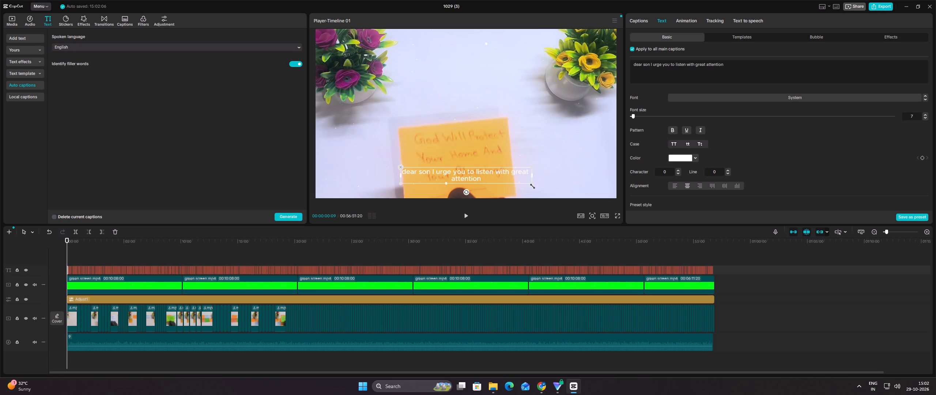
left_click_drag(531, 185, 550, 192)
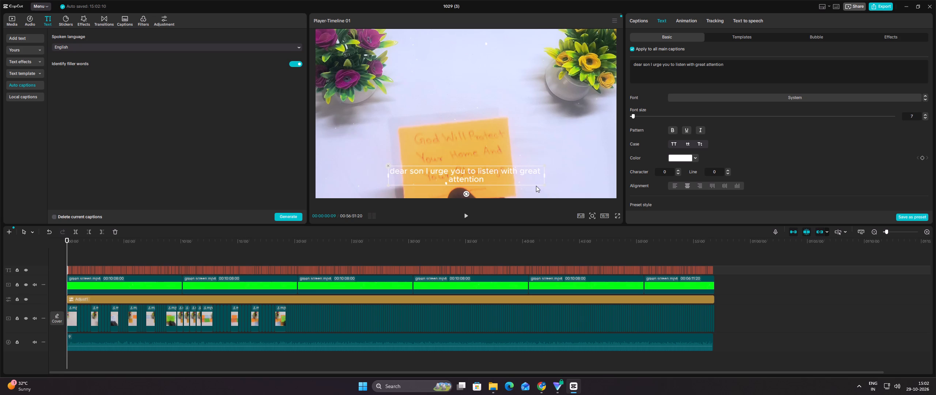
left_click_drag(544, 186, 556, 192)
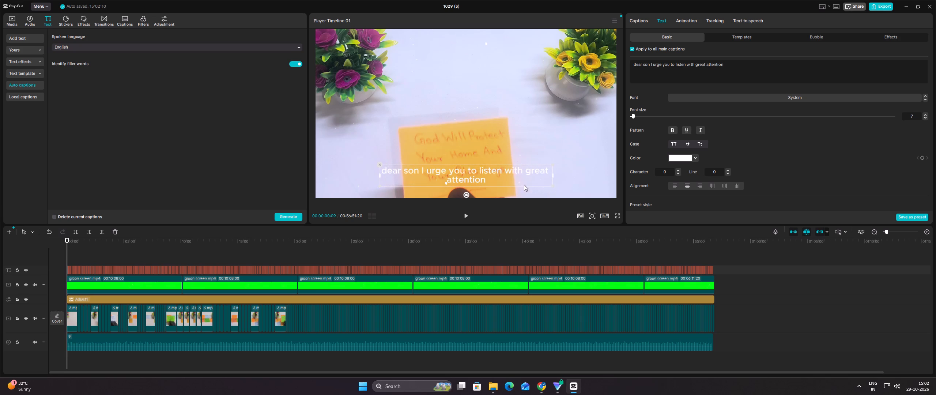
left_click_drag(552, 187, 556, 188)
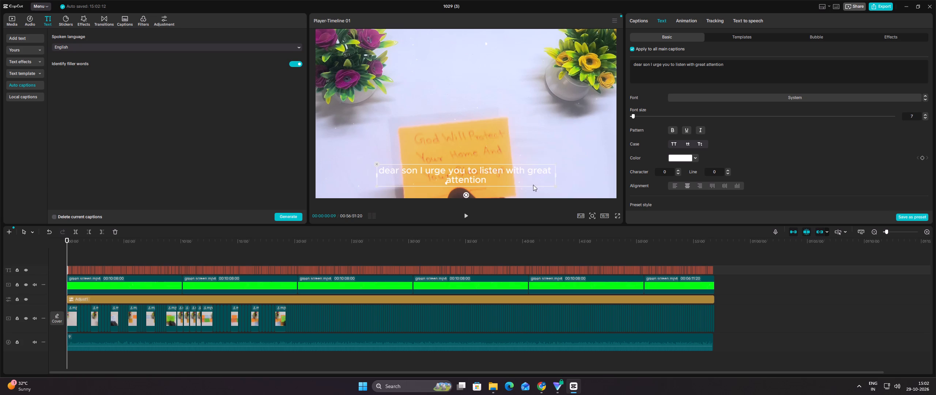
left_click(504, 175)
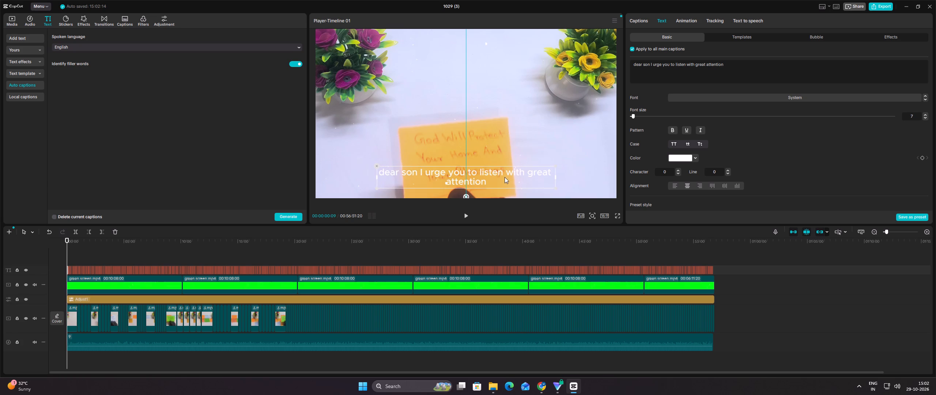
Style all captions in bold with the Rubik-Bold font and the white preset with a black outline.
left_click(710, 99)
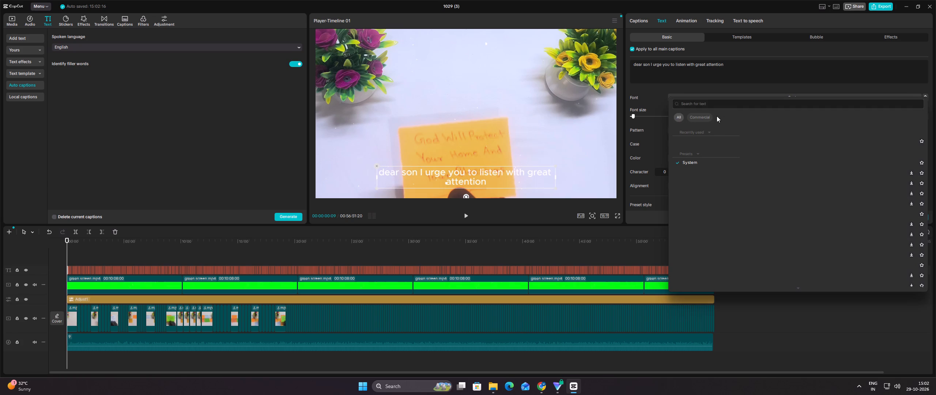
left_click(706, 142)
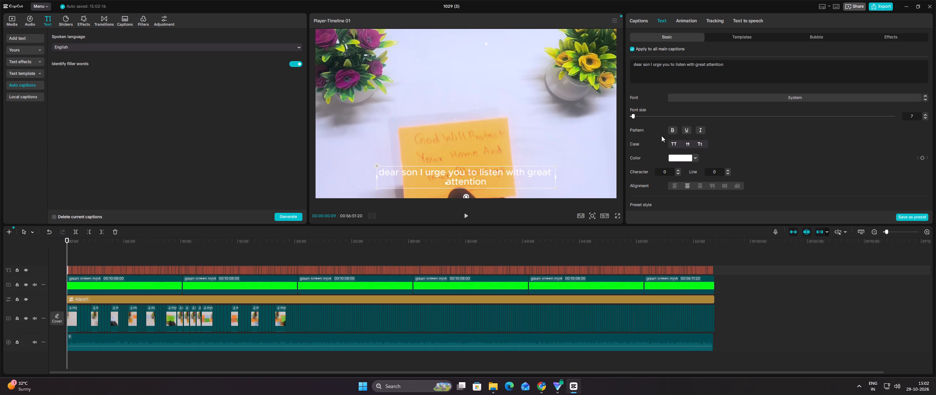
left_click(672, 131)
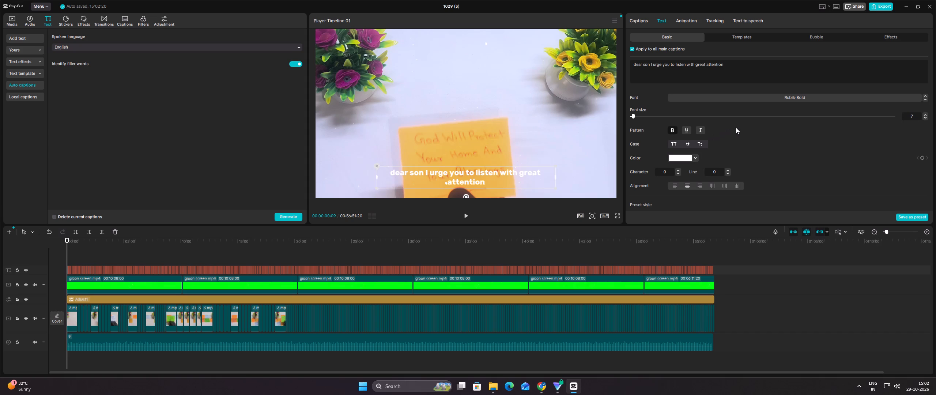
scroll(741, 129, "down", 1)
left_click(658, 185)
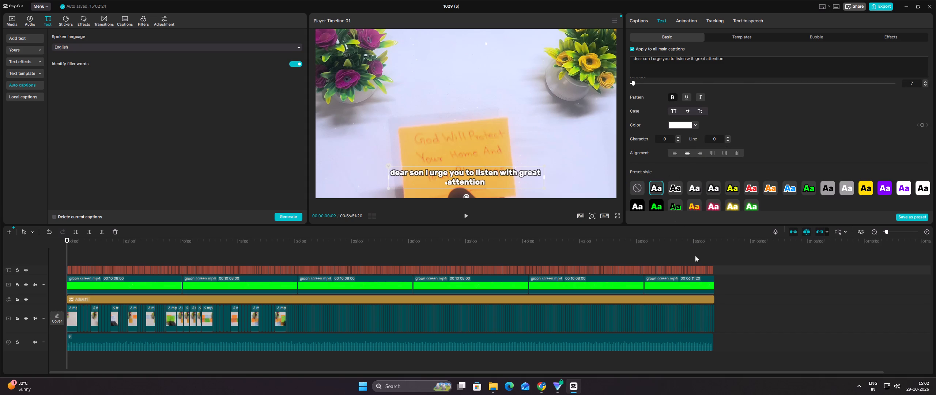
Check the timeline's end, play back the opening captions and inspect the frame at about 00:03:13.
left_click(713, 253)
scroll(728, 255, "up", 1)
scroll(738, 257, "up", 3, "ctrl")
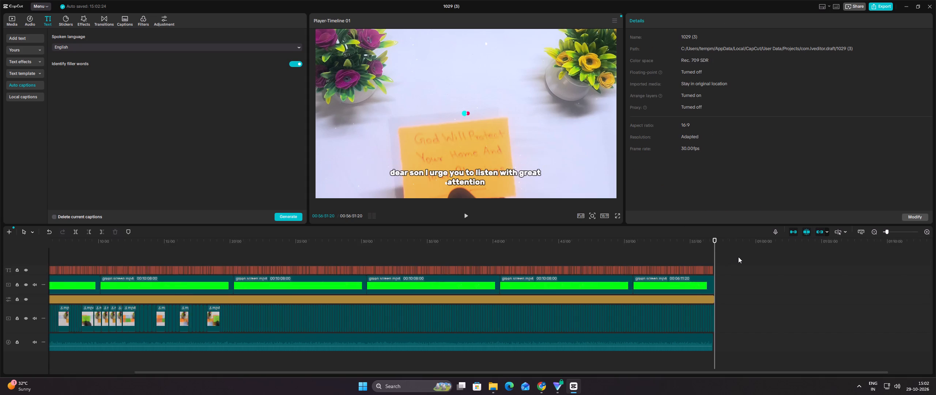
scroll(738, 257, "up", 11, "ctrl")
scroll(725, 252, "down", 1, "ctrl")
scroll(724, 252, "up", 6, "ctrl")
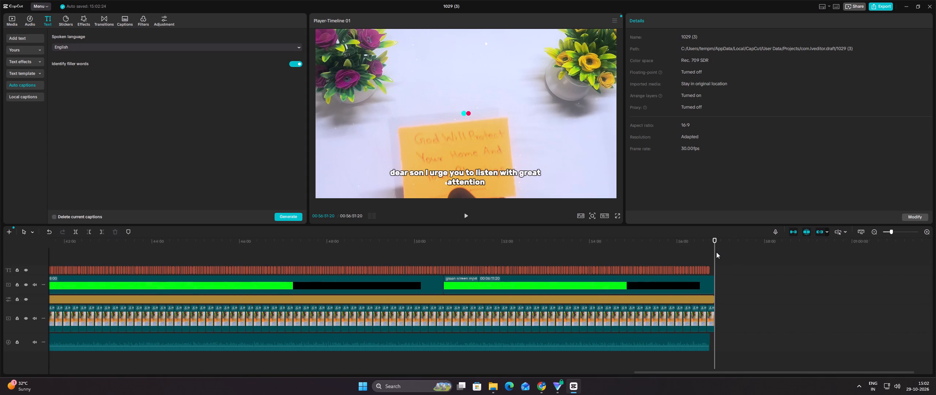
scroll(709, 253, "up", 8, "ctrl")
left_click(695, 256)
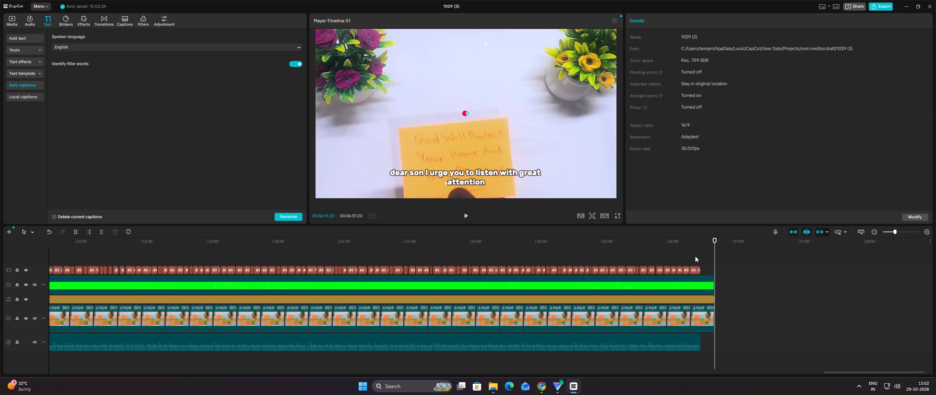
left_click(465, 216)
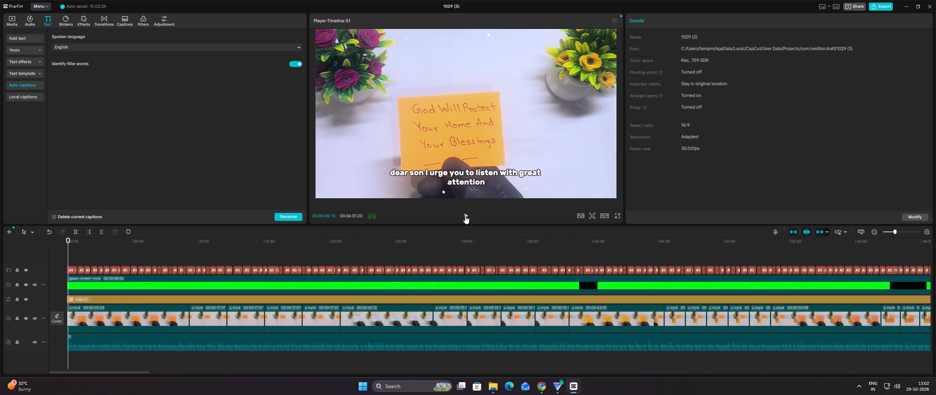
left_click(465, 216)
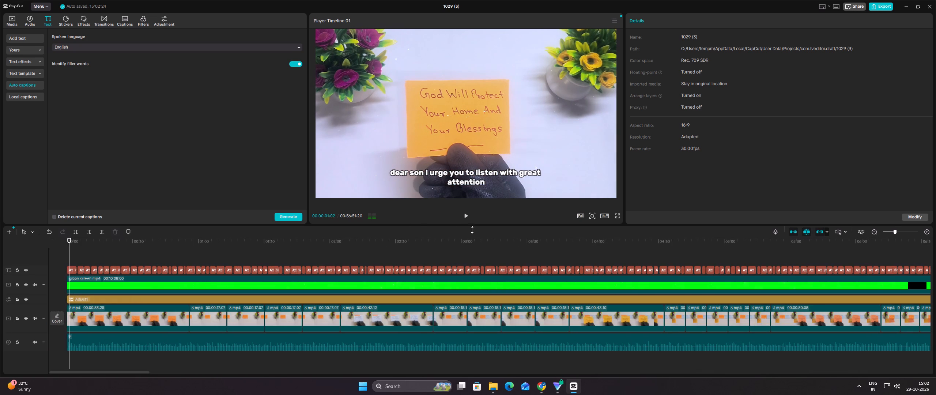
left_click(490, 250)
Play back the ending and trim the green screen, adjustment and last video clips to end at 00:56:47:19.
scroll(490, 250, "down", 9, "ctrl")
scroll(490, 250, "up", 1, "ctrl")
scroll(490, 250, "down", 3, "ctrl")
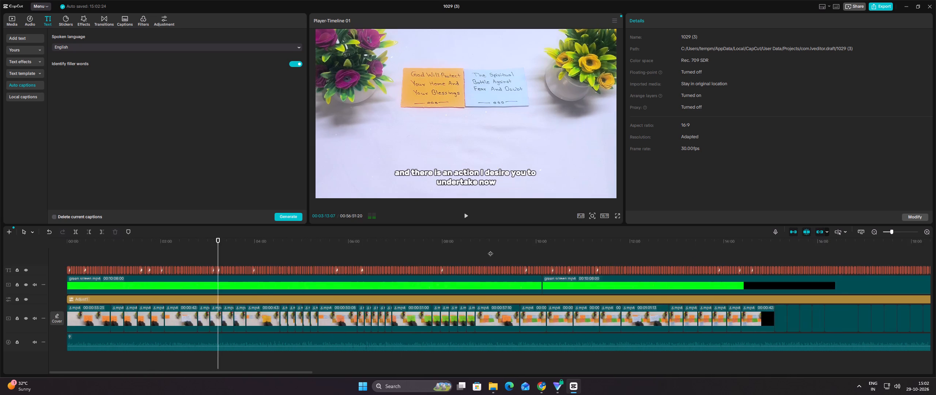
scroll(490, 250, "down", 4, "ctrl")
scroll(662, 261, "down", 4, "ctrl")
scroll(742, 252, "down", 5, "ctrl")
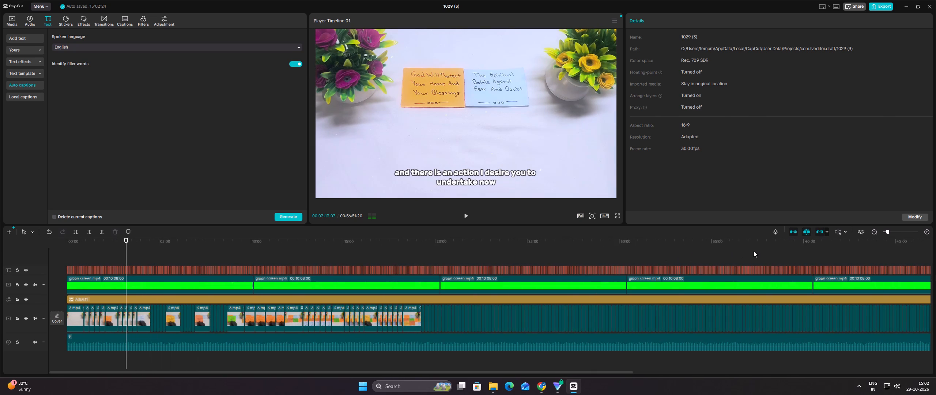
scroll(754, 251, "down", 2, "ctrl")
scroll(754, 251, "up", 1, "ctrl")
scroll(754, 251, "down", 1, "ctrl")
left_click(753, 254)
scroll(753, 254, "up", 10, "ctrl")
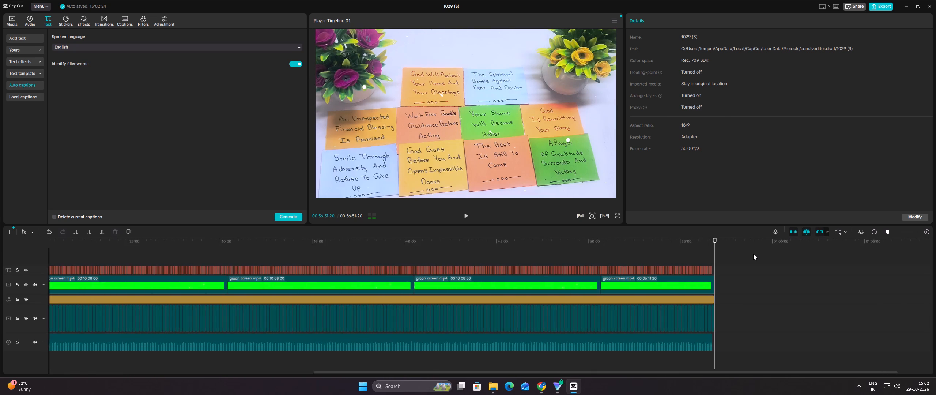
scroll(753, 254, "up", 7, "ctrl")
scroll(731, 257, "down", 1, "ctrl")
scroll(731, 257, "up", 9, "ctrl")
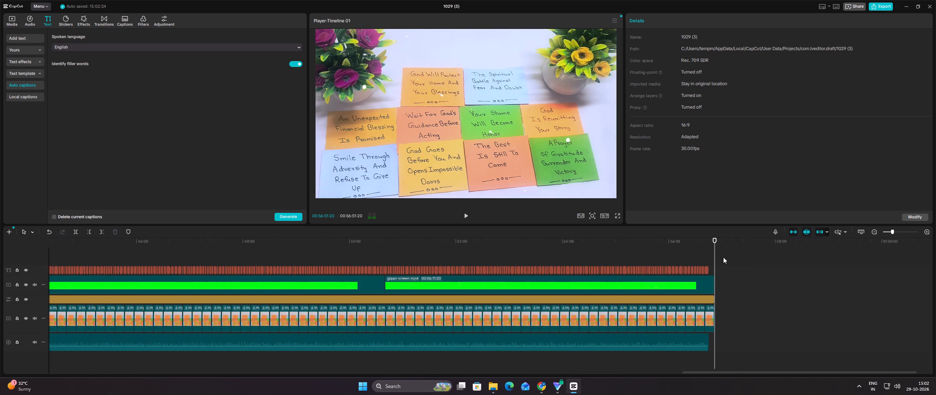
scroll(722, 257, "up", 5, "ctrl")
left_click(694, 257)
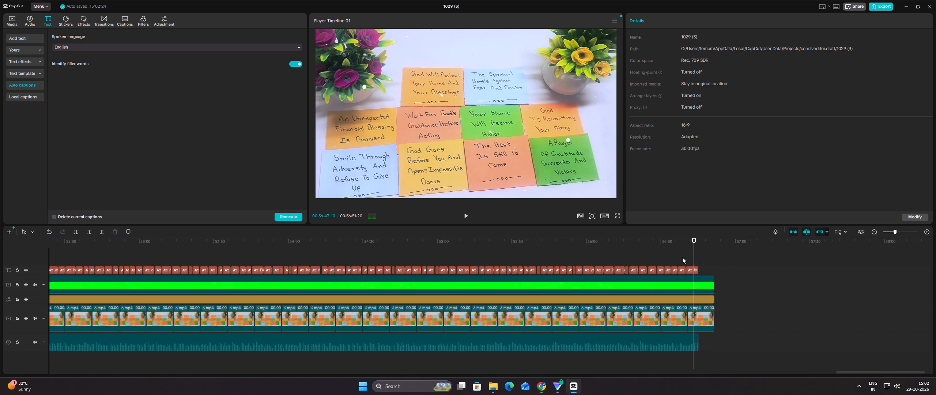
left_click(465, 215)
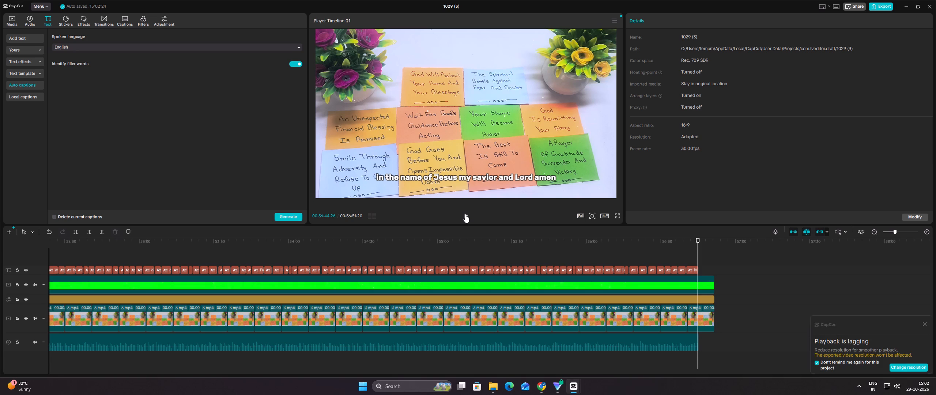
left_click(705, 255)
left_click(705, 255)
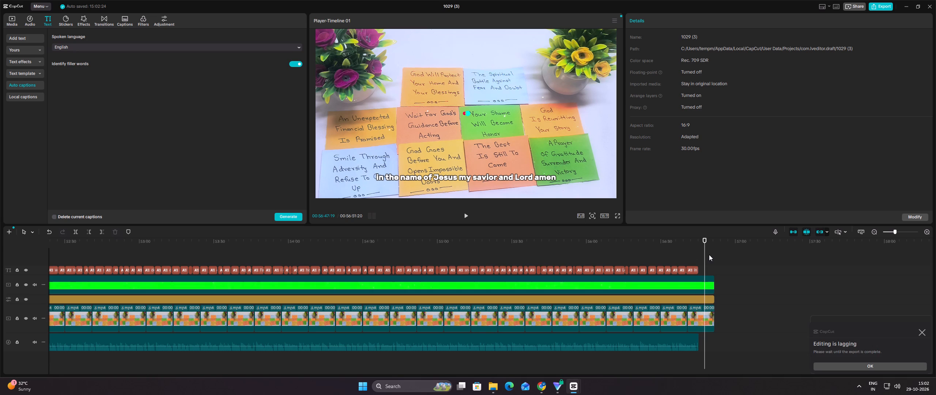
left_click_drag(712, 254, 721, 327)
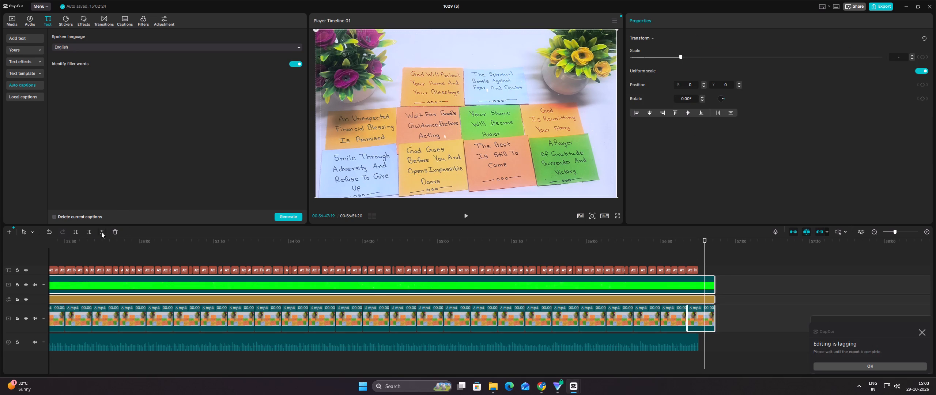
left_click(101, 232)
Select every caption on the text track and apply the Fade In caption animation.
left_click(555, 252)
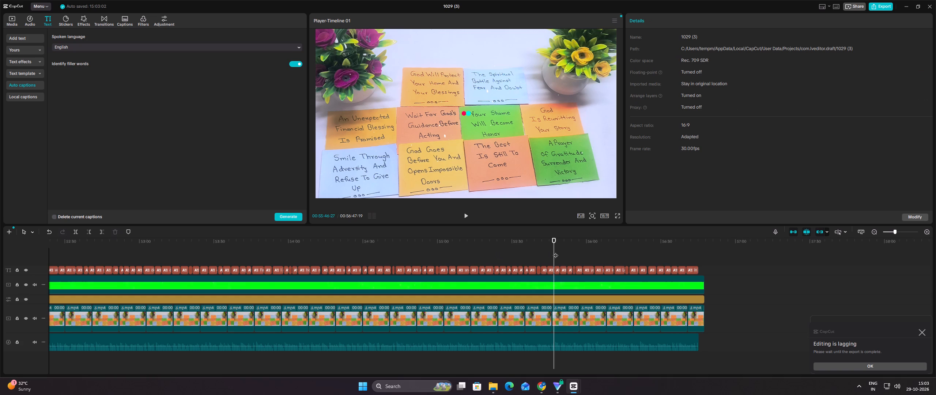
scroll(555, 252, "down", 4, "ctrl")
scroll(555, 252, "down", 20, "ctrl")
scroll(555, 252, "down", 1, "ctrl")
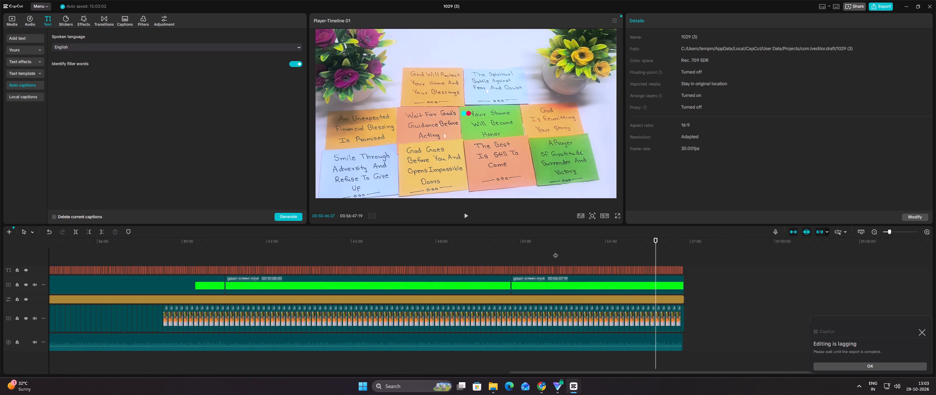
scroll(555, 252, "down", 13, "ctrl")
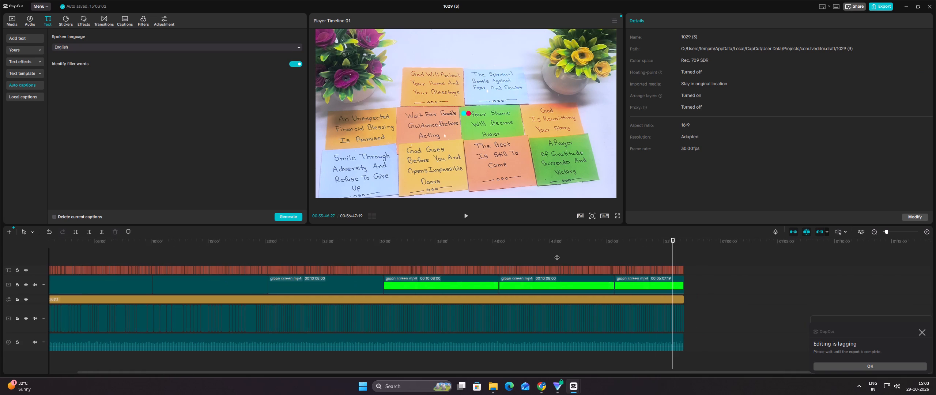
double_click(88, 252)
left_click_drag(88, 252, 65, 253)
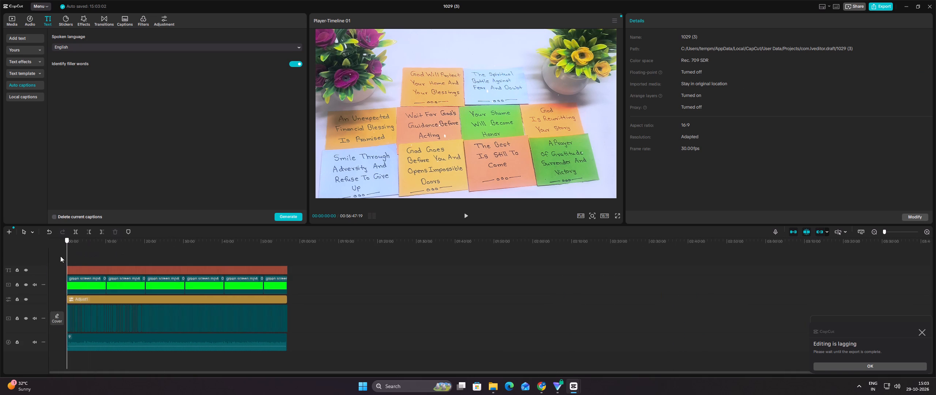
left_click_drag(55, 256, 293, 272)
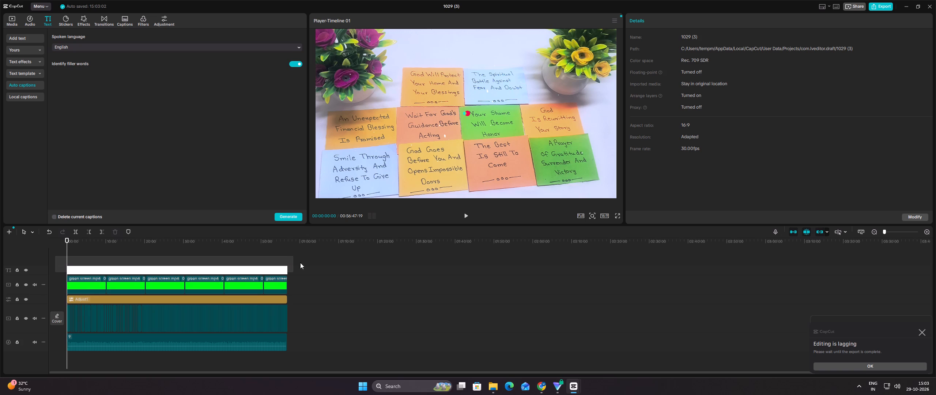
left_click(683, 22)
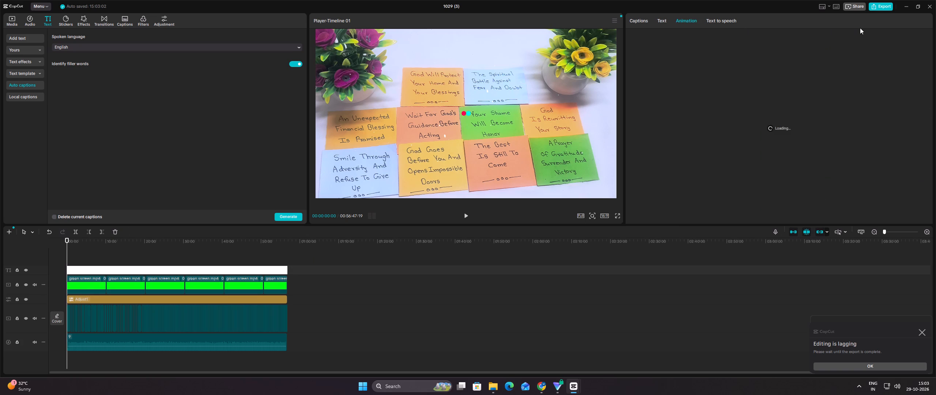
double_click(882, 37)
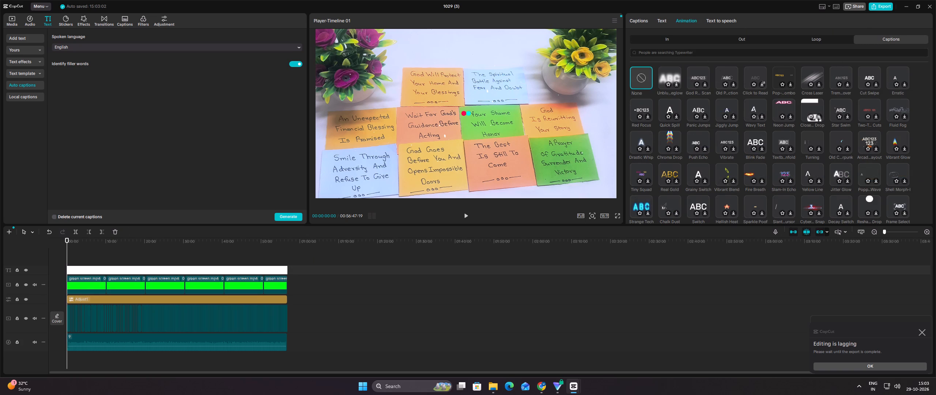
left_click(676, 53)
left_click(711, 69)
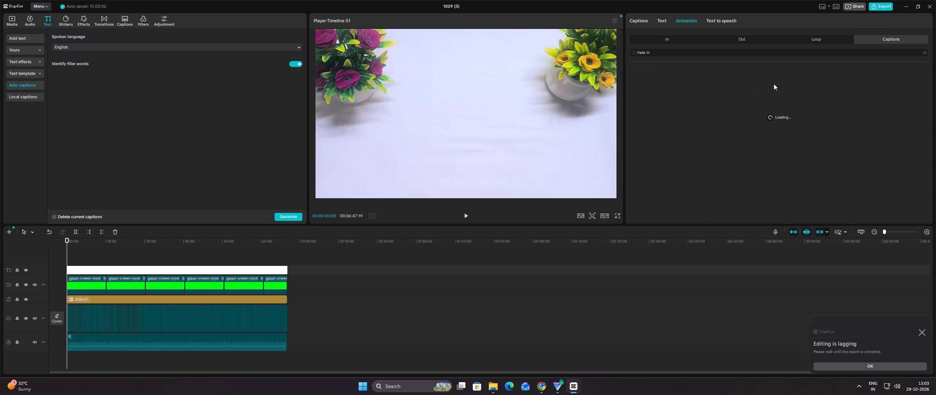
left_click(721, 81)
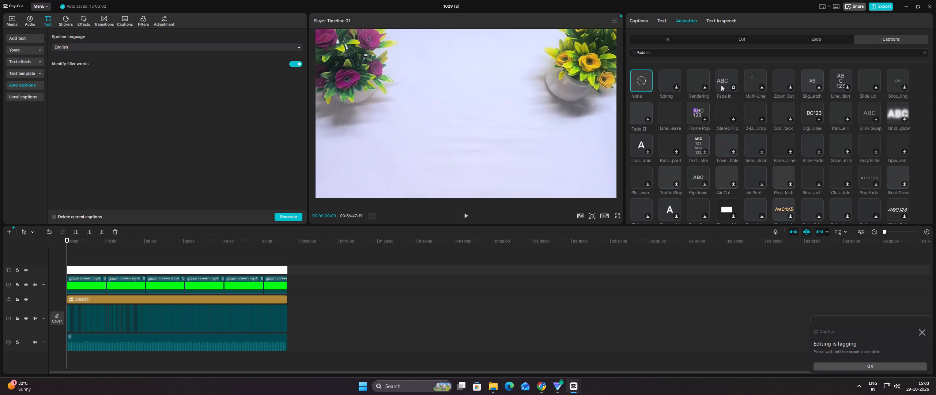
Preview the opening captions, then add a black background to all captions with 17% opacity and 14% rounded rectangle.
left_click(82, 255)
left_click_drag(82, 255, 56, 250)
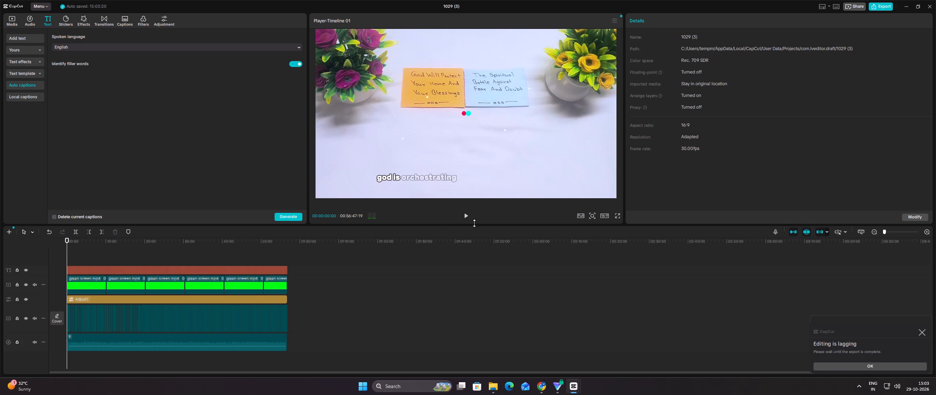
left_click(467, 215)
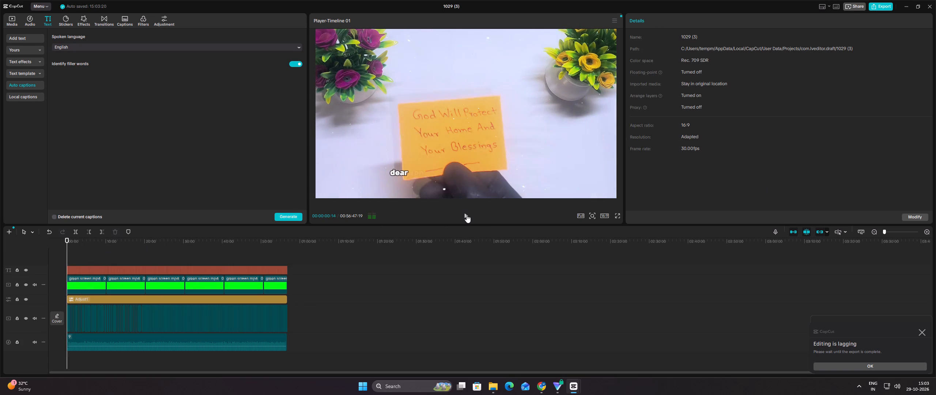
left_click(467, 215)
left_click(426, 175)
scroll(793, 133, "down", 4)
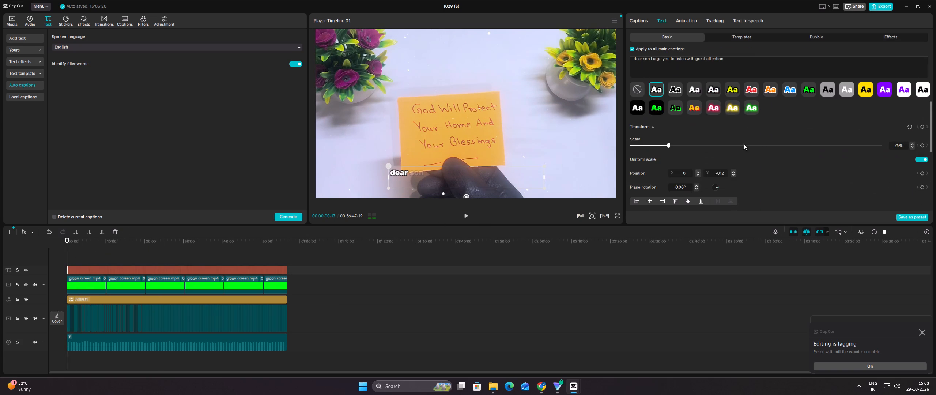
scroll(703, 135, "down", 3)
scroll(667, 150, "down", 2)
left_click(632, 149)
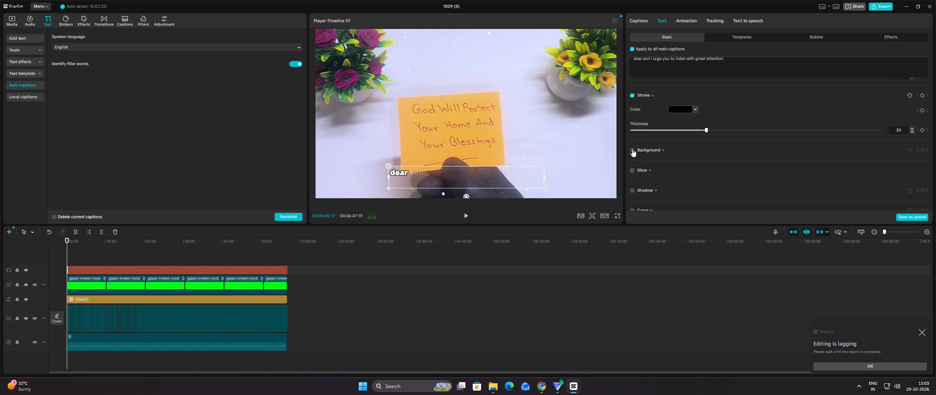
scroll(718, 133, "down", 1)
left_click_drag(681, 177, 676, 178)
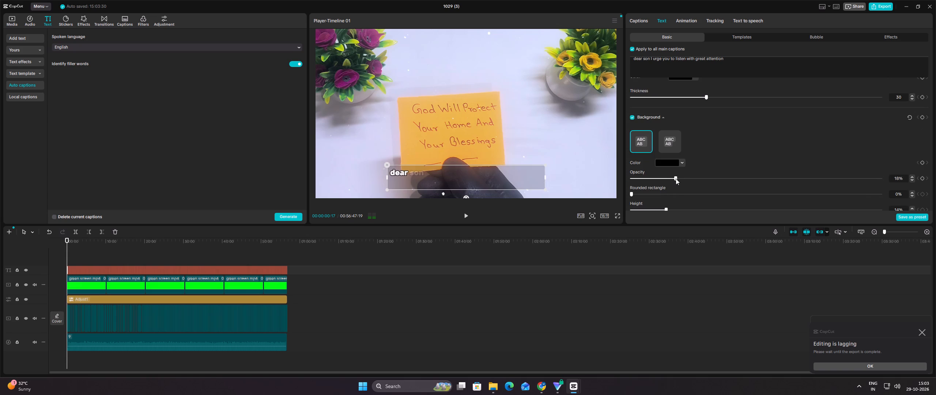
left_click_drag(676, 178, 673, 178)
double_click(666, 193)
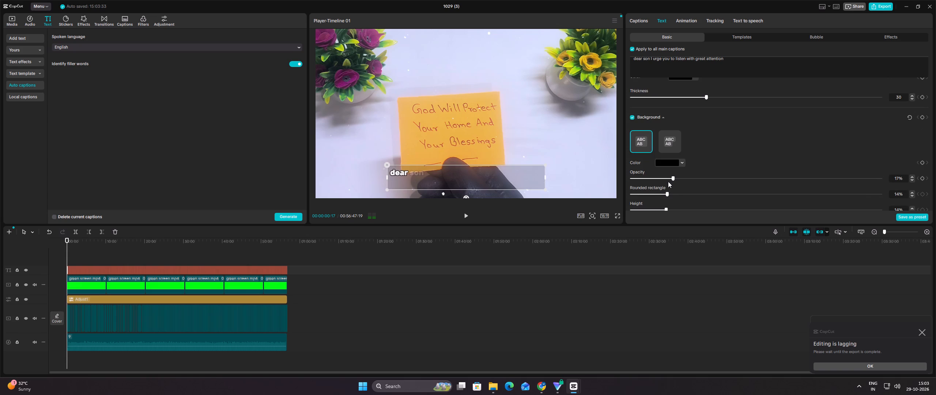
left_click(671, 180)
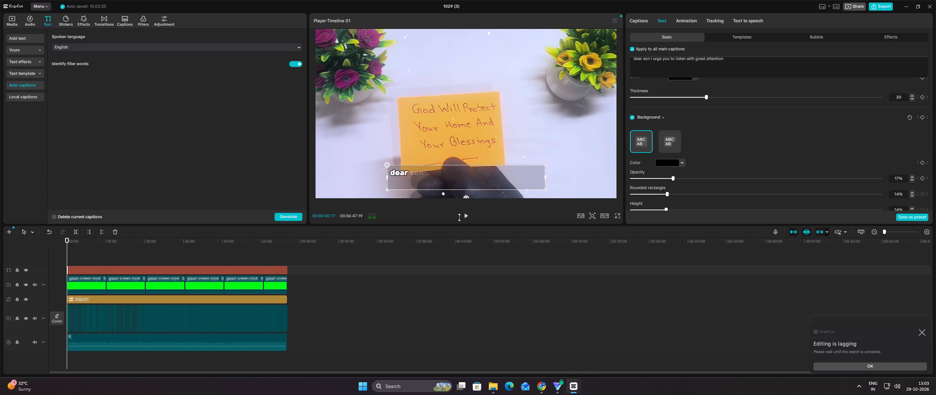
Play back the opening to check the captions with their new background.
left_click(464, 217)
left_click(467, 216)
left_click(922, 332)
left_click(926, 325)
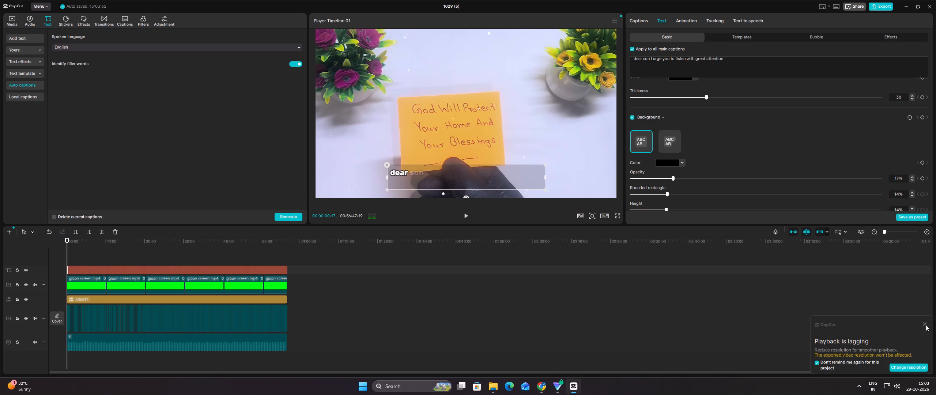
left_click(467, 216)
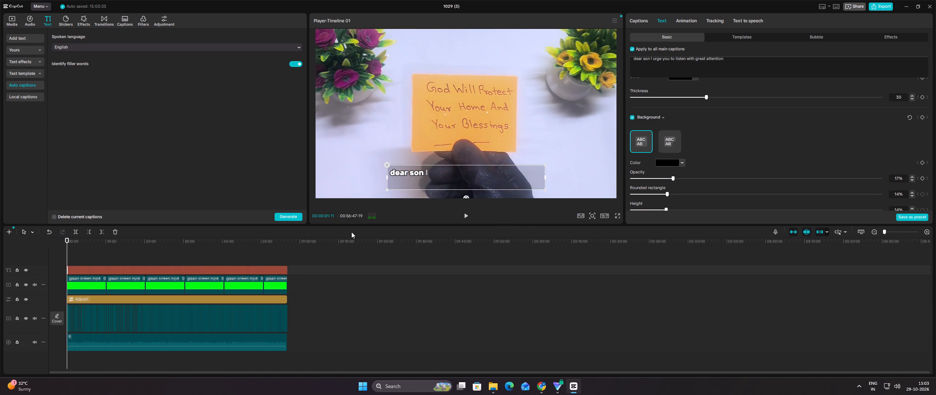
scroll(234, 251, "up", 4, "ctrl")
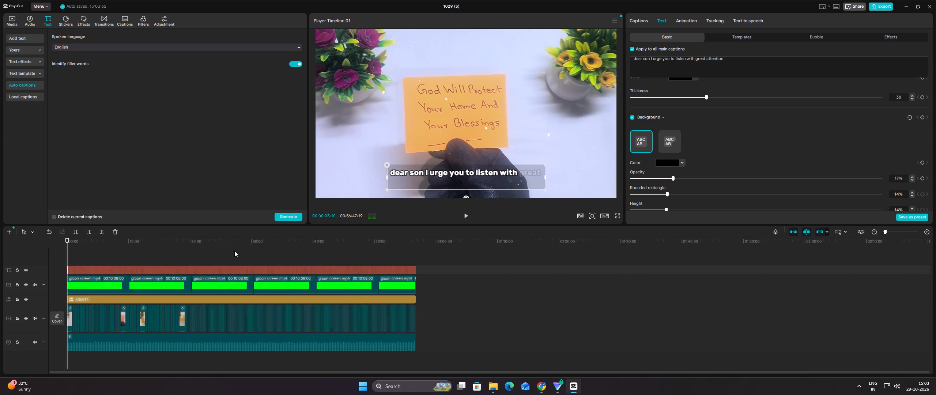
scroll(234, 251, "up", 3, "ctrl")
scroll(234, 251, "down", 1, "ctrl")
scroll(234, 251, "up", 2, "ctrl")
scroll(234, 251, "down", 1, "ctrl")
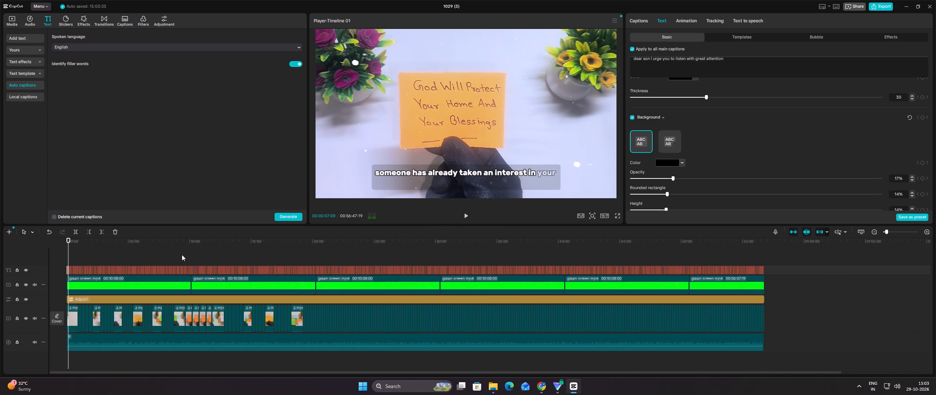
Import the WhatsApp green-screen Subscribe video and place it on a new track above the captions at about 00:09:08.
left_click(183, 255)
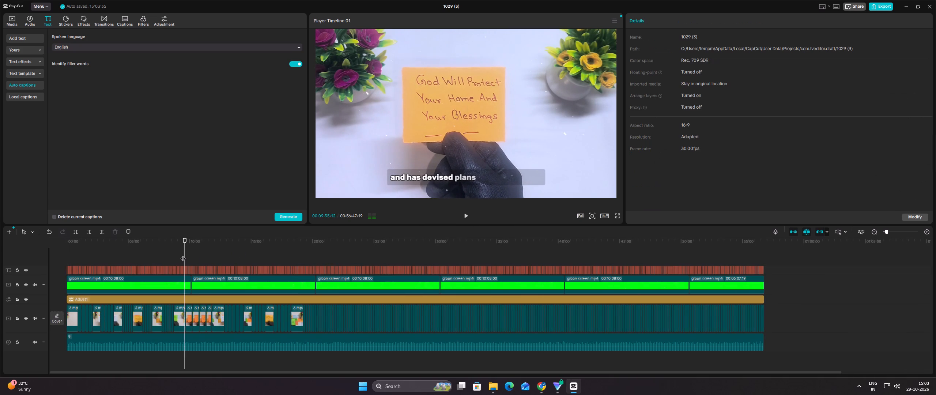
left_click(181, 255)
left_click(181, 255)
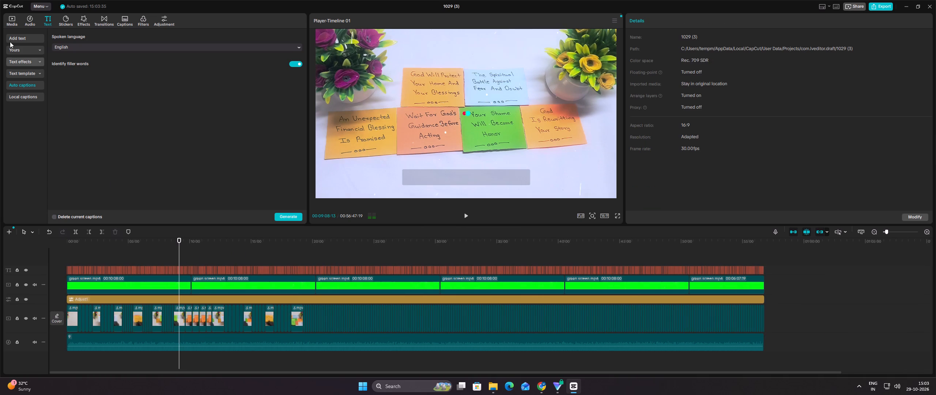
left_click(9, 22)
left_click(57, 33)
left_click(83, 52)
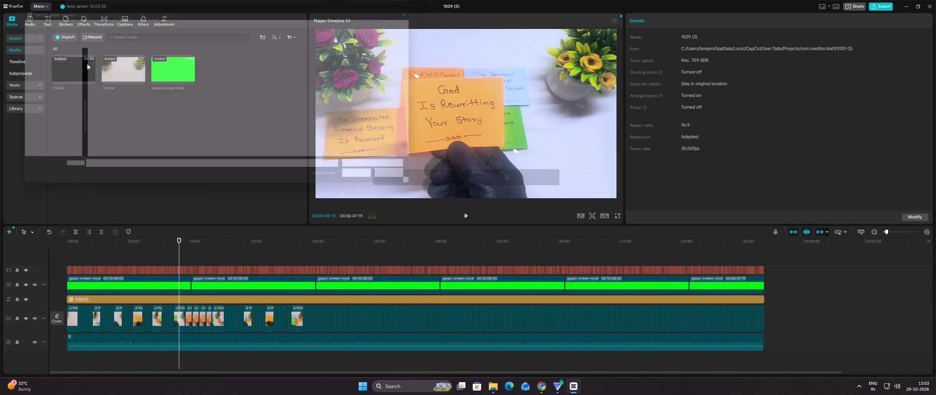
double_click(111, 81)
double_click(126, 69)
left_click(123, 111)
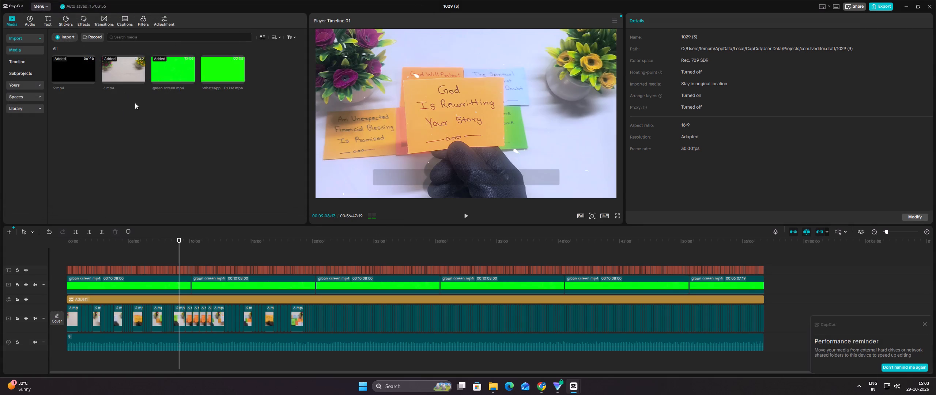
left_click_drag(211, 69, 178, 251)
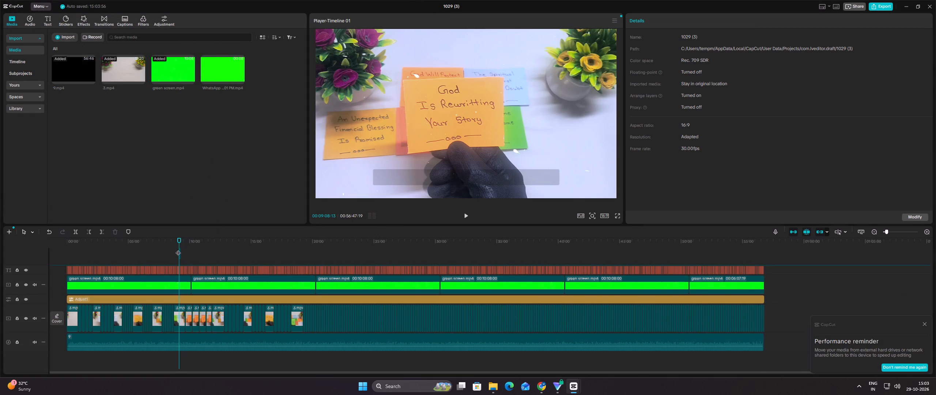
Scale the Subscribe overlay down to 19% and move it over the yellow flowers in the video frame.
scroll(234, 273, "up", 9, "ctrl")
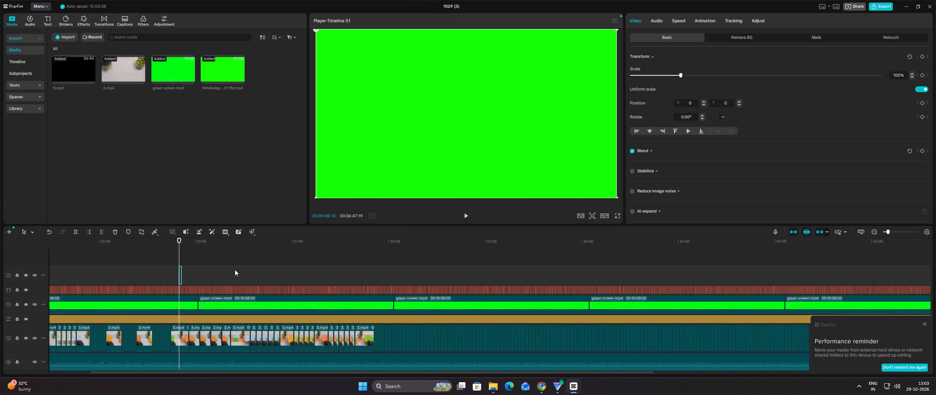
scroll(229, 262, "up", 1, "ctrl")
scroll(229, 262, "down", 1, "ctrl")
scroll(229, 262, "up", 8, "ctrl")
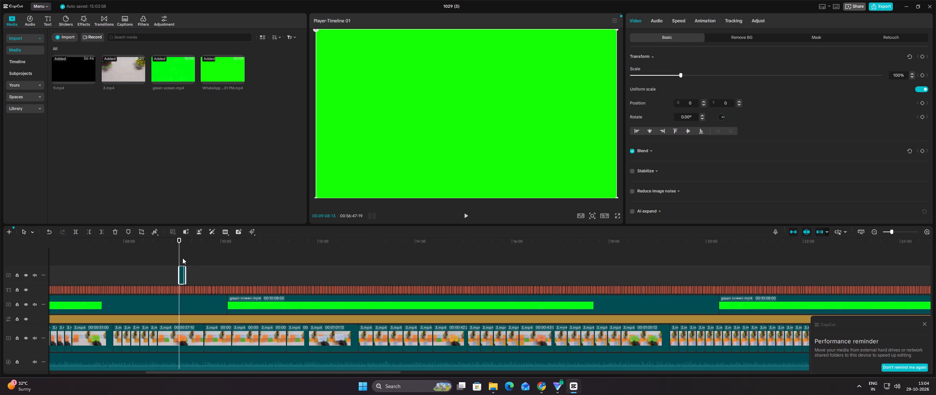
left_click(182, 258)
left_click(449, 174)
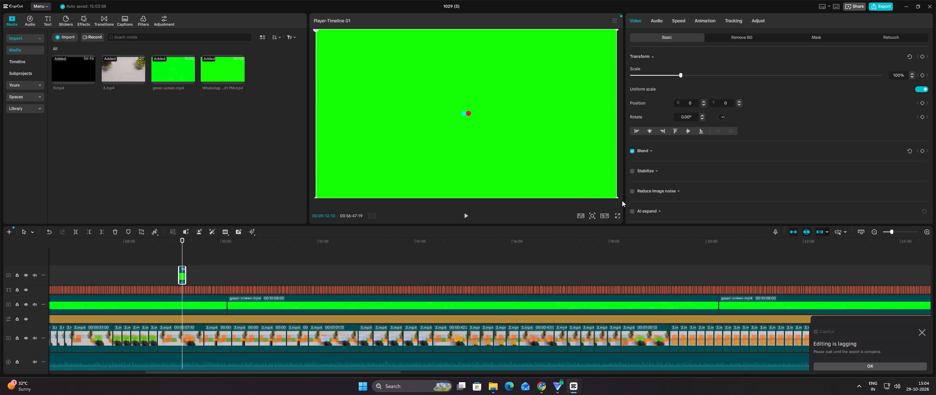
left_click_drag(618, 196, 541, 136)
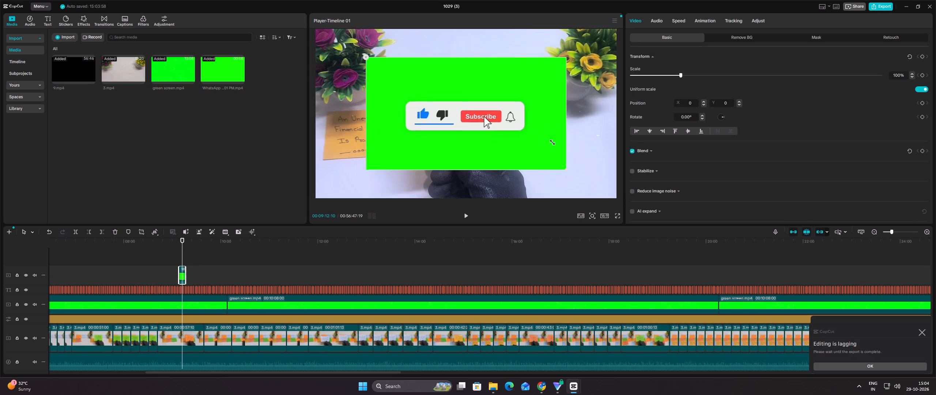
left_click_drag(541, 136, 434, 102)
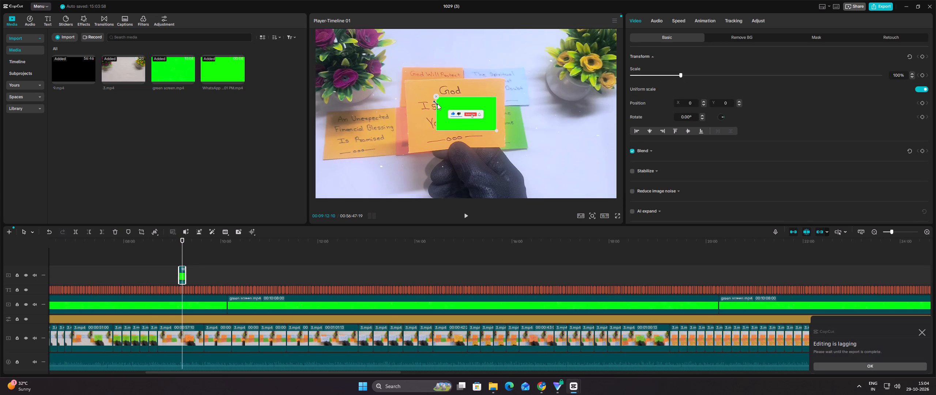
left_click(494, 129)
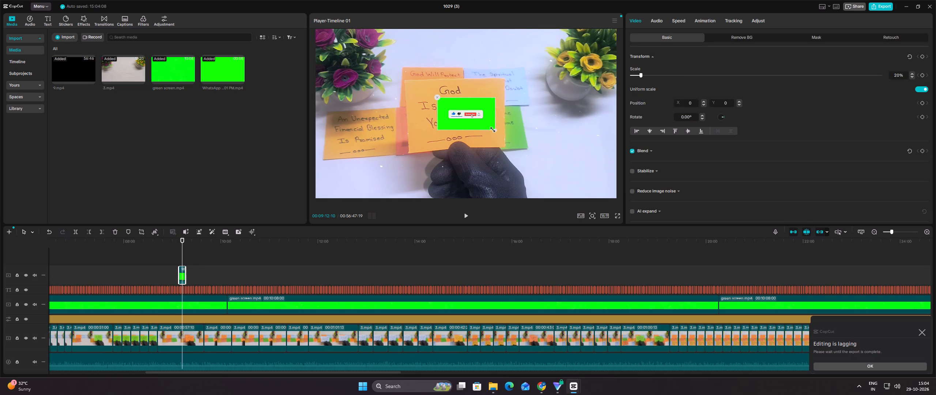
left_click_drag(470, 118, 558, 76)
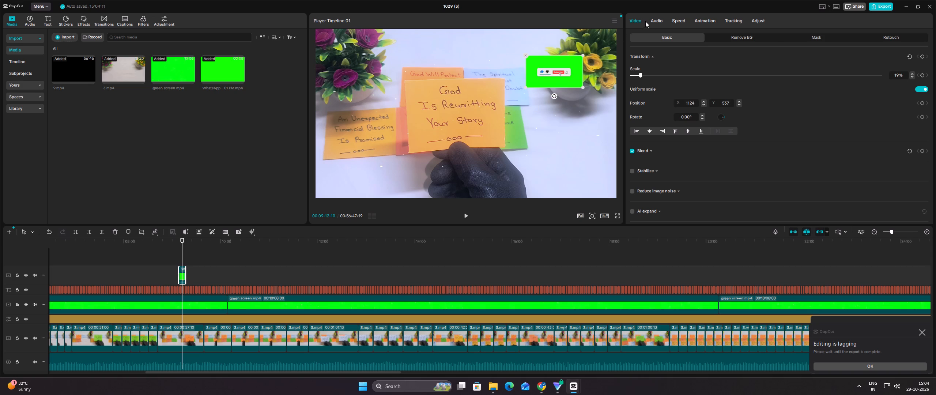
Lower the Subscribe overlay clip's audio volume.
left_click(656, 19)
left_click_drag(647, 72, 630, 76)
left_click(635, 17)
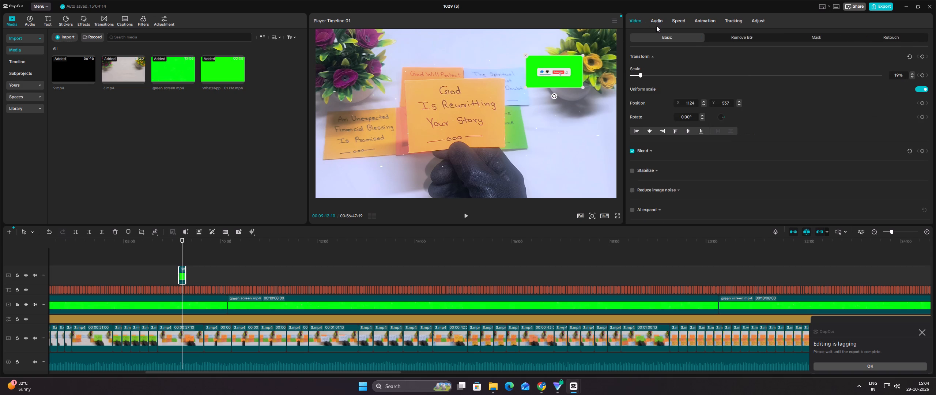
Key out the Subscribe overlay's green background with Chroma key at intensity 38.
left_click(724, 35)
left_click(631, 73)
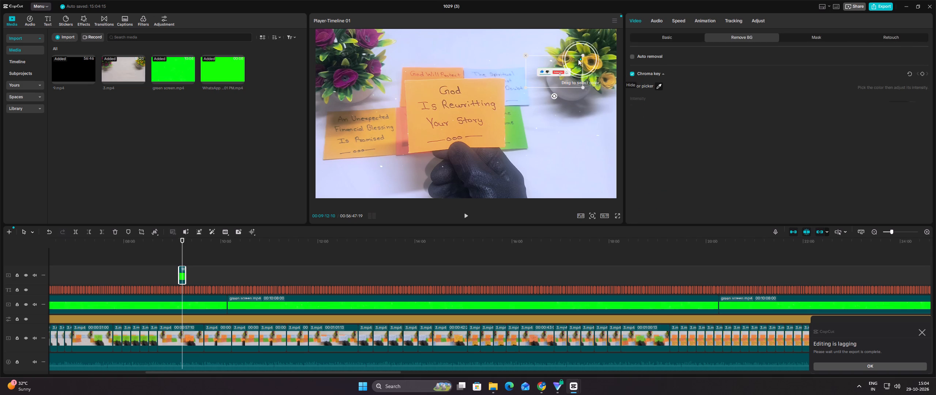
left_click(578, 59)
left_click(583, 87)
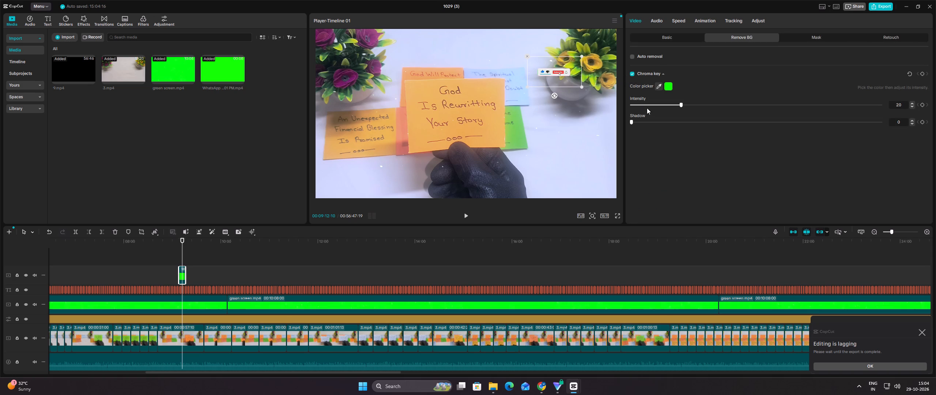
left_click_drag(702, 105, 727, 104)
Move the keyed Subscribe overlay into the video frame's upper-right corner and play it back.
left_click_drag(559, 75, 597, 38)
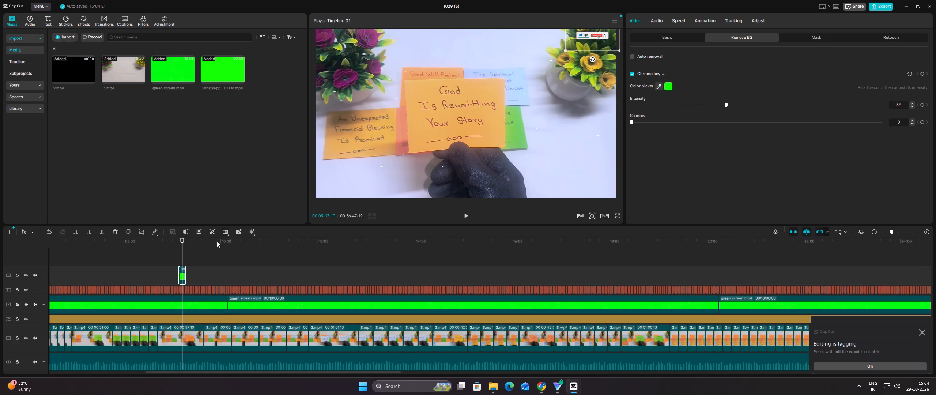
left_click(466, 217)
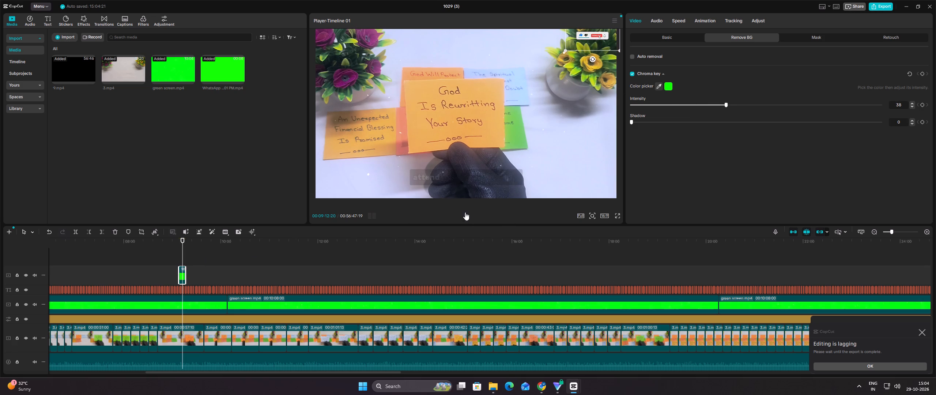
Copy the keyed Subscribe overlay clip and paste it on the same track at about 00:27:51.
right_click(182, 273)
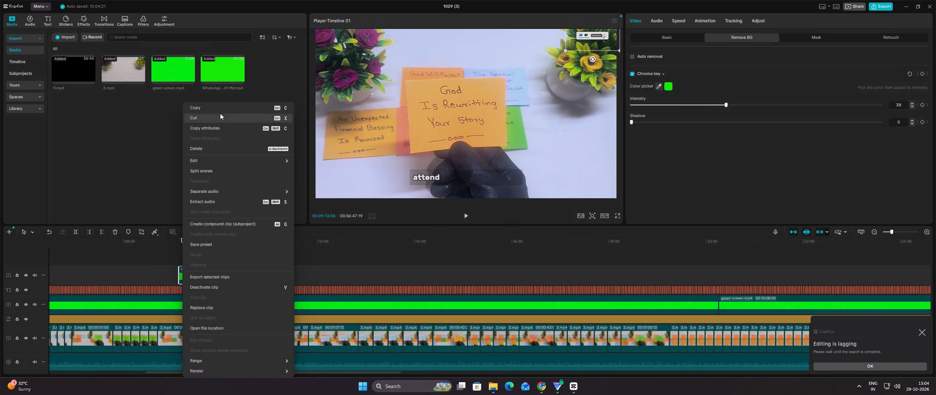
left_click(221, 111)
scroll(401, 270, "down", 2, "ctrl")
scroll(401, 270, "up", 1, "ctrl")
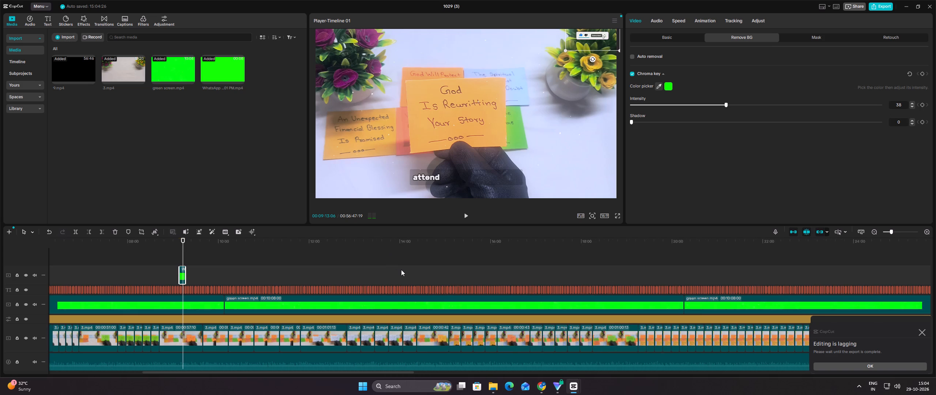
scroll(401, 270, "down", 12, "ctrl")
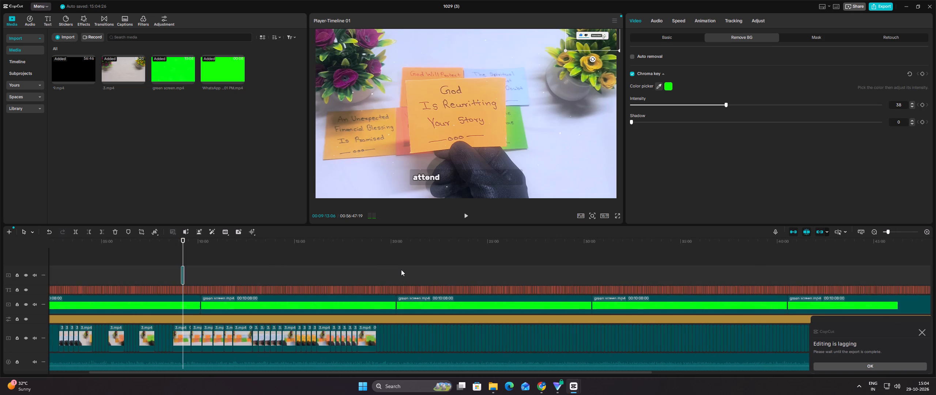
scroll(407, 260, "down", 3, "ctrl")
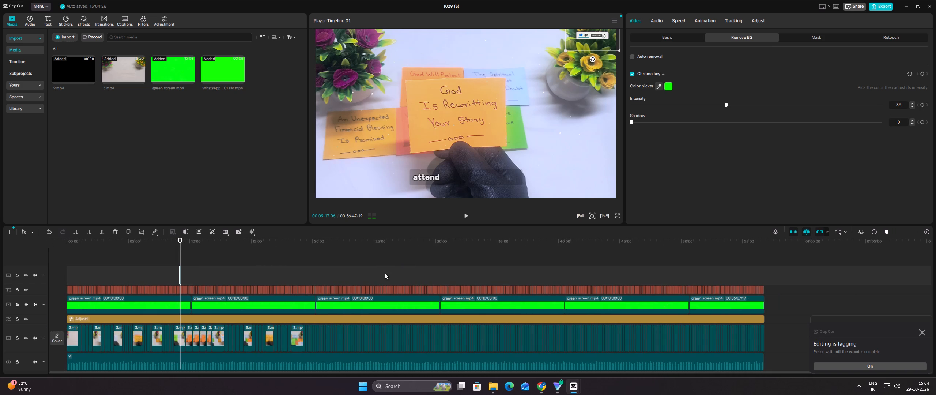
left_click(411, 272)
right_click(411, 272)
left_click(430, 311)
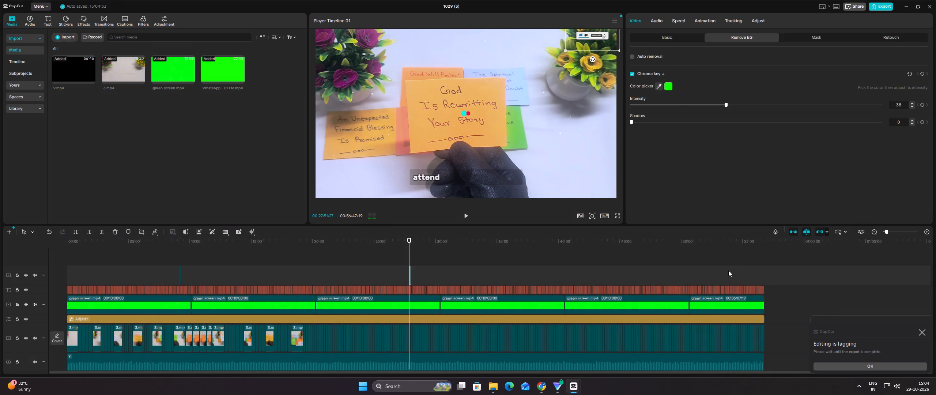
Paste the keyed Subscribe overlay on its track at about 00:55:46 and play it back briefly.
left_click(752, 275)
right_click(752, 275)
left_click(763, 315)
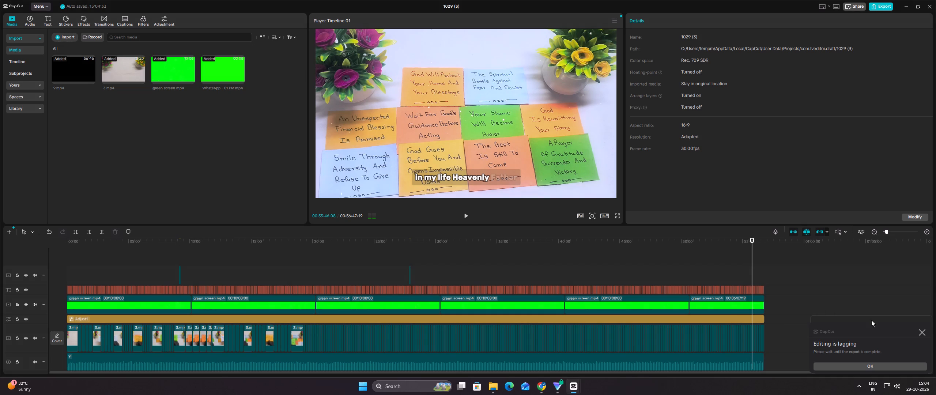
left_click(921, 333)
left_click(926, 324)
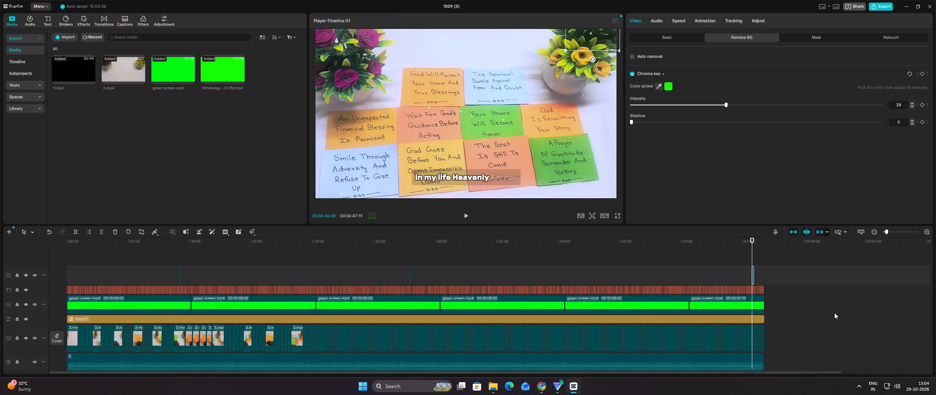
left_click(467, 217)
left_click(465, 216)
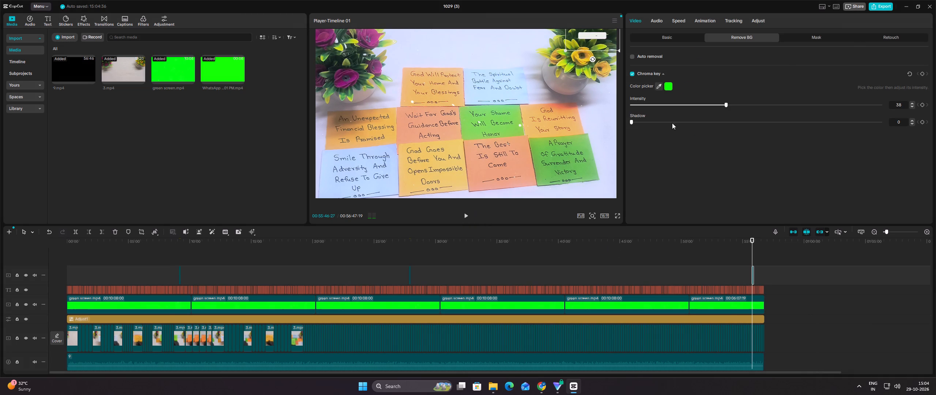
Export 1029 (3) to the D: drive as a 1080P HEVC mp4 at 30fps and return to the project list.
left_click(877, 10)
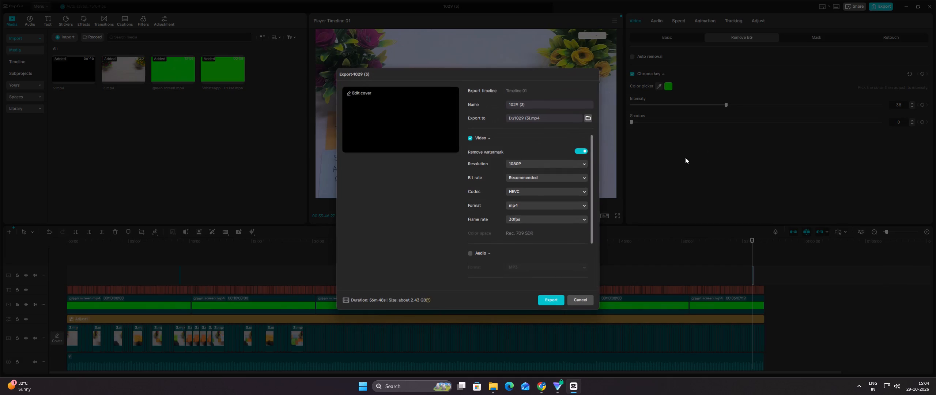
left_click(589, 117)
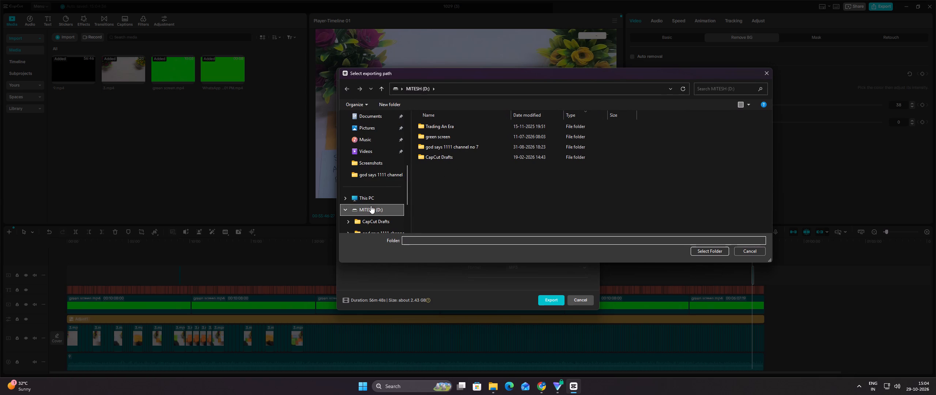
left_click(371, 210)
left_click(717, 251)
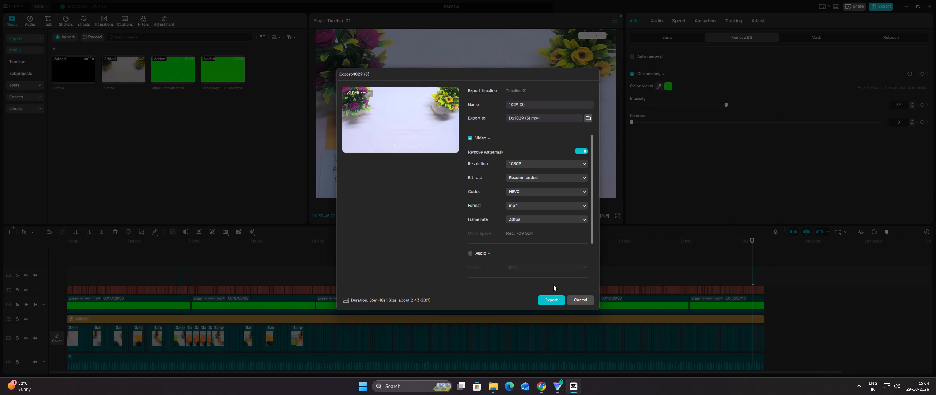
left_click(549, 298)
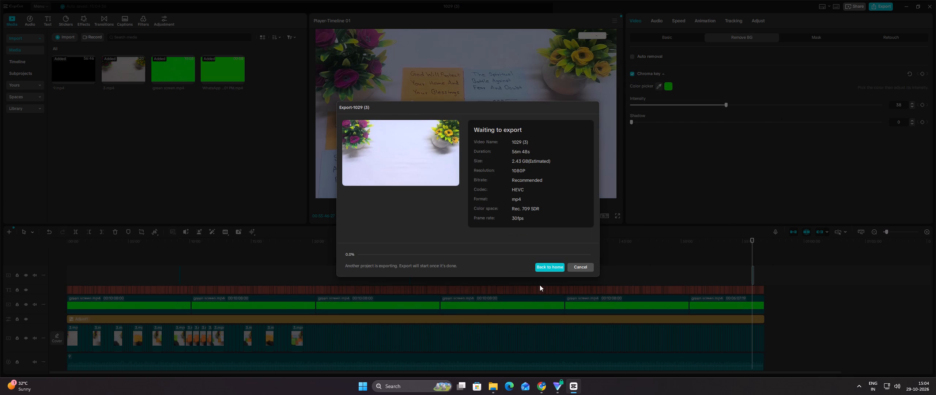
left_click(543, 269)
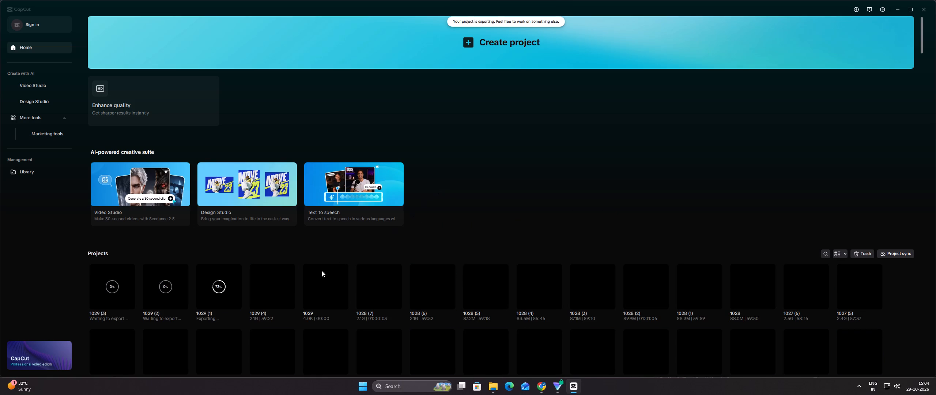
Open the 1029 (4) project.
left_click(277, 287)
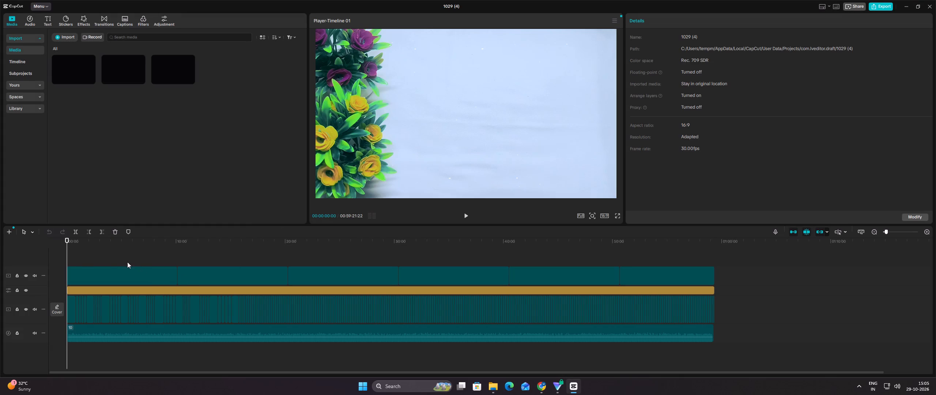
Examine the 1029 (4) timeline by checking its adjustment layer and note-card footage at several points, then return to the beginning.
left_click(86, 257)
left_click_drag(86, 257, 72, 258)
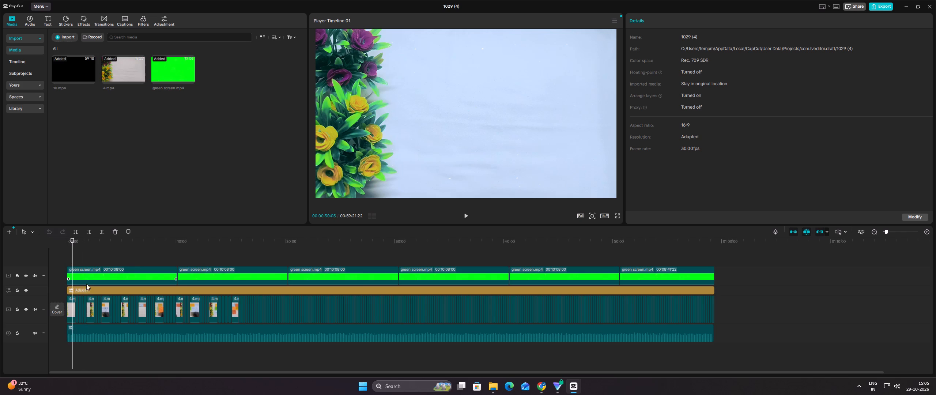
left_click(89, 292)
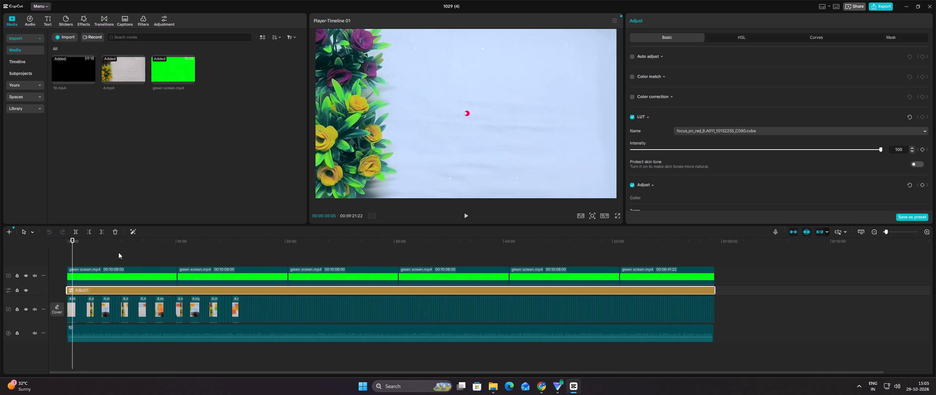
left_click(93, 253)
left_click(93, 253)
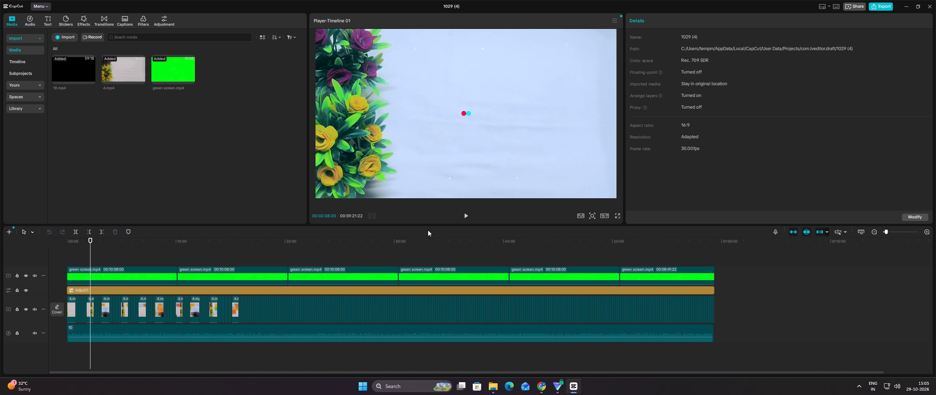
left_click(194, 251)
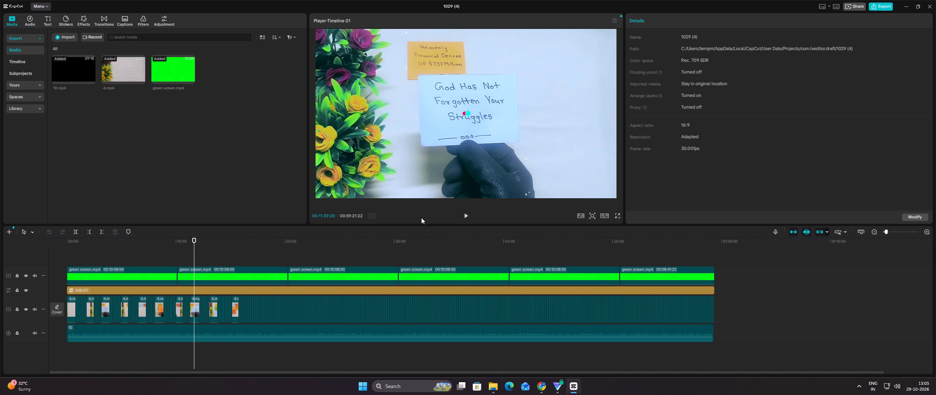
left_click(214, 253)
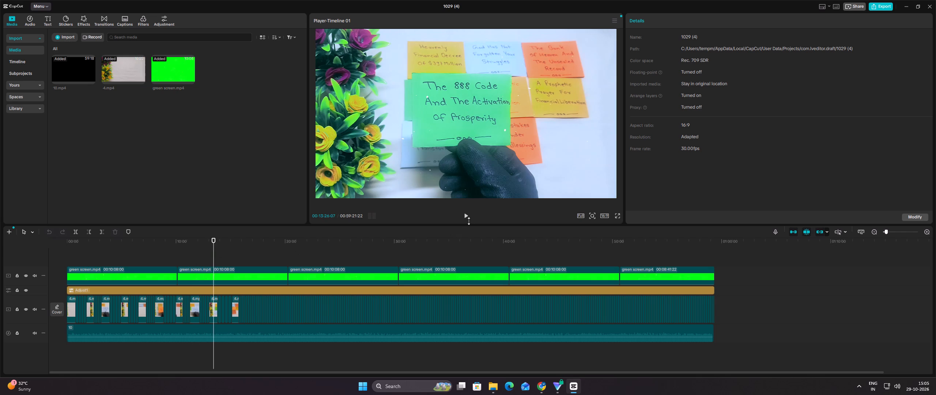
left_click(86, 254)
left_click_drag(86, 254, 64, 252)
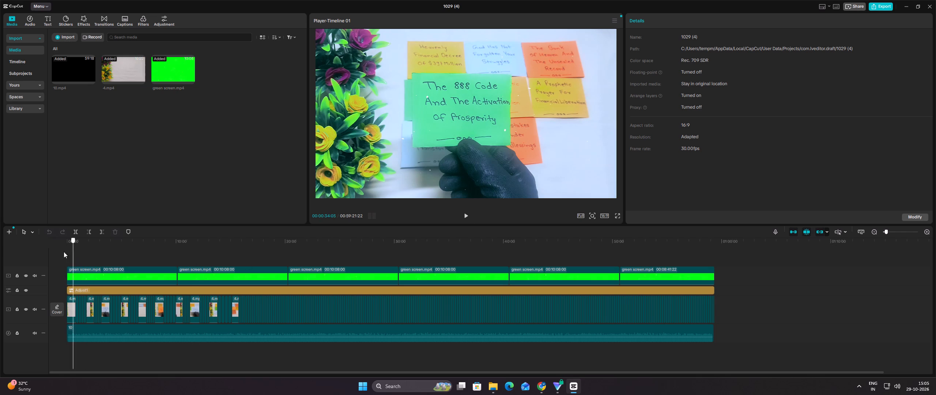
left_click_drag(64, 252, 61, 251)
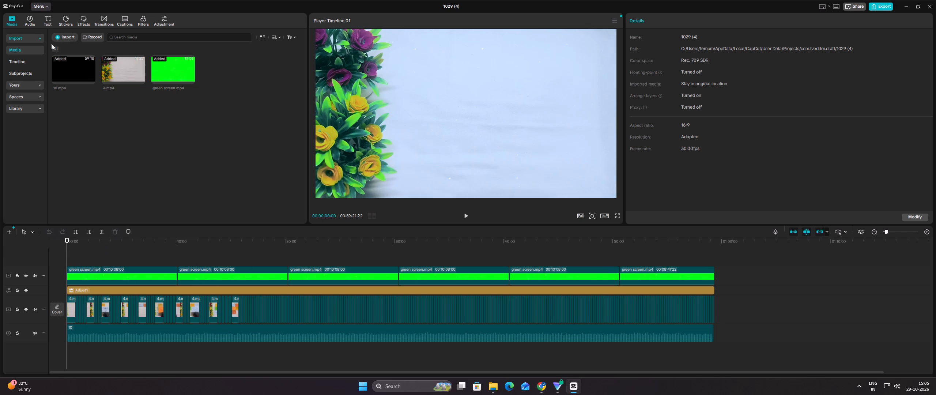
Generate English auto captions for 1029 (4) with filler-word identification on.
left_click(46, 20)
left_click(30, 82)
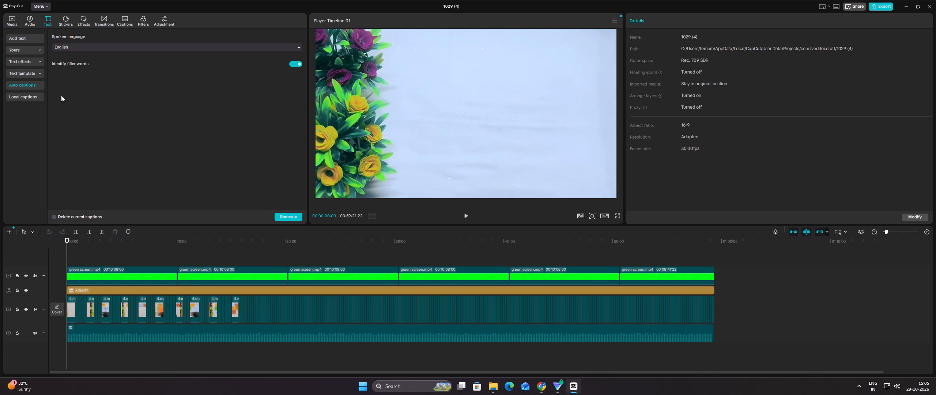
left_click(287, 217)
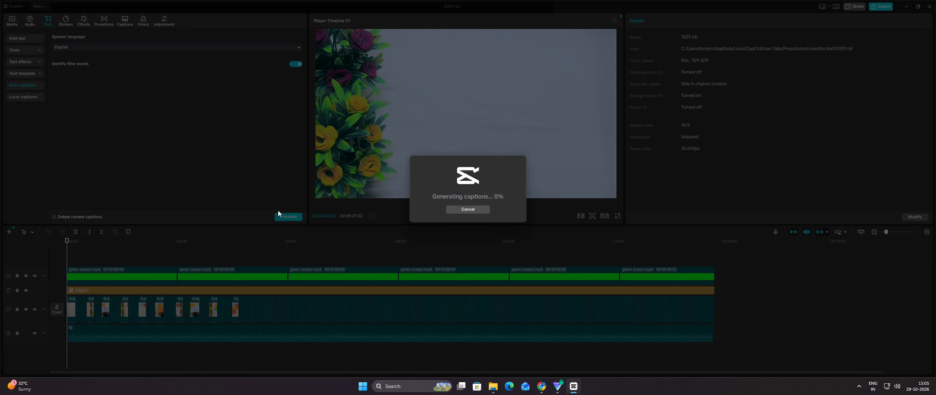
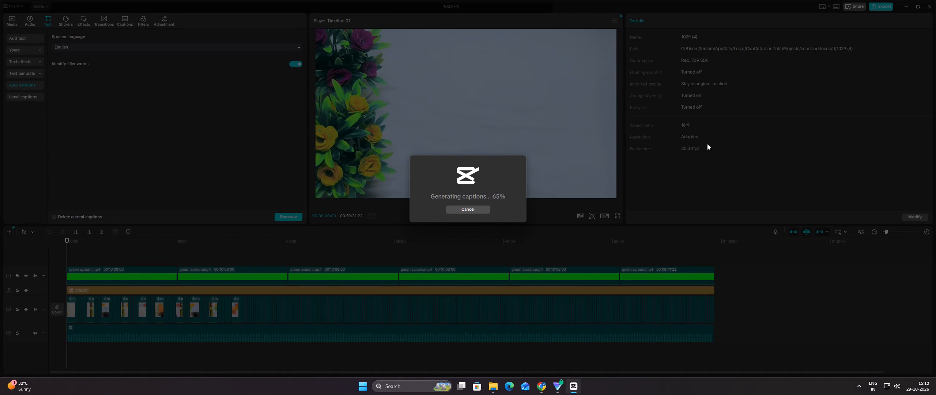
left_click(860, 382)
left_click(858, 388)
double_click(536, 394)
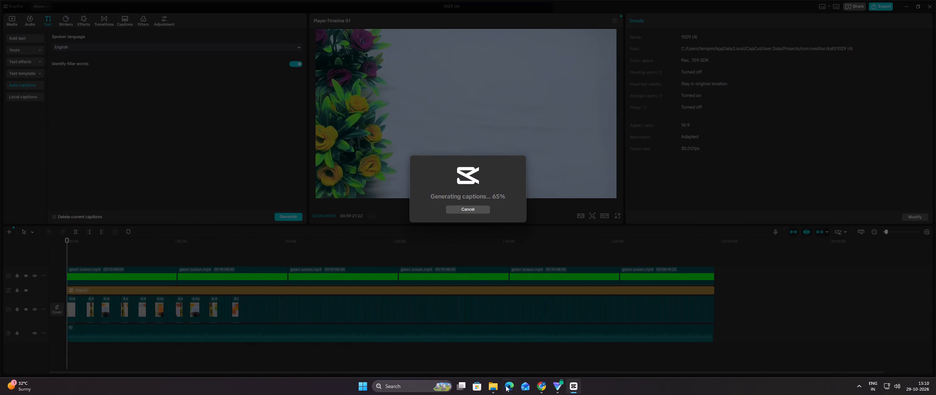
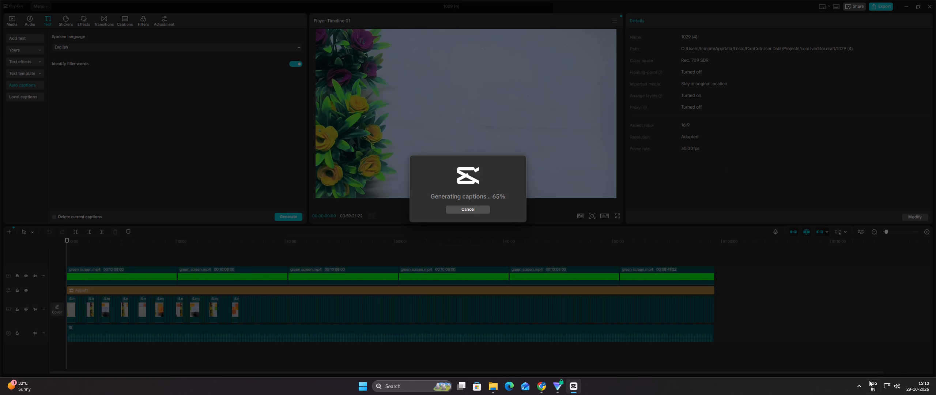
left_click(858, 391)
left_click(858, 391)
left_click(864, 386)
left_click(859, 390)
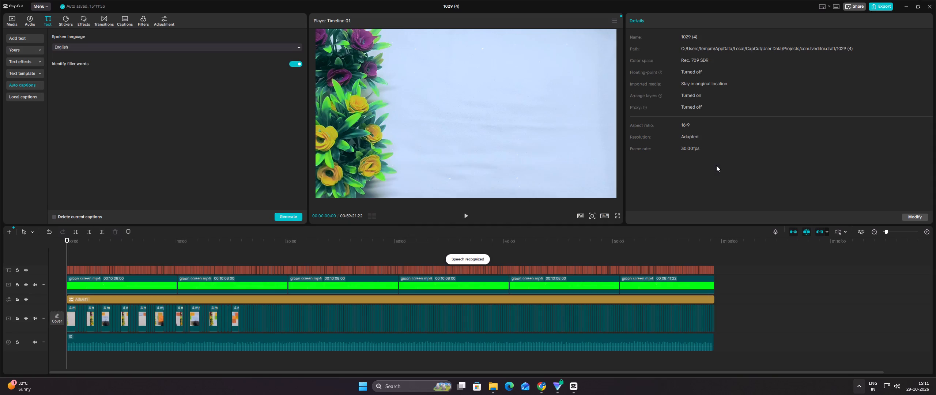
Shrink the generated captions and centre them horizontally near the bottom edge of the video frame.
left_click(465, 218)
left_click(467, 215)
left_click(506, 171)
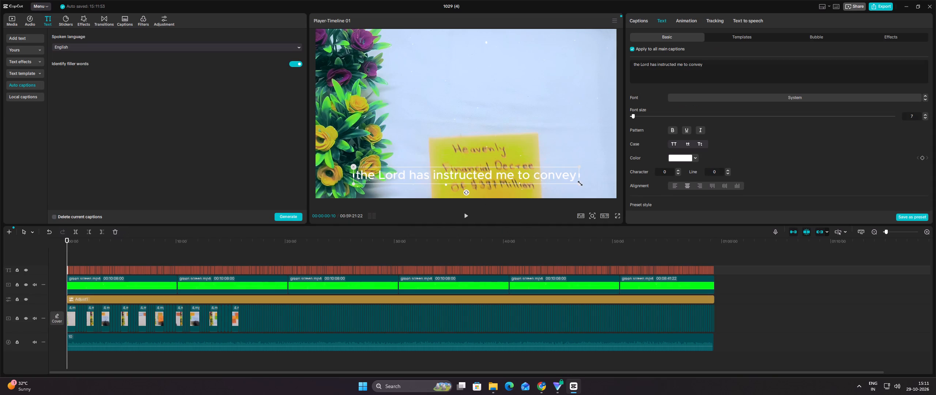
left_click_drag(578, 183, 525, 168)
left_click_drag(520, 180, 530, 182)
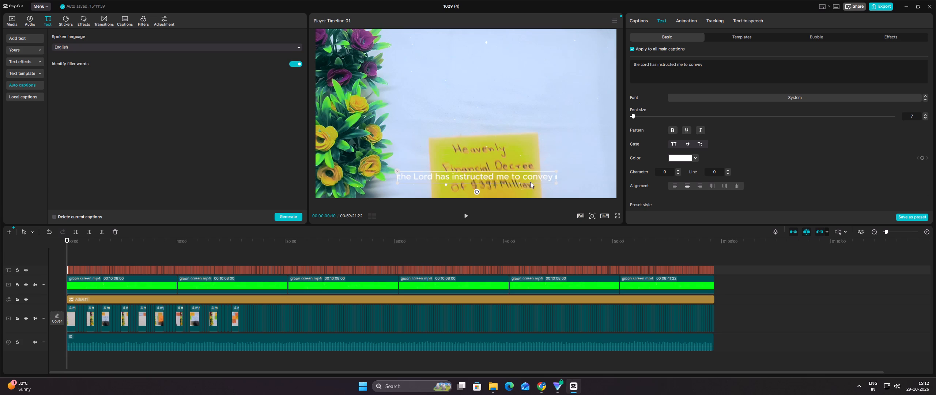
left_click_drag(530, 182, 519, 181)
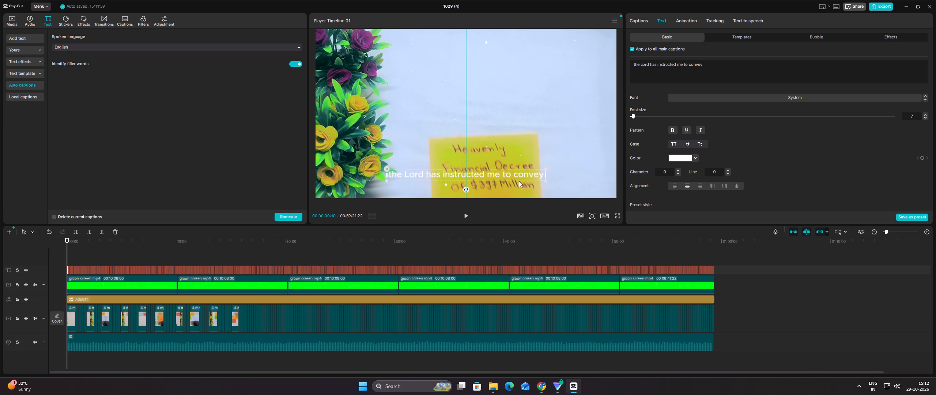
left_click_drag(519, 181, 520, 184)
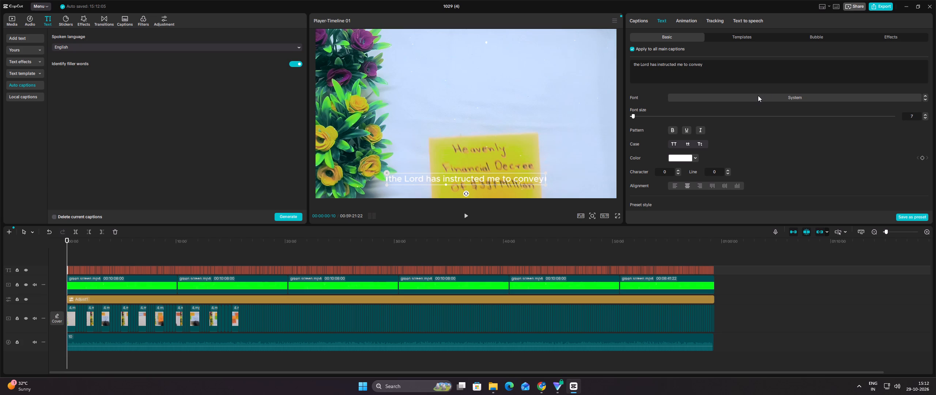
Style all captions with the Rubik font in bold and the white preset with a black outline.
left_click(757, 97)
left_click(701, 143)
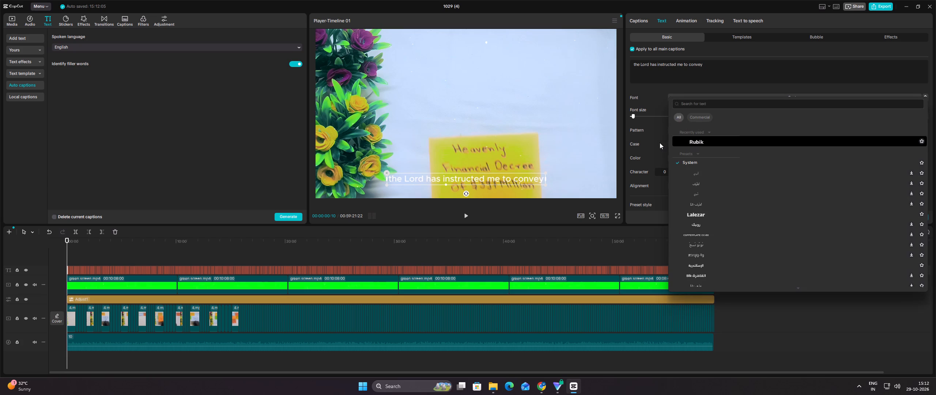
left_click(675, 131)
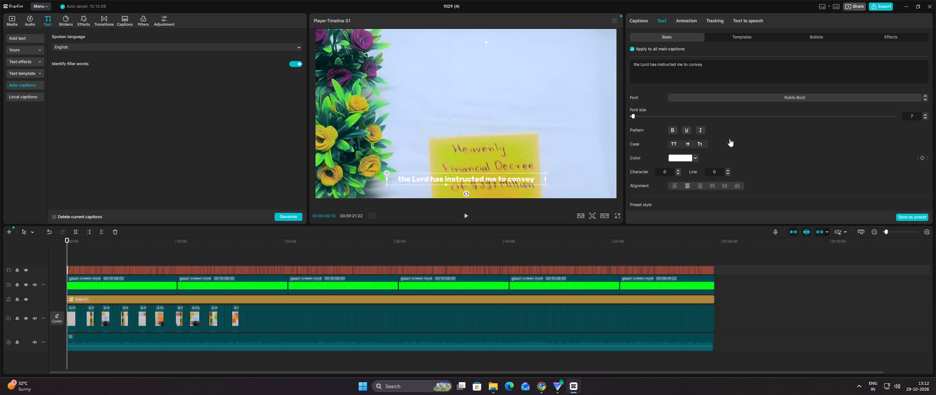
scroll(729, 139, "down", 2)
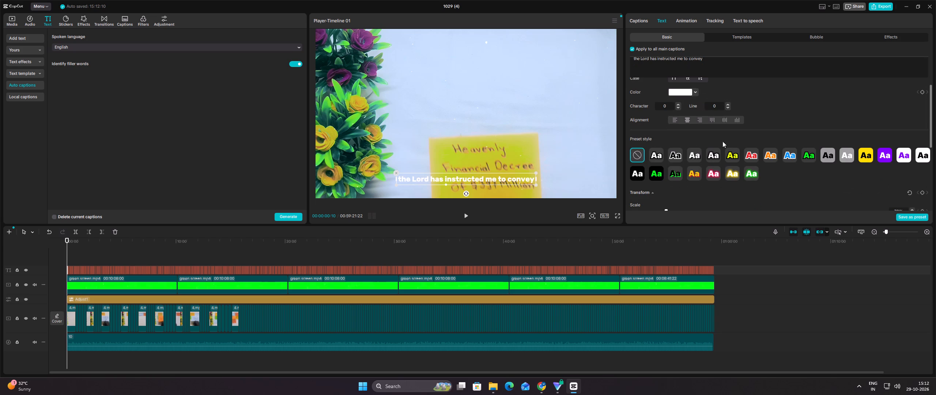
left_click(660, 158)
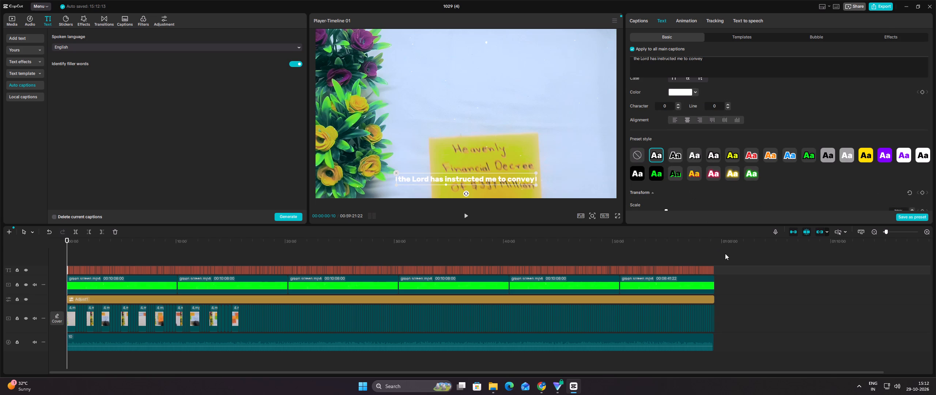
Trim the ends of the green-screen, adjustment and note-card clips at 00:59:18:26, shortly after the final spoken caption.
left_click(720, 253)
scroll(725, 256, "down", 1, "ctrl")
scroll(725, 256, "up", 8, "ctrl")
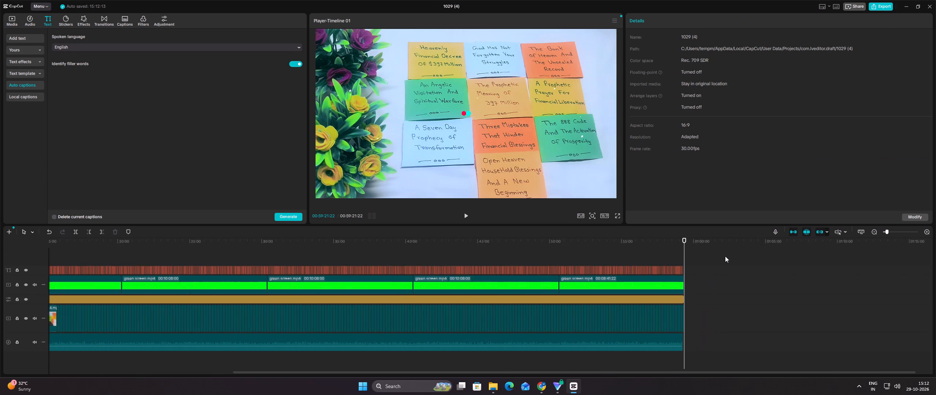
scroll(725, 256, "up", 4, "ctrl")
scroll(725, 256, "down", 1, "ctrl")
scroll(725, 256, "up", 11, "ctrl")
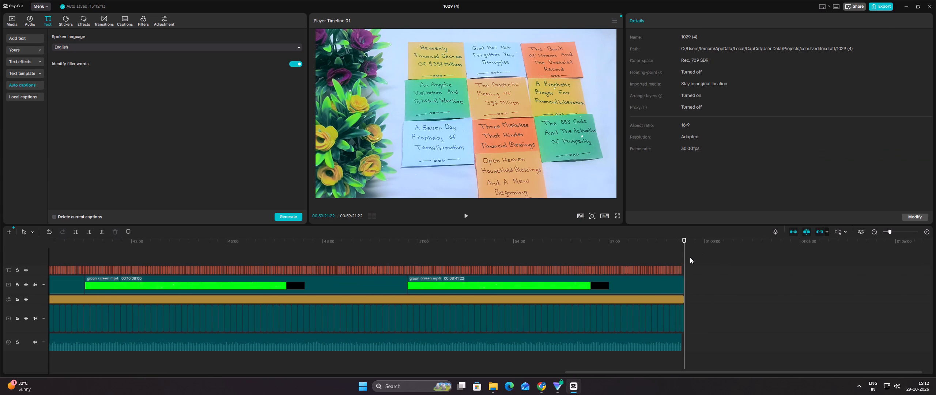
scroll(690, 257, "up", 13, "ctrl")
scroll(689, 257, "down", 1, "ctrl")
scroll(689, 257, "up", 2, "ctrl")
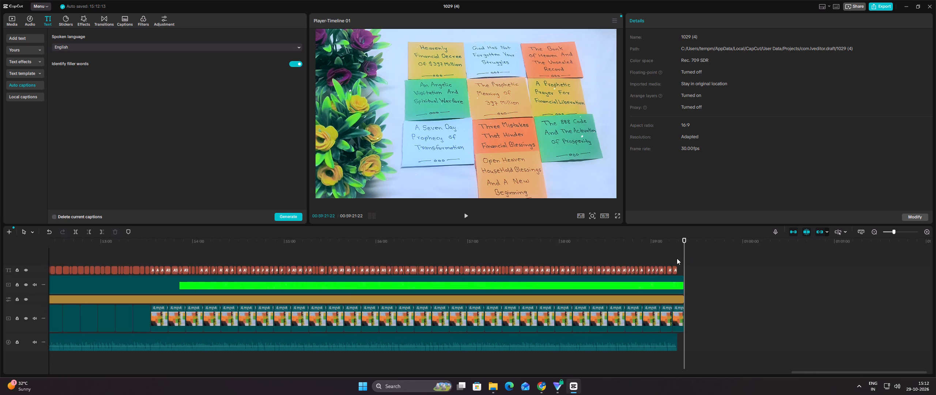
scroll(676, 257, "up", 6, "ctrl")
left_click(665, 260)
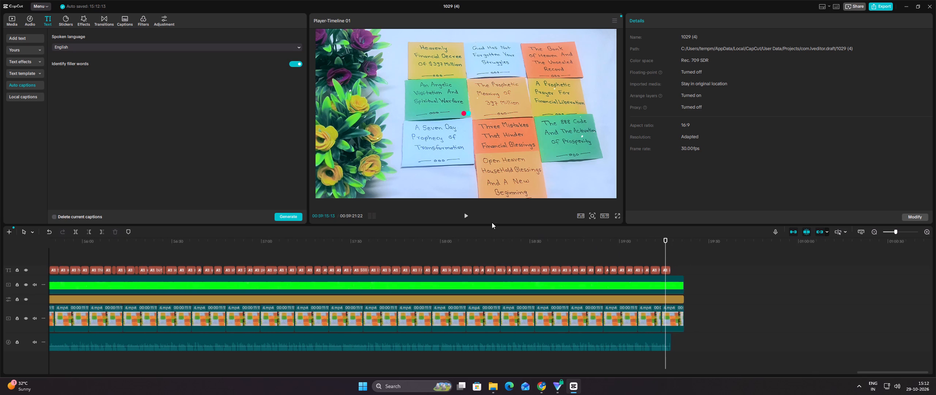
left_click(465, 215)
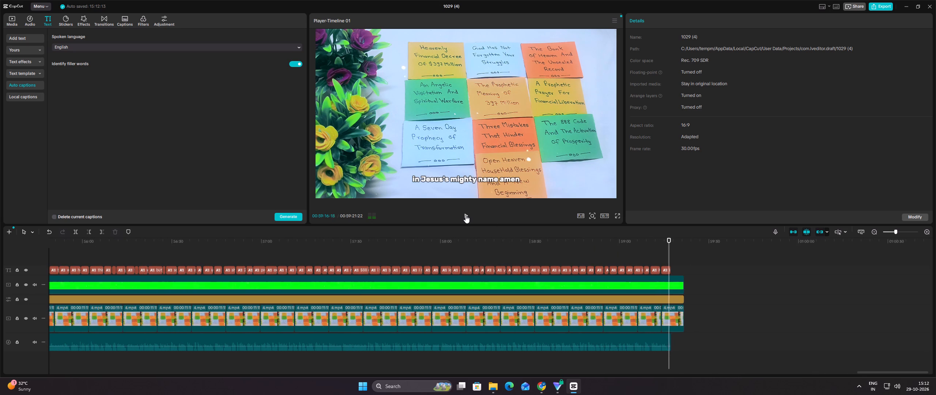
left_click(465, 215)
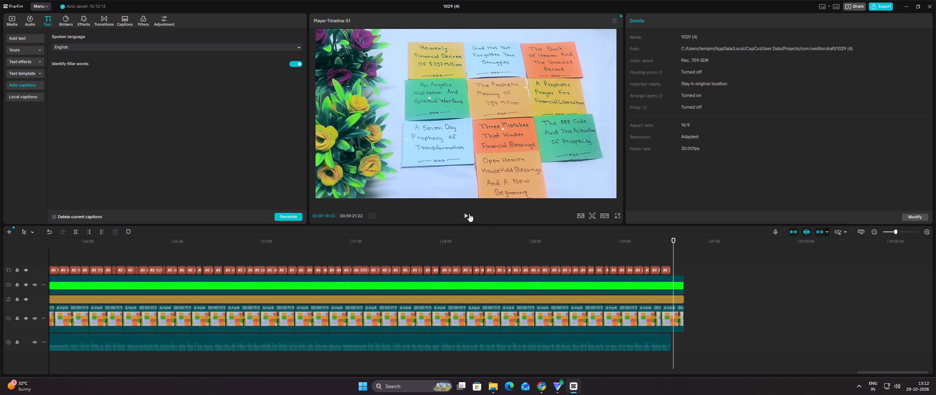
left_click(678, 255)
left_click(677, 255)
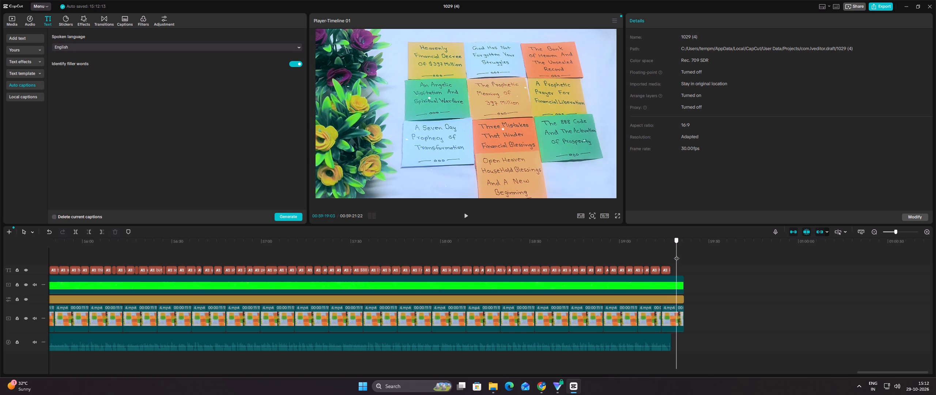
left_click_drag(684, 253, 683, 339)
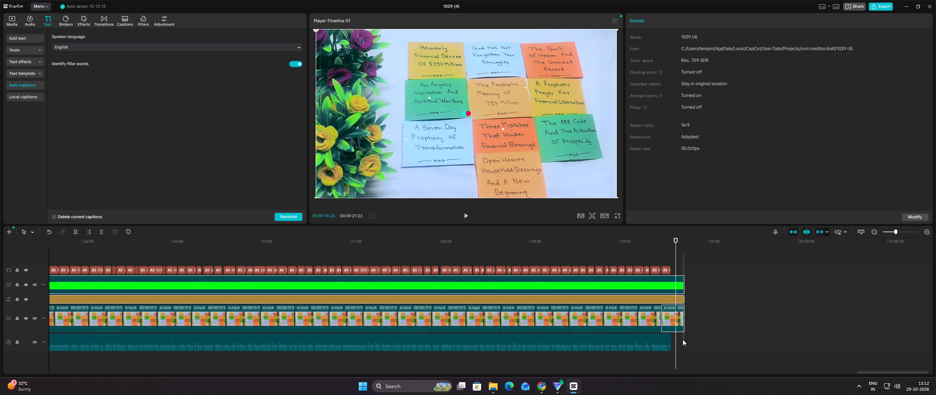
left_click(102, 232)
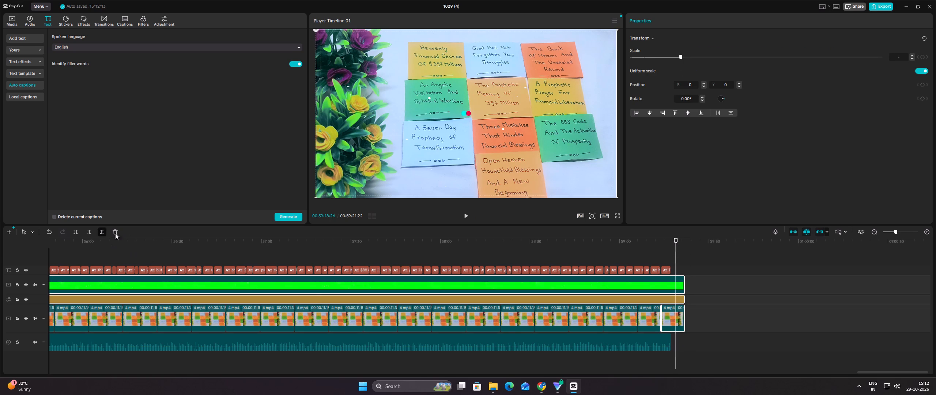
Select every caption on the timeline, apply the Fade In caption animation, and return to the beginning.
left_click(665, 257)
scroll(665, 257, "down", 6, "ctrl")
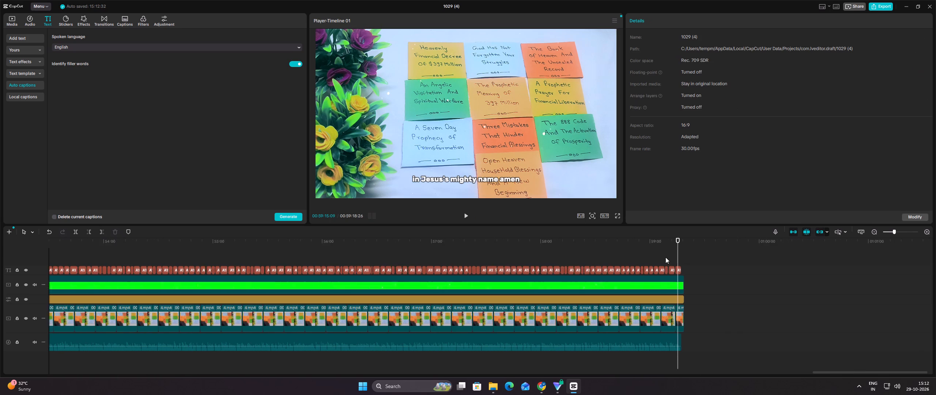
scroll(665, 257, "down", 17, "ctrl")
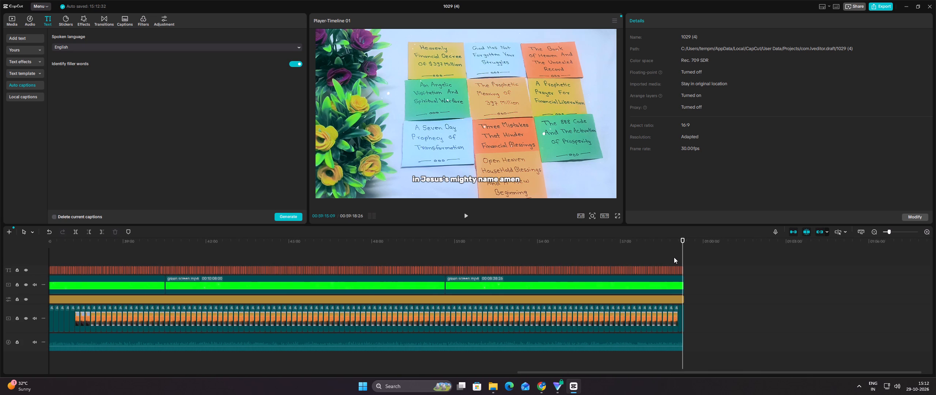
scroll(674, 257, "down", 12, "ctrl")
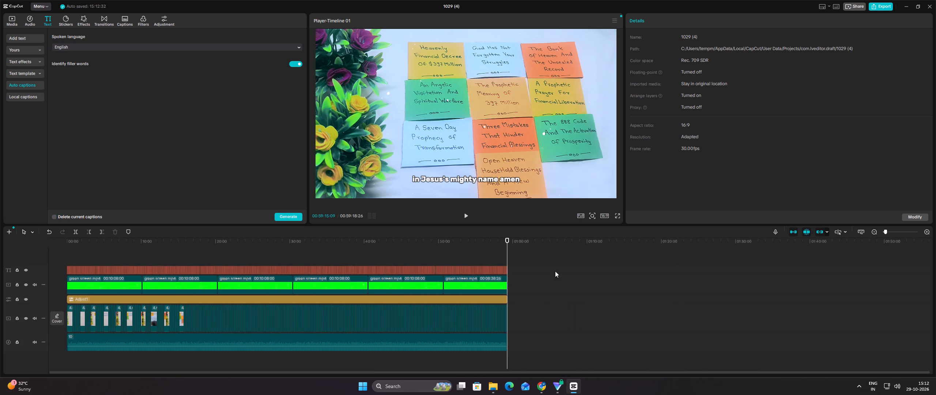
left_click(81, 253)
left_click_drag(81, 253, 65, 253)
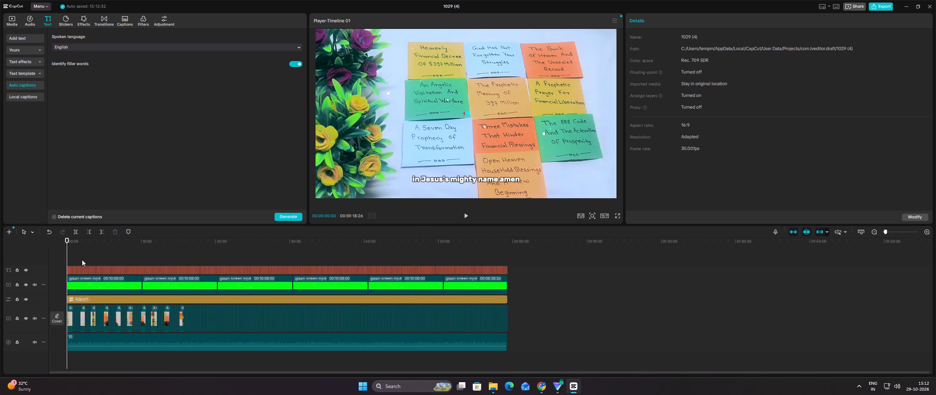
left_click_drag(60, 256, 510, 271)
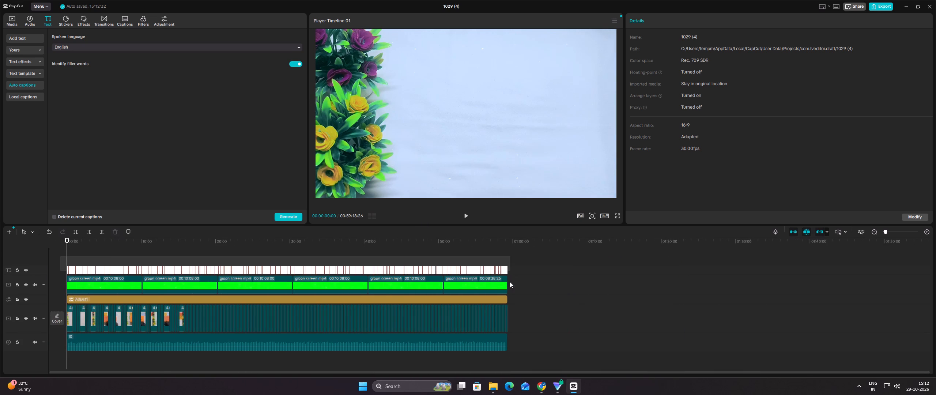
left_click(679, 22)
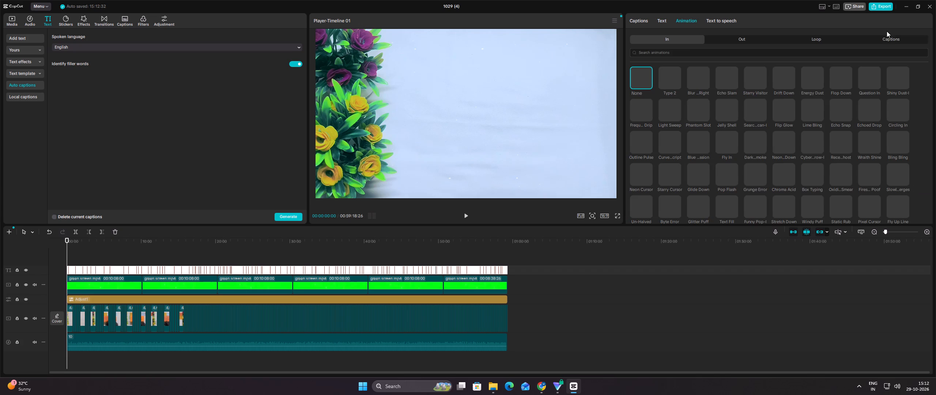
left_click(891, 39)
left_click(698, 52)
double_click(725, 71)
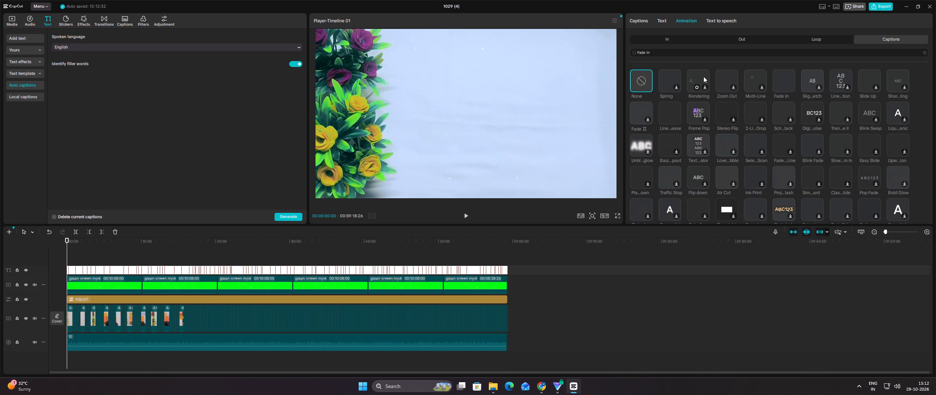
left_click(778, 79)
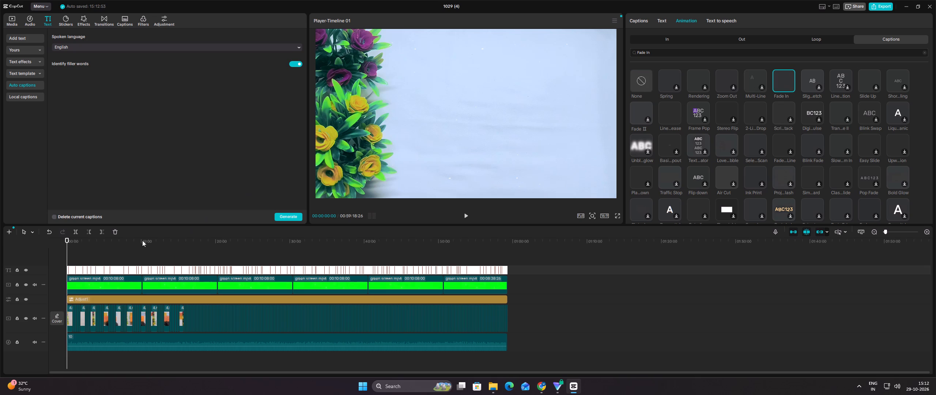
double_click(77, 253)
left_click_drag(77, 253, 61, 254)
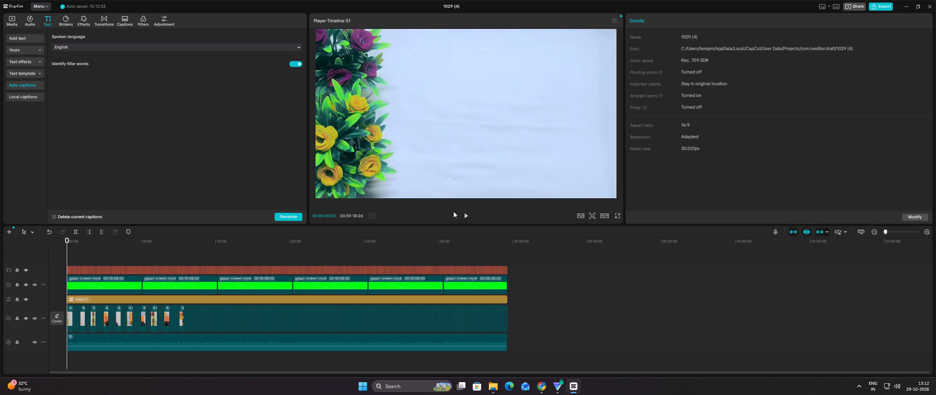
Add a black background to all captions with 17% opacity and 13% rounded corners.
left_click(462, 213)
left_click(466, 215)
left_click(462, 177)
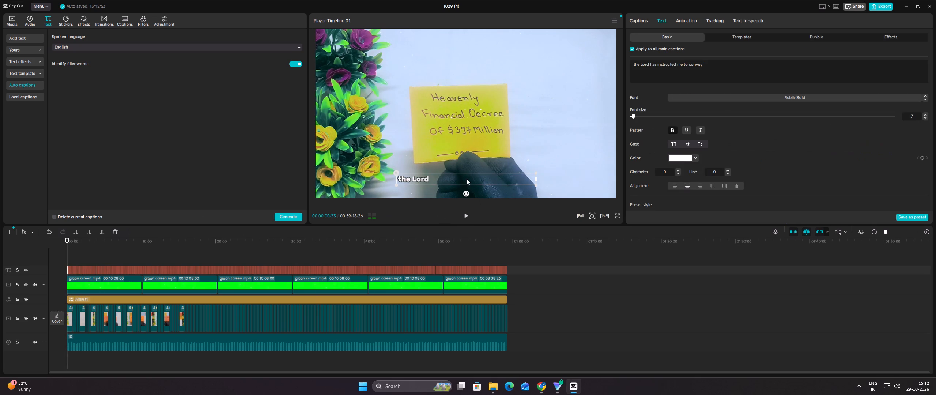
scroll(736, 132, "down", 4)
scroll(701, 147, "down", 6)
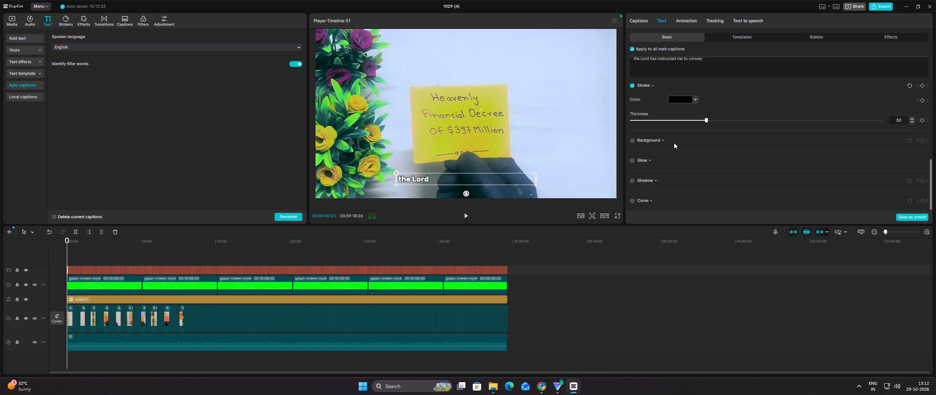
left_click(629, 141)
left_click(635, 140)
left_click(631, 140)
scroll(729, 127, "down", 2)
left_click_drag(694, 137, 673, 137)
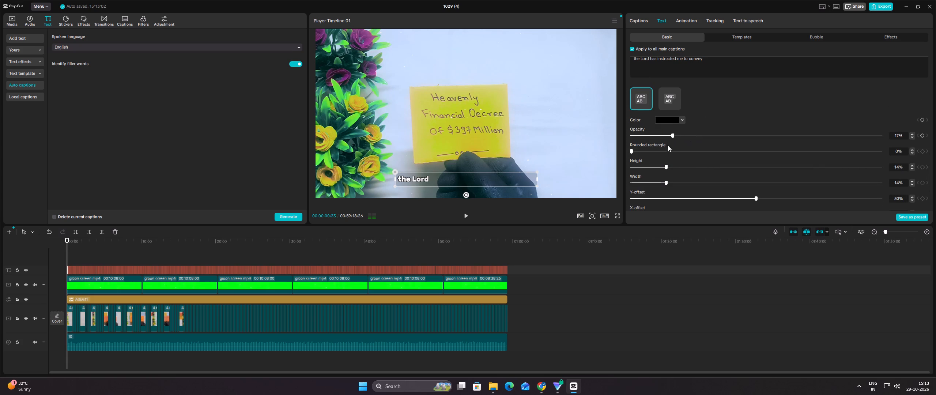
left_click(664, 149)
Play the opening of the video to check the styled captions.
left_click(467, 218)
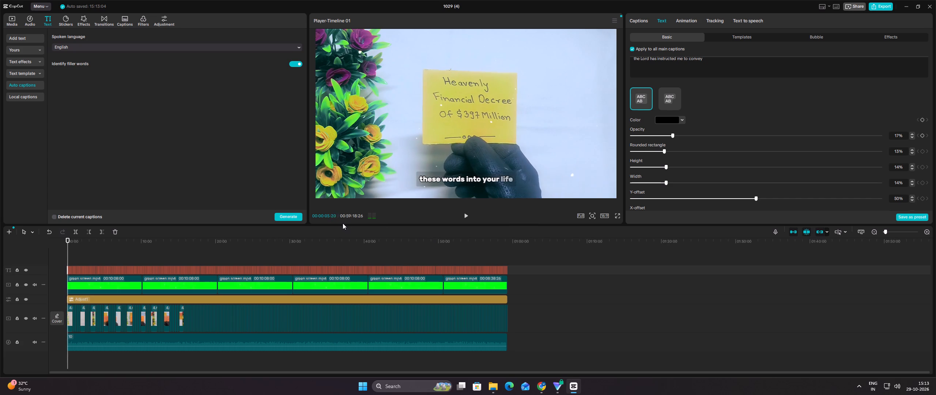
Import the Subscribe green-screen video from the god says 1111 channel no 7 folder and place it on a new top track at 00:10:19:17.
left_click(113, 249)
scroll(113, 249, "up", 8, "ctrl")
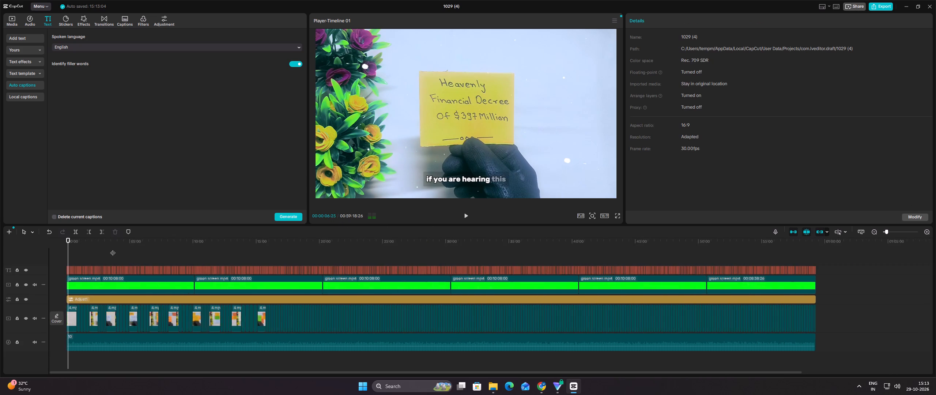
scroll(113, 249, "up", 4, "ctrl")
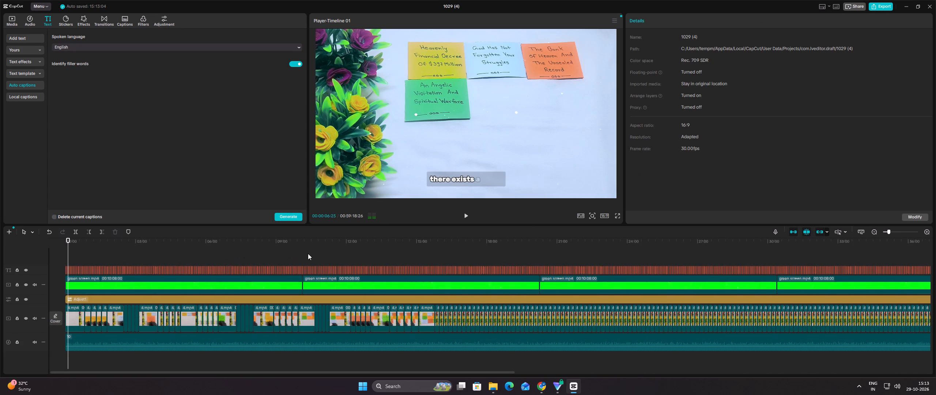
left_click(310, 253)
left_click(308, 253)
left_click(307, 253)
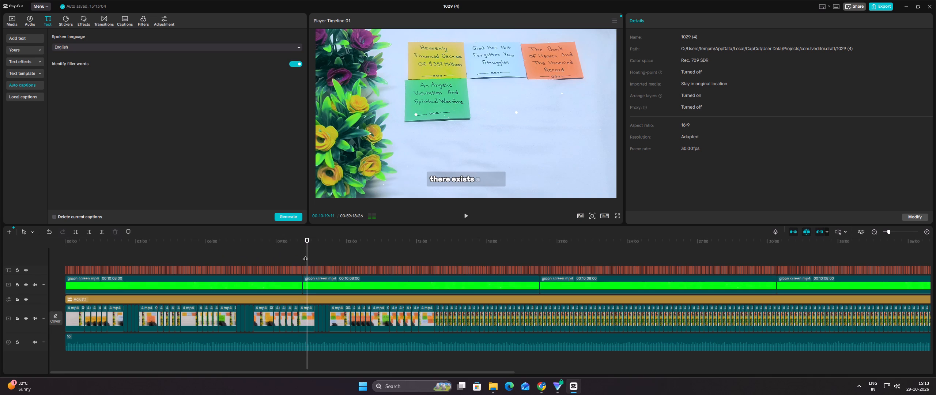
left_click(15, 22)
left_click(58, 37)
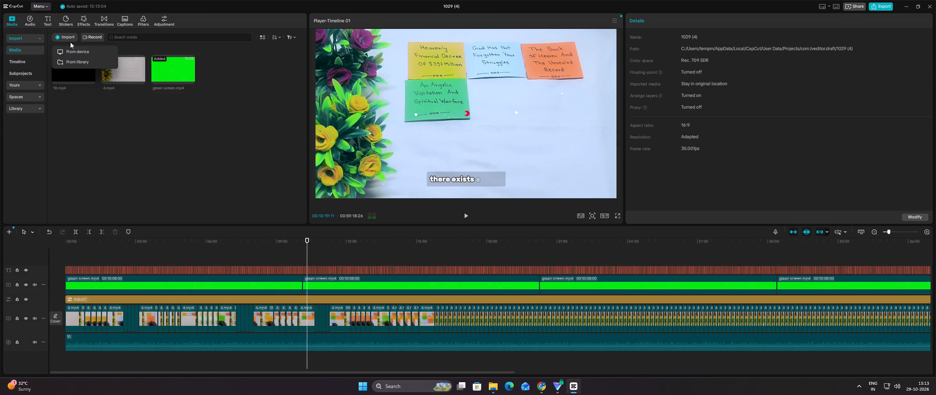
left_click(80, 50)
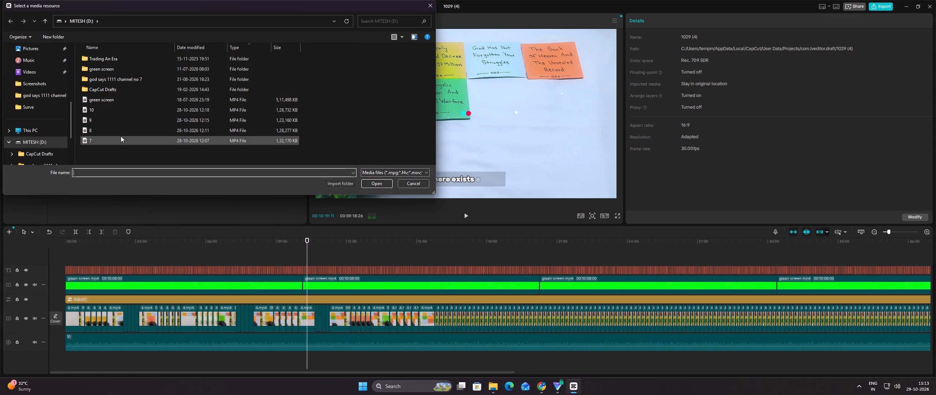
double_click(118, 79)
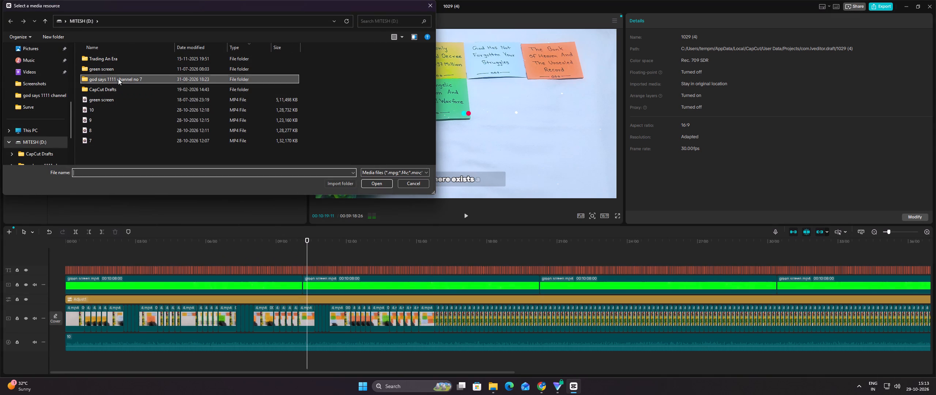
double_click(147, 68)
left_click(147, 131)
left_click_drag(212, 70, 246, 113)
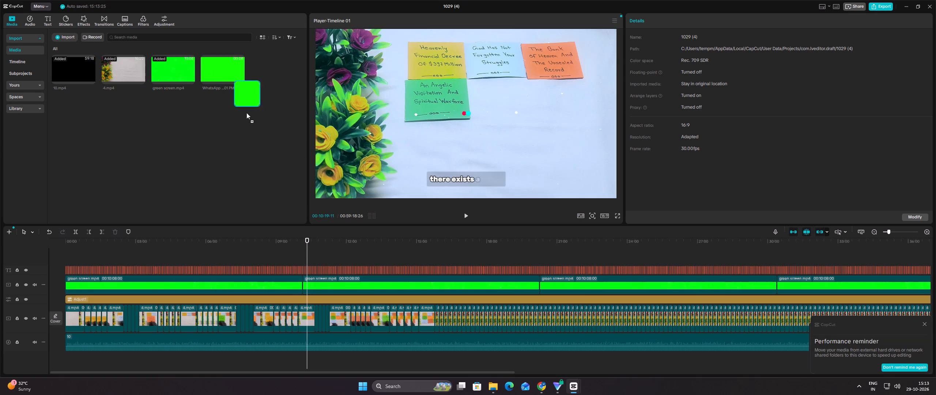
left_click_drag(246, 113, 306, 249)
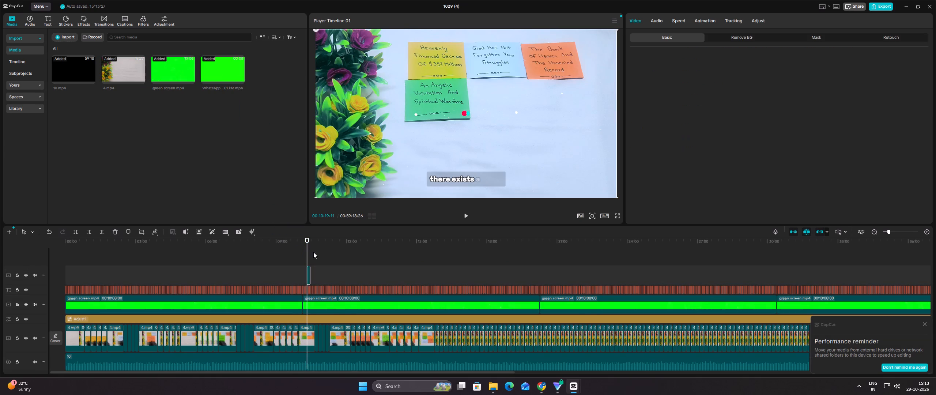
Shrink the Subscribe clip to 16% and move it toward the frame's upper right, at about X 998, Y 399.
left_click(308, 253)
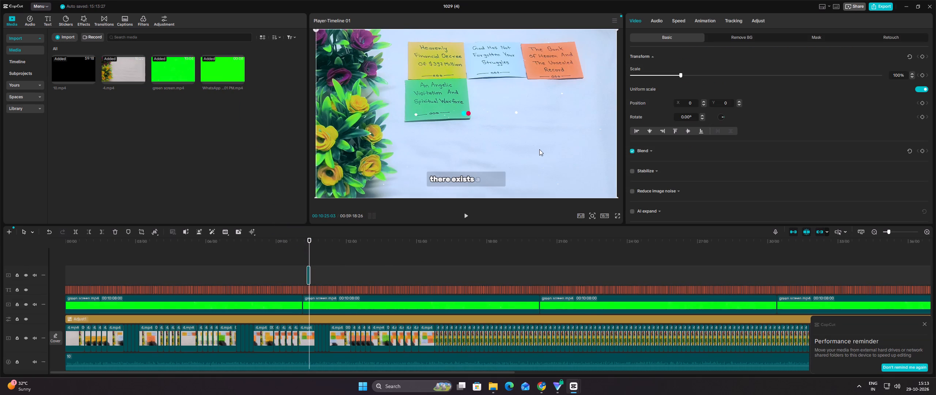
scroll(344, 259, "up", 11, "ctrl")
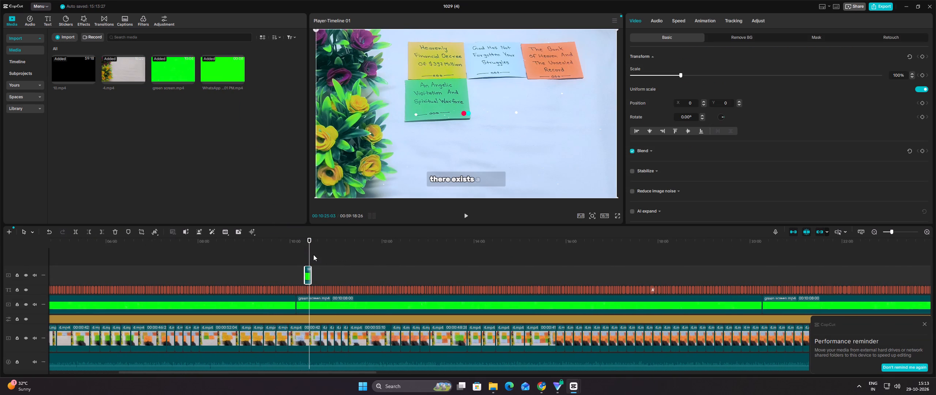
left_click(309, 255)
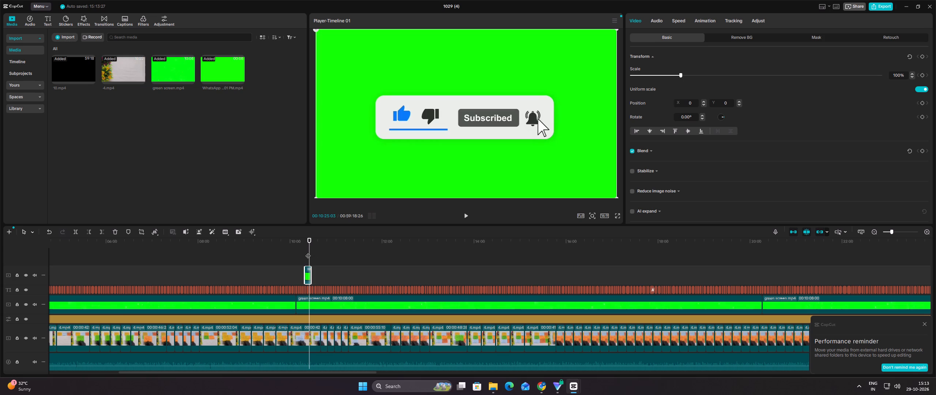
left_click_drag(615, 197, 584, 178)
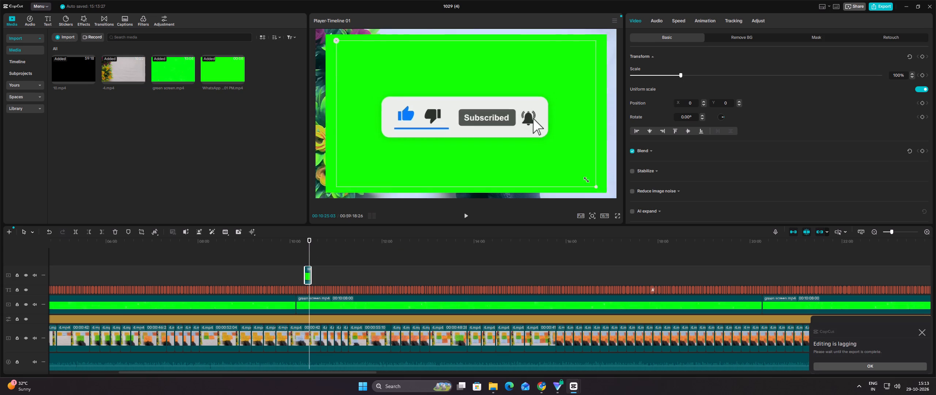
left_click_drag(584, 178, 423, 99)
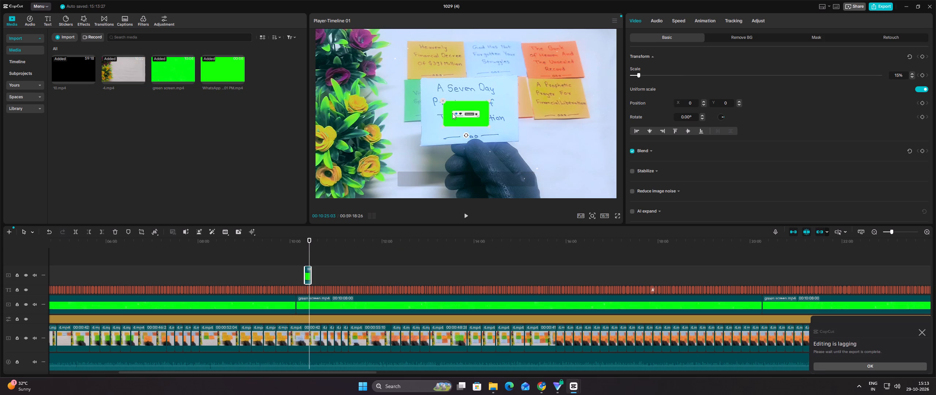
left_click_drag(454, 113, 532, 66)
left_click(566, 79)
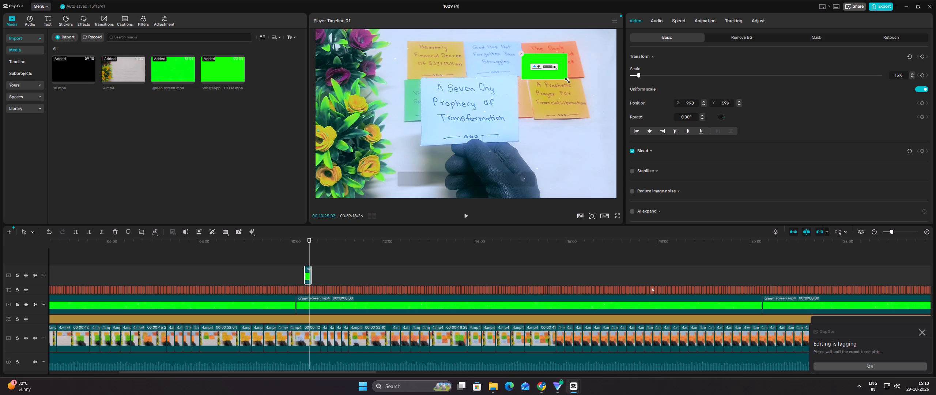
Mute the Subscribe clip by lowering its volume to the minimum.
left_click(657, 22)
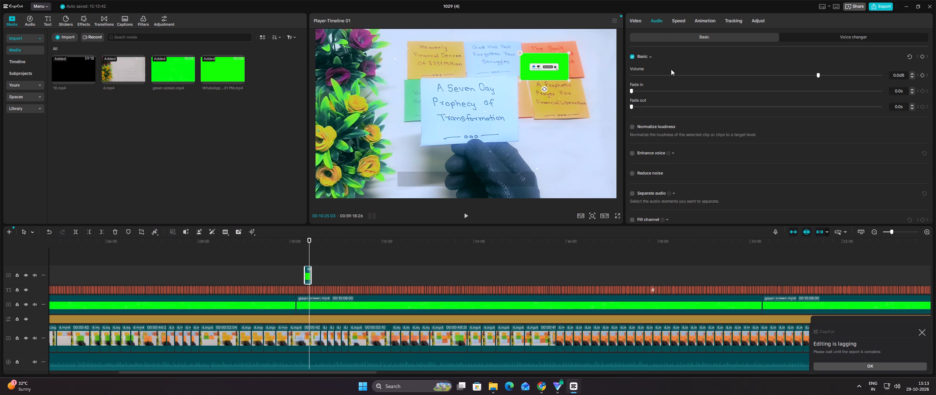
left_click_drag(660, 73, 616, 74)
Remove the Subscribe clip's green background with a chroma key, sampling the green and setting the intensity to 49.
left_click(642, 15)
left_click(730, 33)
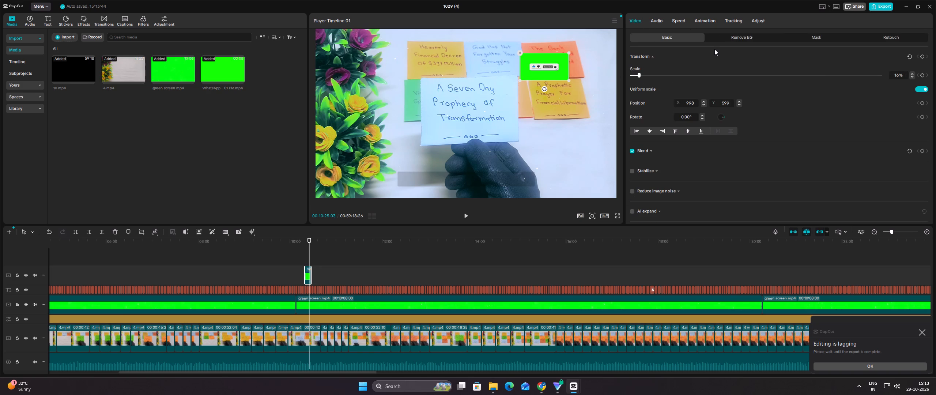
left_click(717, 41)
left_click(633, 72)
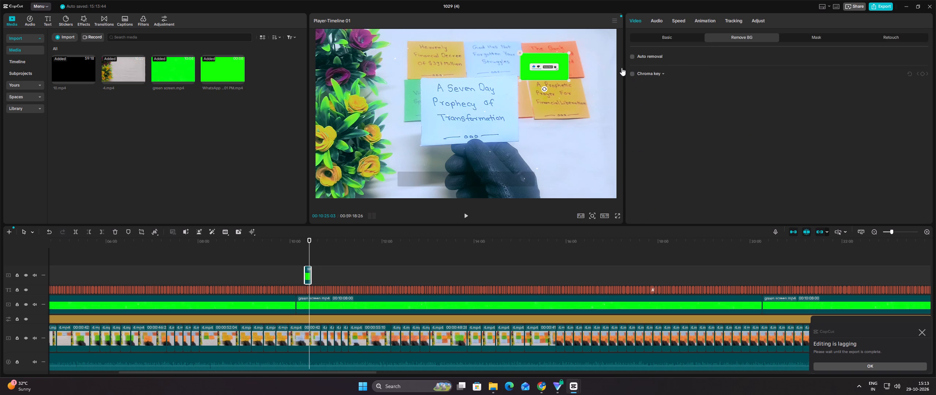
left_click(565, 58)
left_click(567, 78)
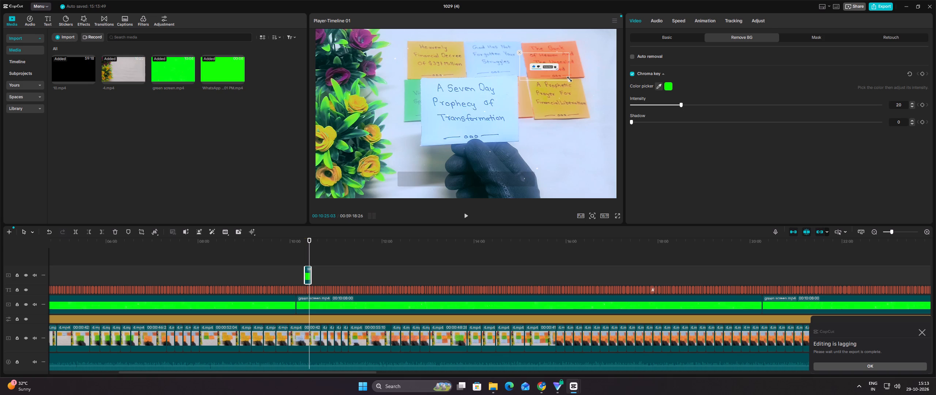
left_click_drag(682, 103, 684, 103)
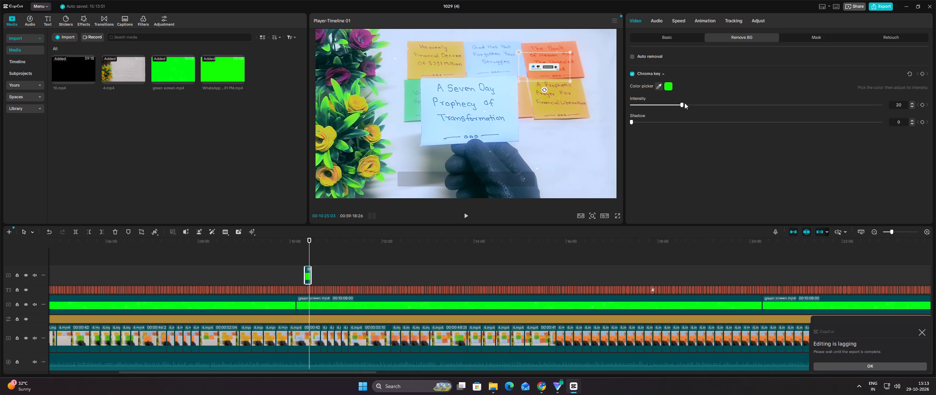
left_click_drag(684, 103, 754, 105)
Move the keyed Subscribe overlay into the top-right corner of the video frame and preview it.
left_click_drag(553, 67, 593, 48)
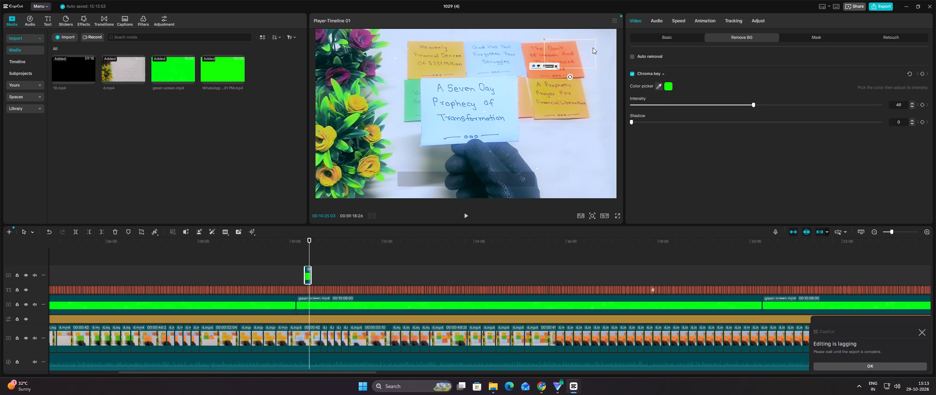
left_click_drag(593, 48, 605, 38)
left_click(467, 213)
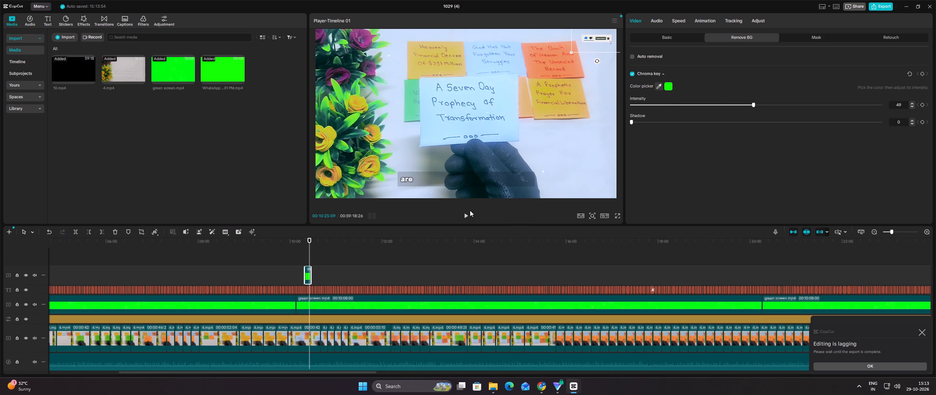
Copy the muted, keyed Subscribe clip for reuse further along the timeline.
right_click(305, 272)
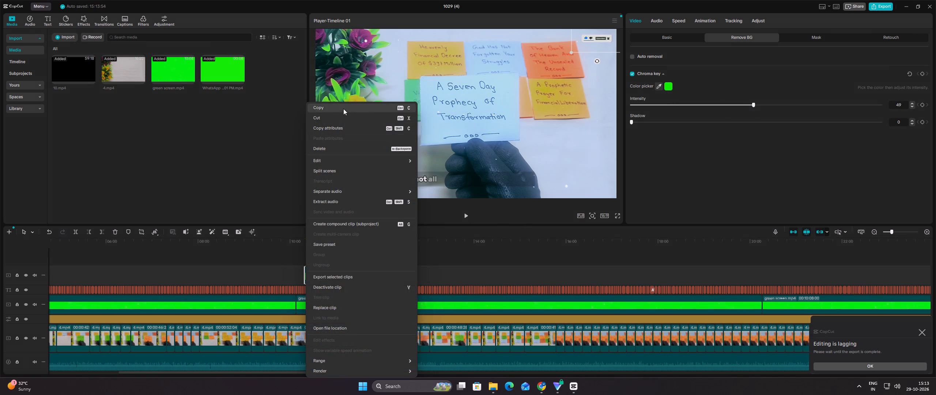
left_click(343, 109)
left_click(653, 27)
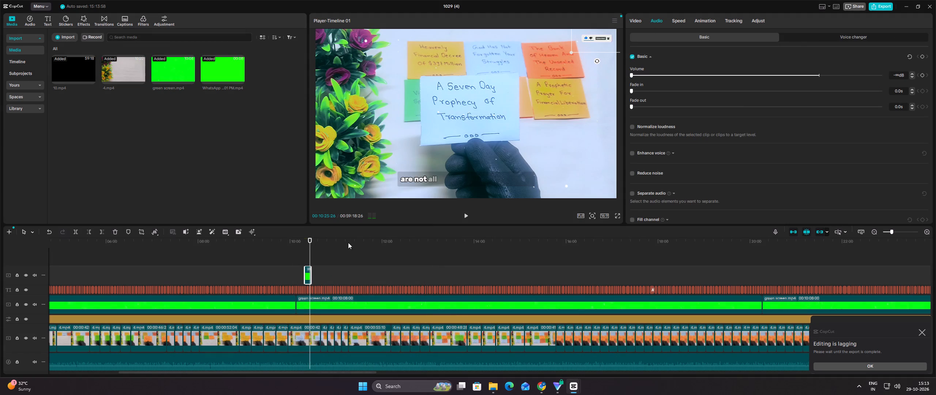
right_click(312, 272)
right_click(307, 274)
right_click(307, 274)
right_click(307, 274)
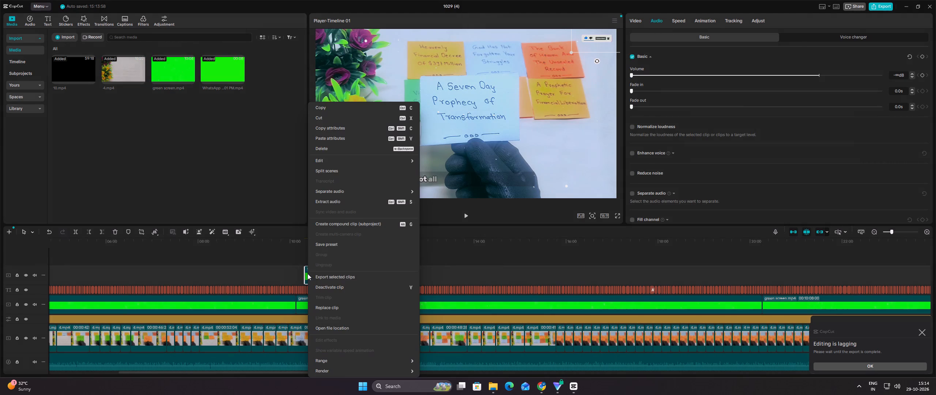
left_click(349, 110)
scroll(416, 255, "down", 6, "ctrl")
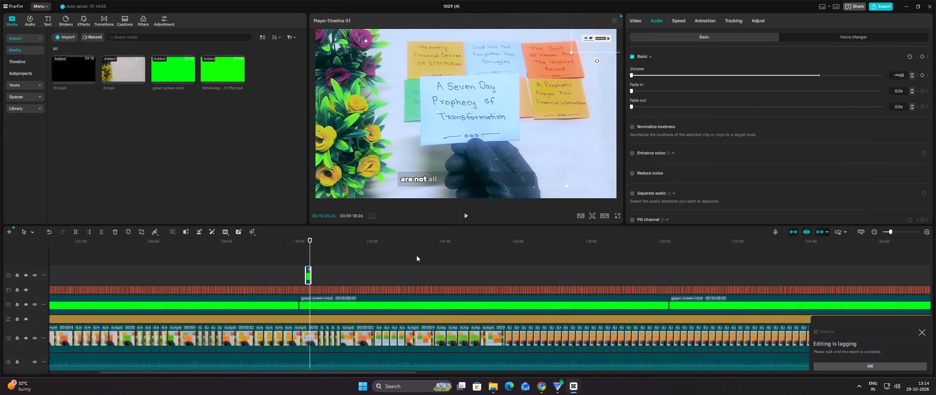
scroll(416, 255, "down", 14, "ctrl")
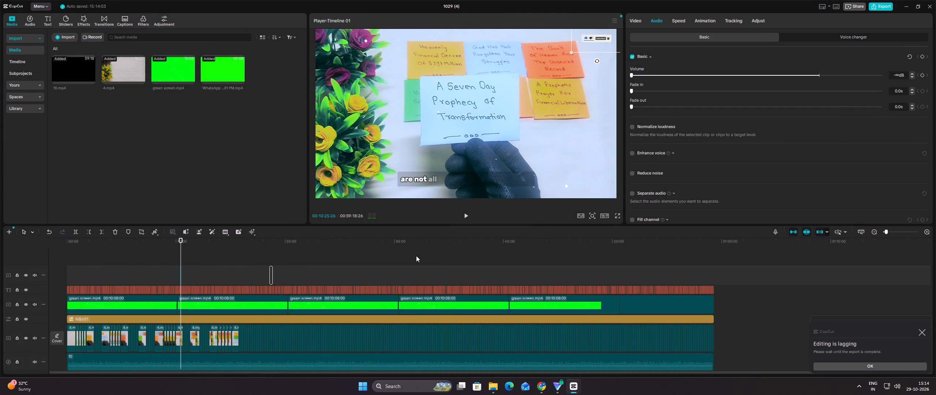
Paste the copied Subscribe clip onto the empty track above the captions at about 31:14.
left_click(337, 274)
right_click(337, 274)
right_click(337, 274)
right_click(337, 274)
right_click(337, 274)
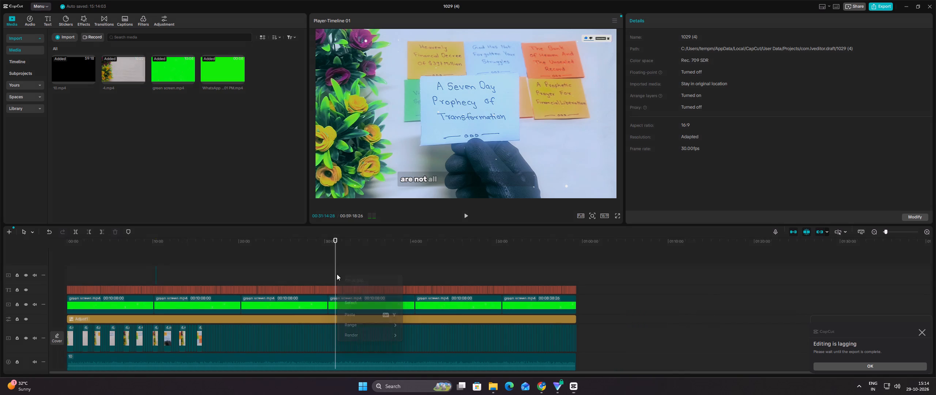
left_click(359, 315)
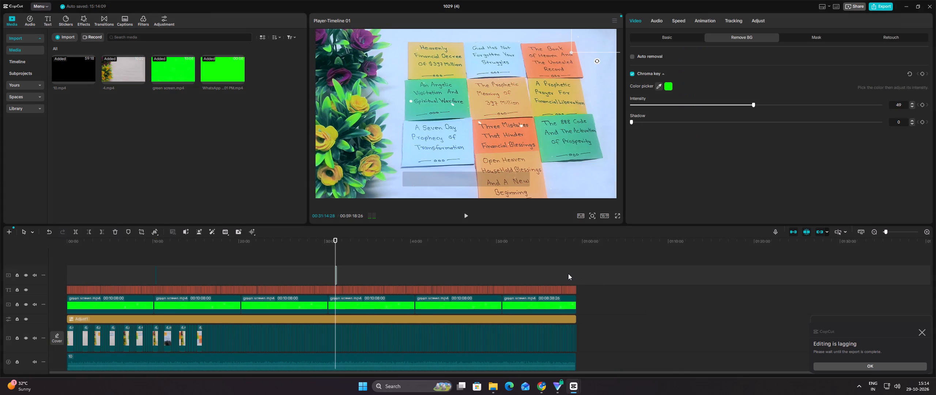
Paste another copy of the Subscribe clip near the video's end, at about 58:27, and preview it briefly.
left_click(568, 274)
right_click(569, 274)
right_click(569, 274)
right_click(569, 274)
left_click(576, 311)
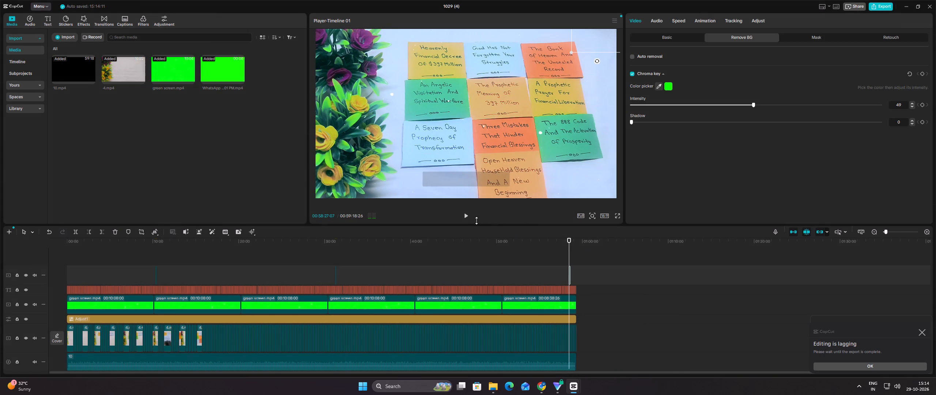
left_click(463, 217)
left_click(465, 216)
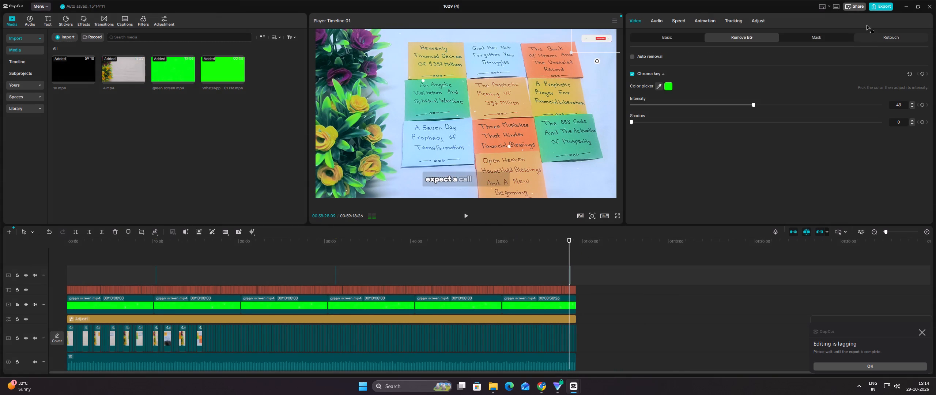
Export the 1029 (4) project to the root of the D: drive as a 1080P HEVC mp4 at 30fps.
left_click(884, 7)
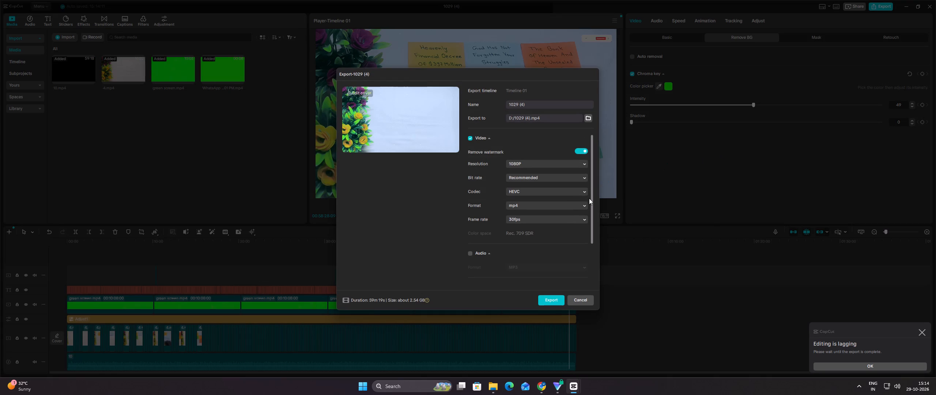
left_click(588, 116)
left_click(379, 213)
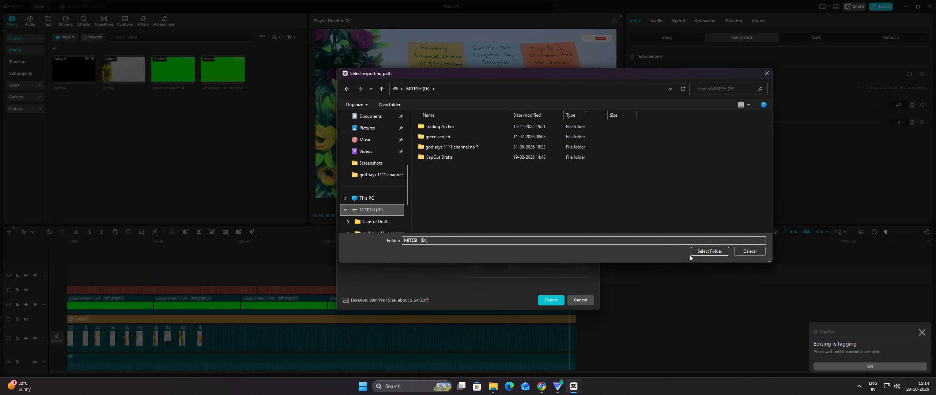
left_click(697, 252)
left_click(551, 302)
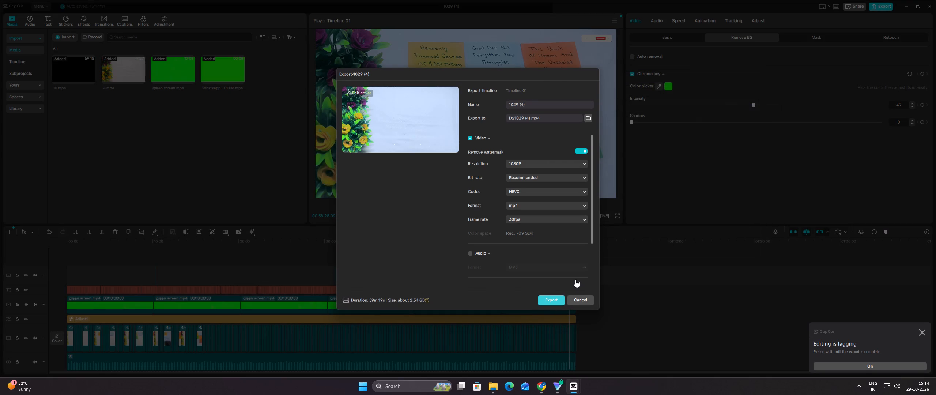
left_click(551, 267)
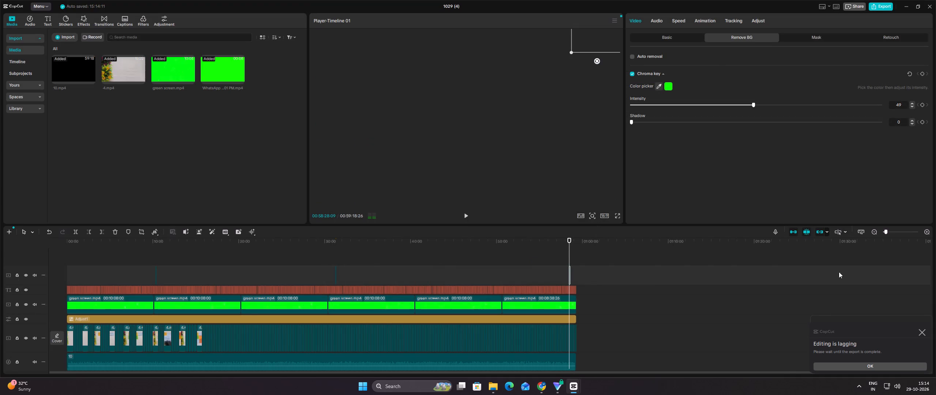
Dismiss the editing-lag notice and minimise CapCut to get back to the browser while the exports run.
left_click(921, 332)
left_click(923, 334)
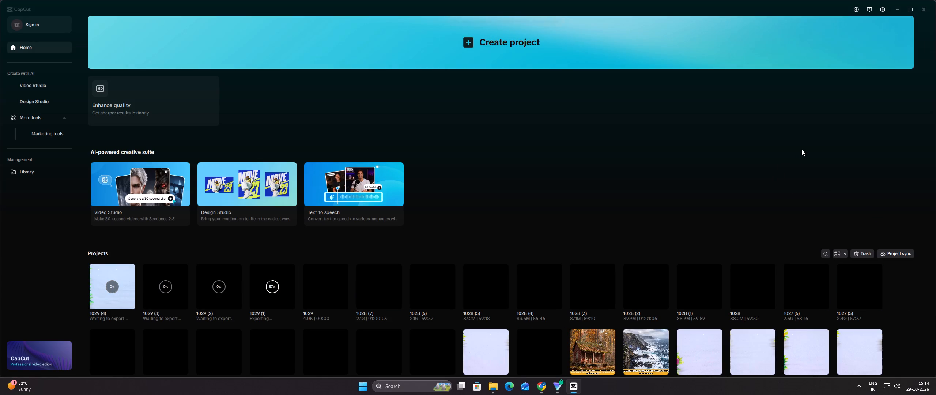
left_click(898, 10)
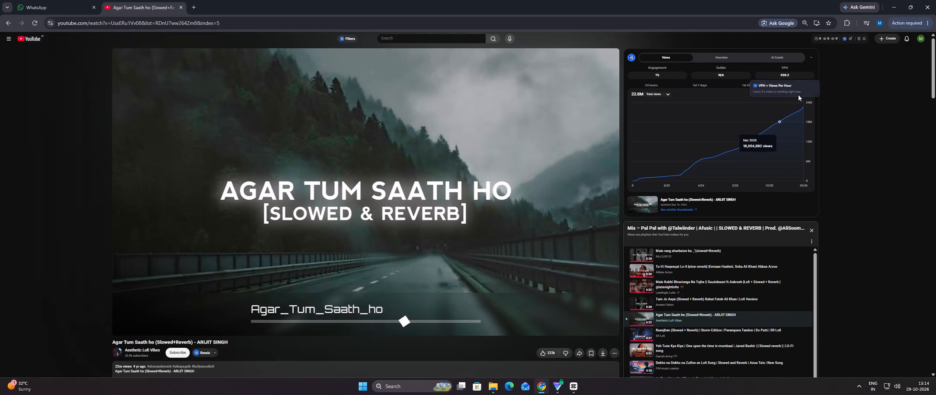